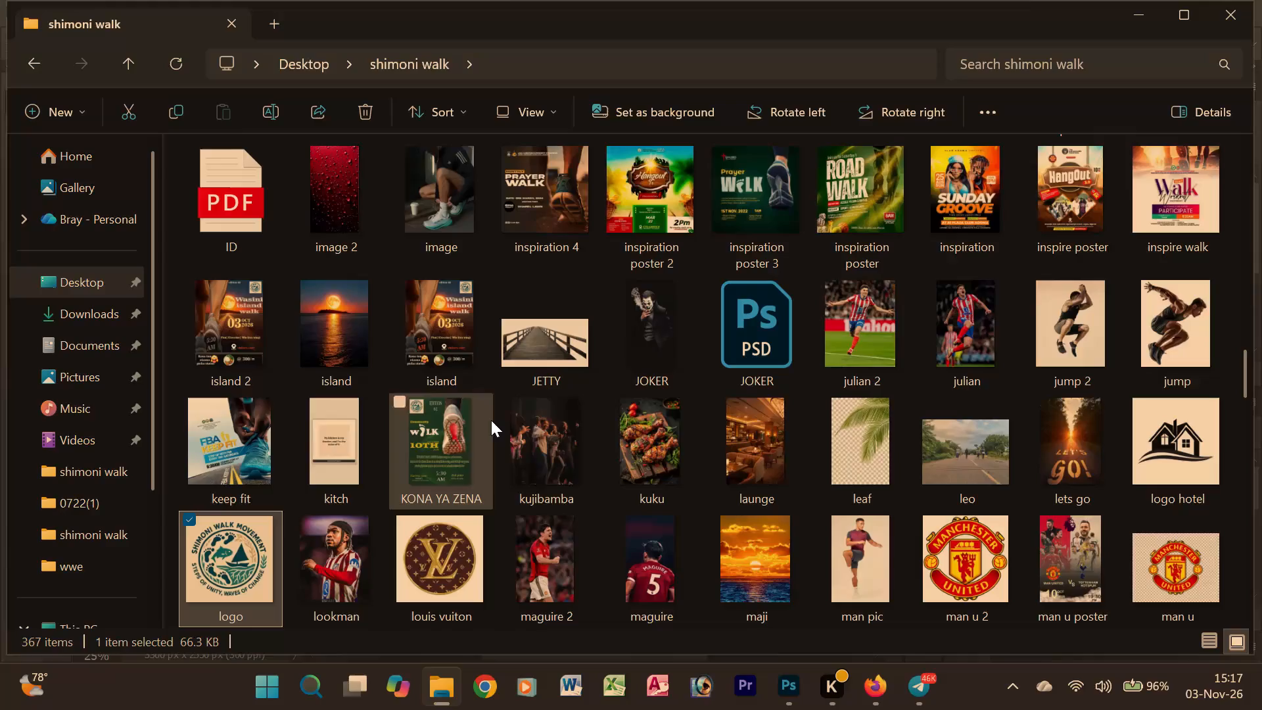
Look through the image thumbnails in the shimoni walk folder for a usable design graphic.
scroll(494, 419, "down", 4)
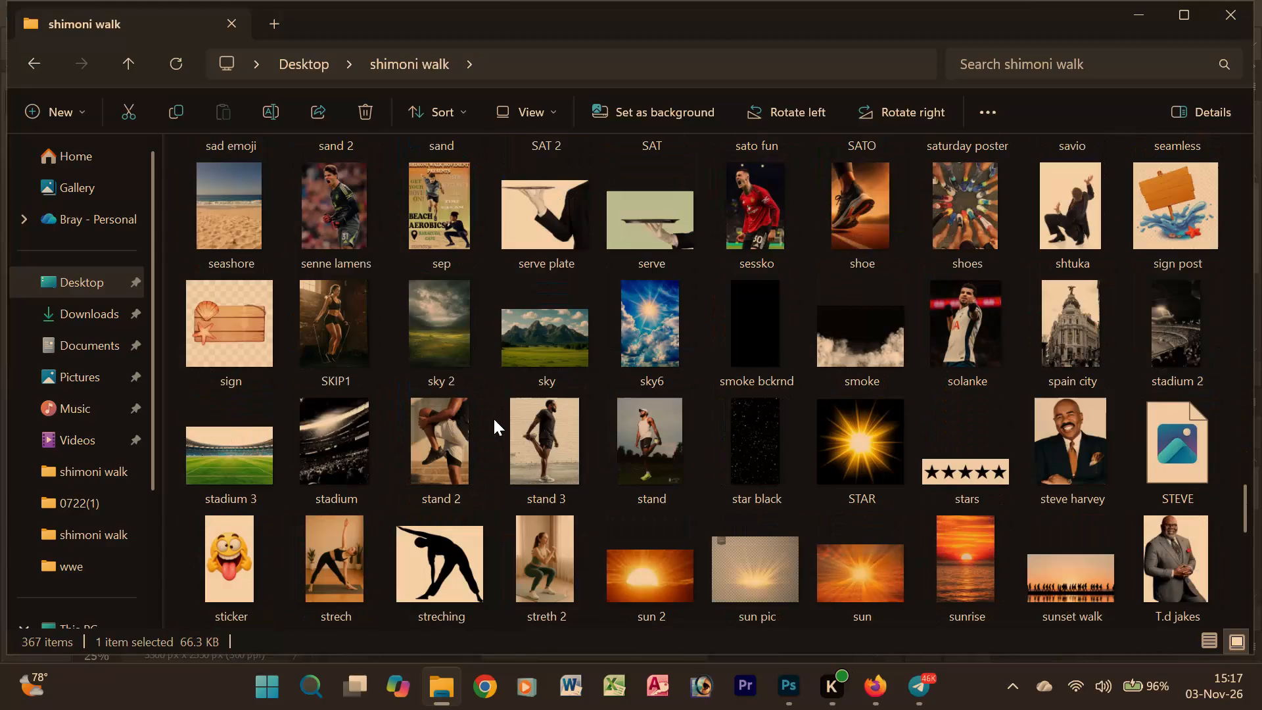
scroll(494, 419, "down", 2)
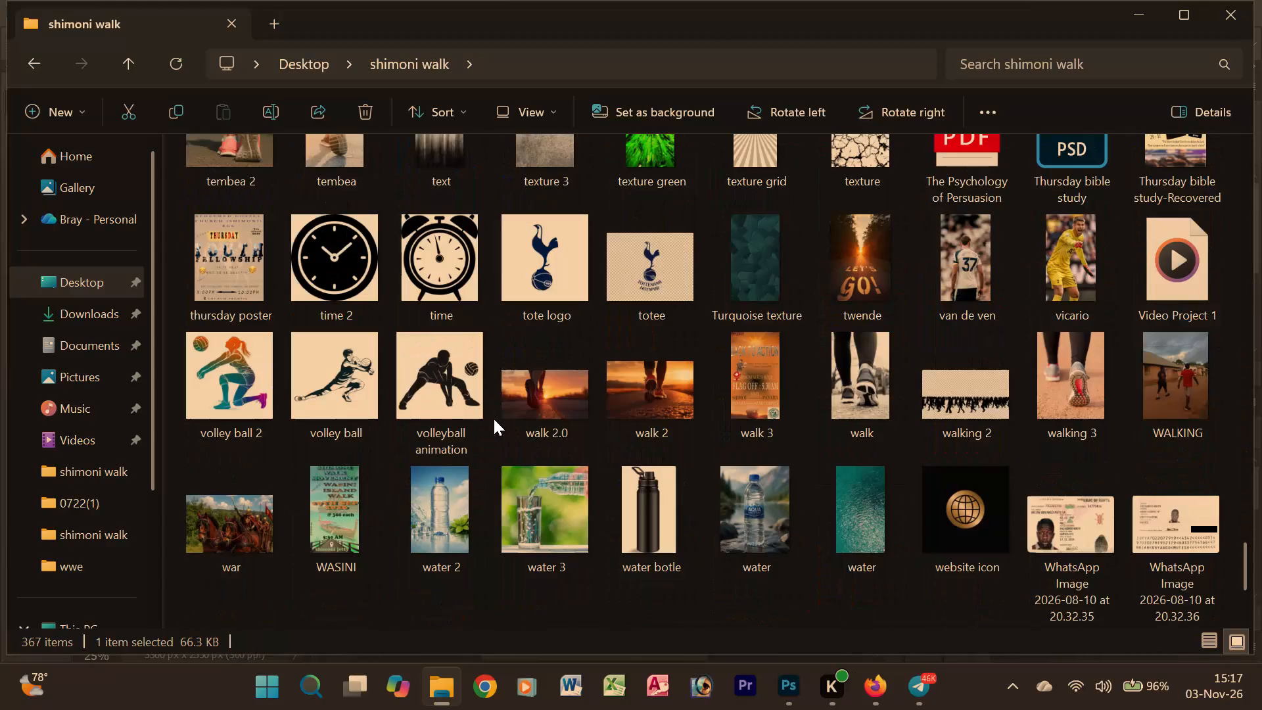
scroll(494, 419, "down", 1)
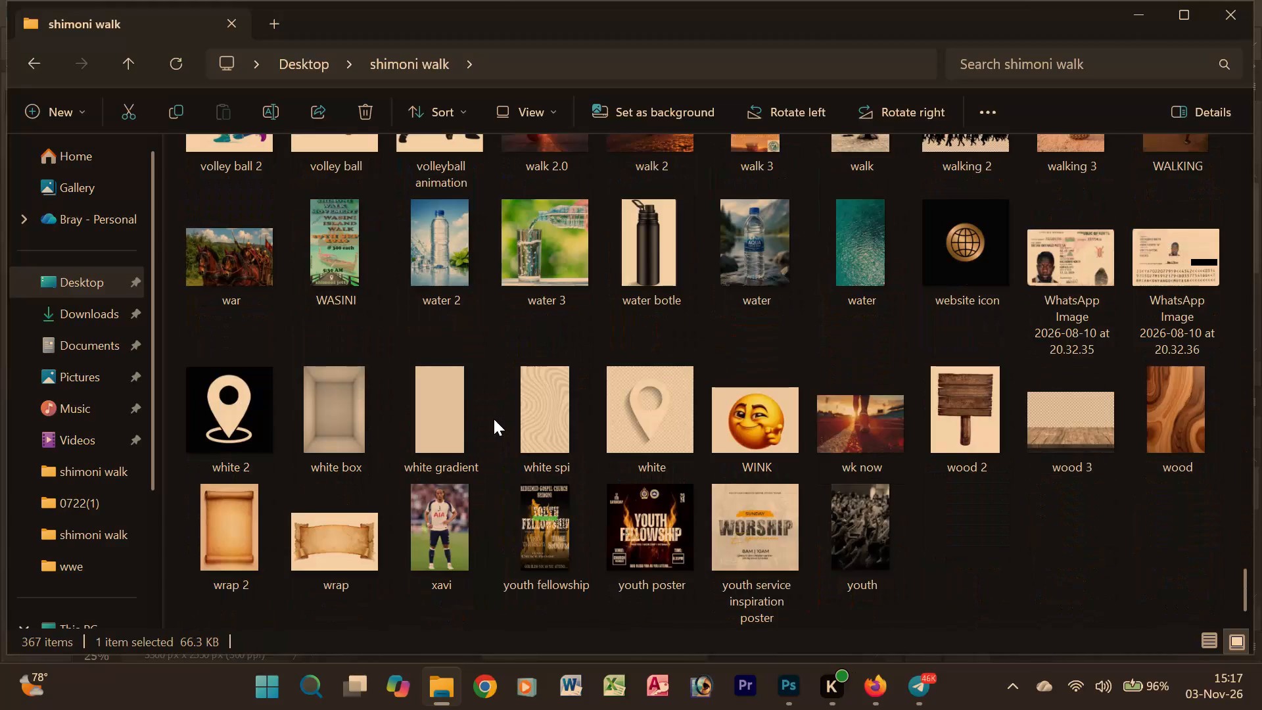
scroll(494, 419, "up", 1)
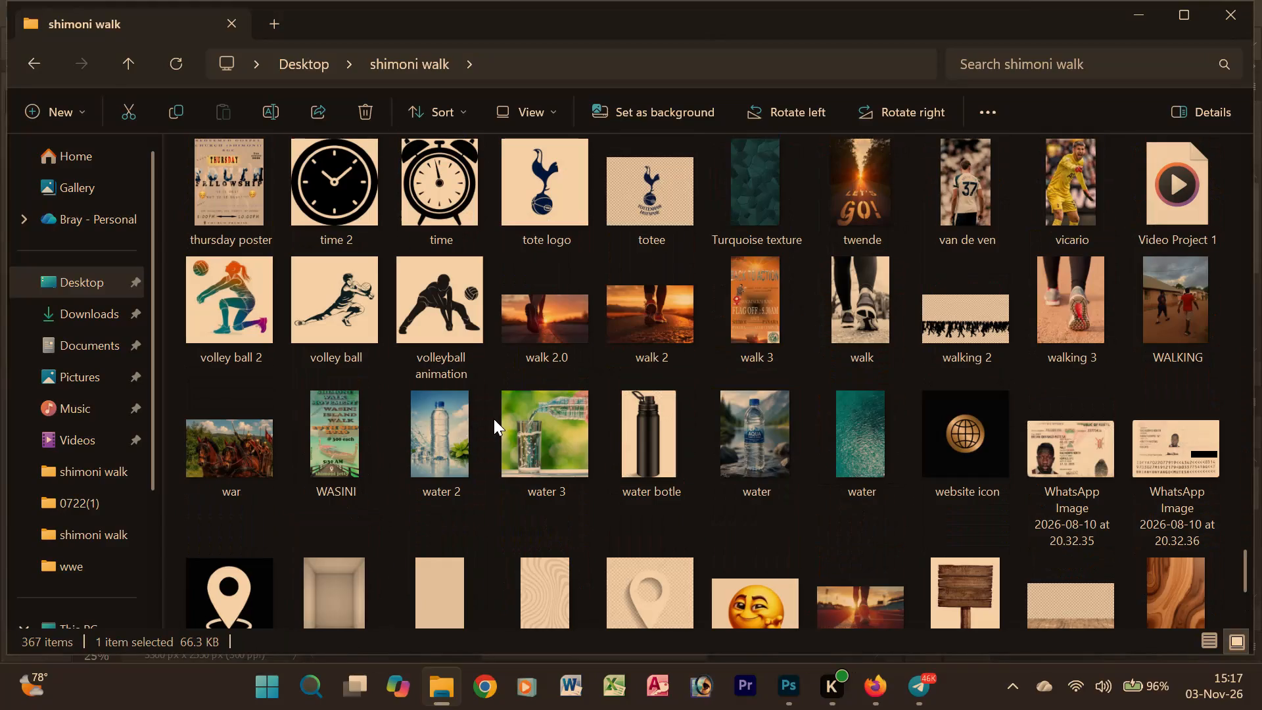
scroll(494, 419, "up", 1)
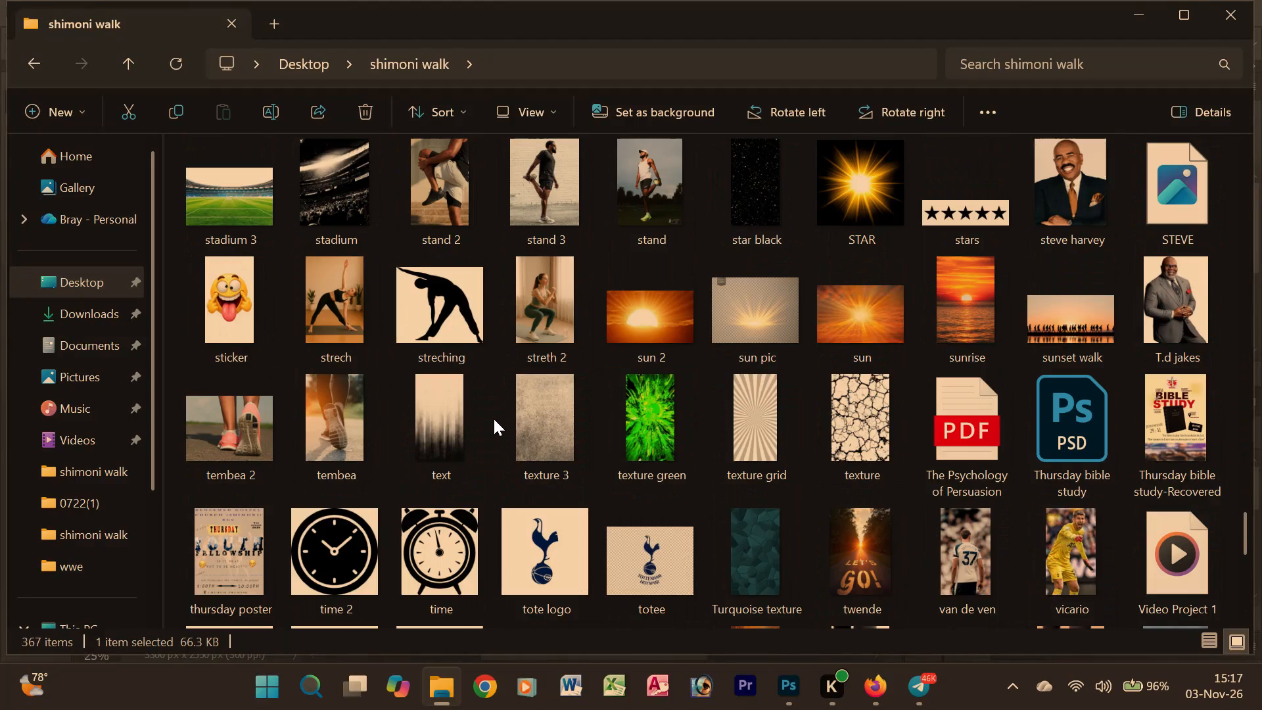
scroll(494, 419, "up", 1)
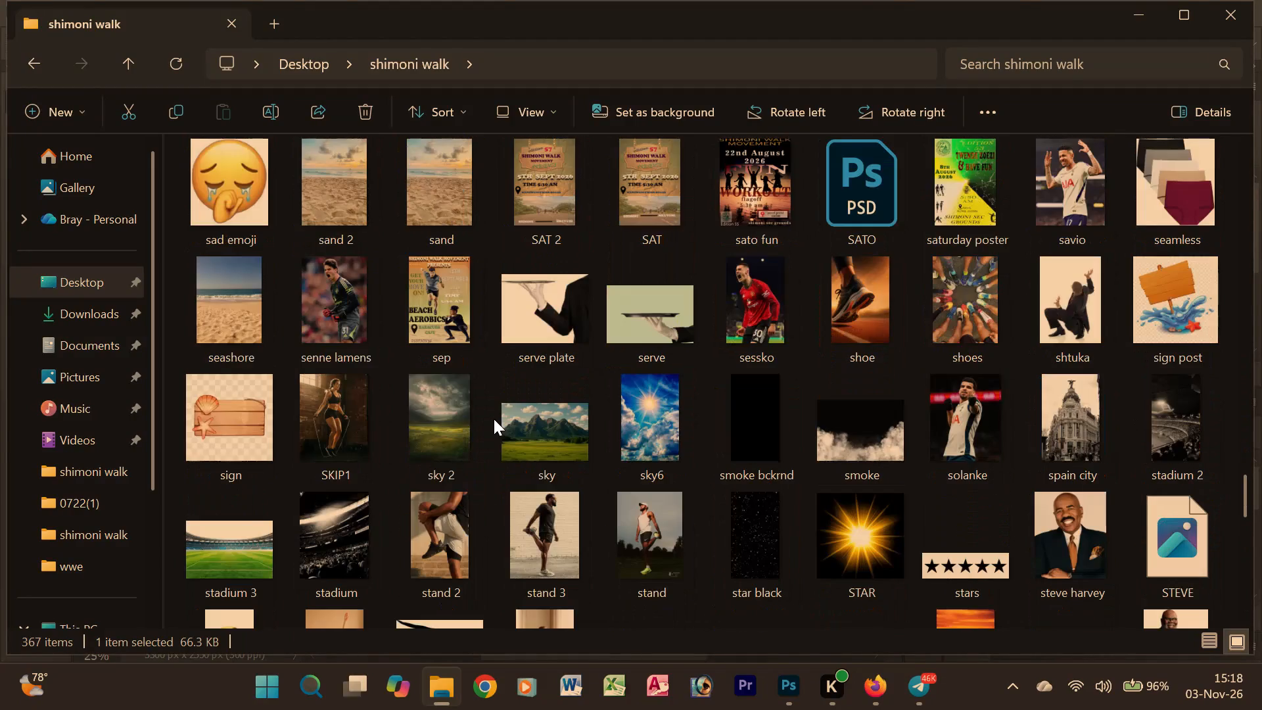
scroll(494, 419, "up", 1)
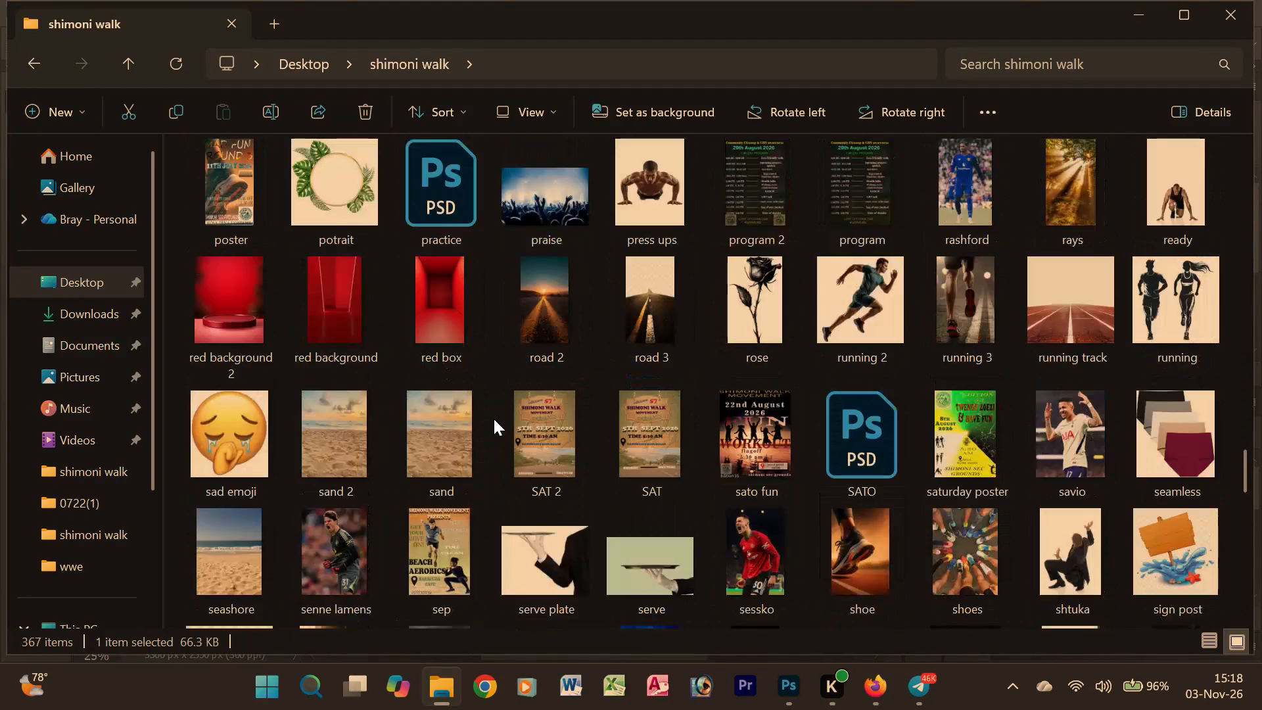
scroll(494, 419, "up", 1)
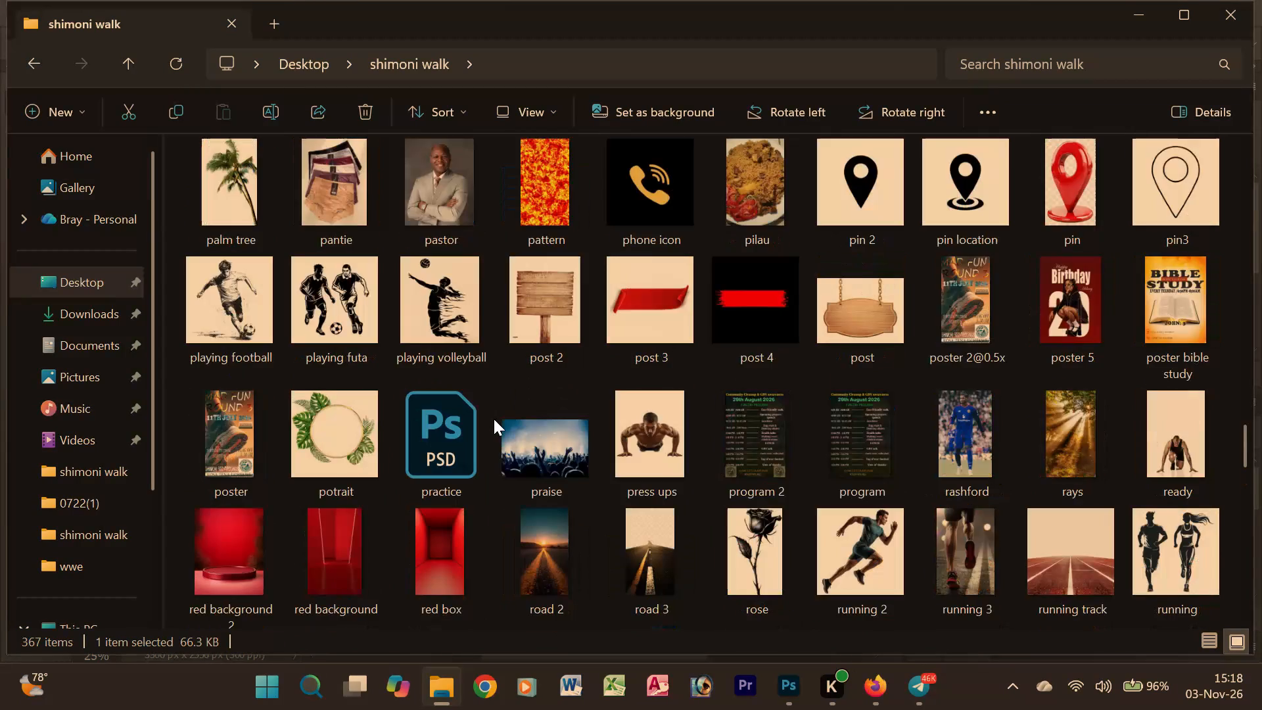
scroll(494, 419, "up", 1)
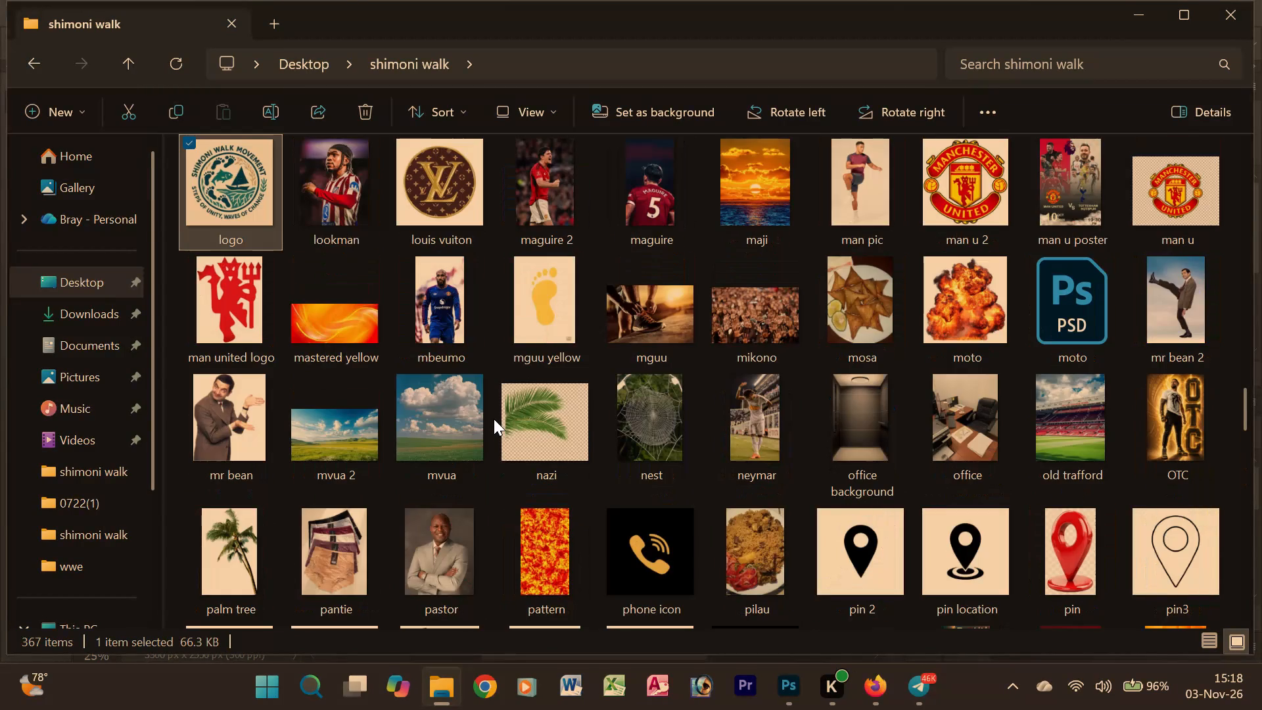
scroll(494, 419, "up", 1)
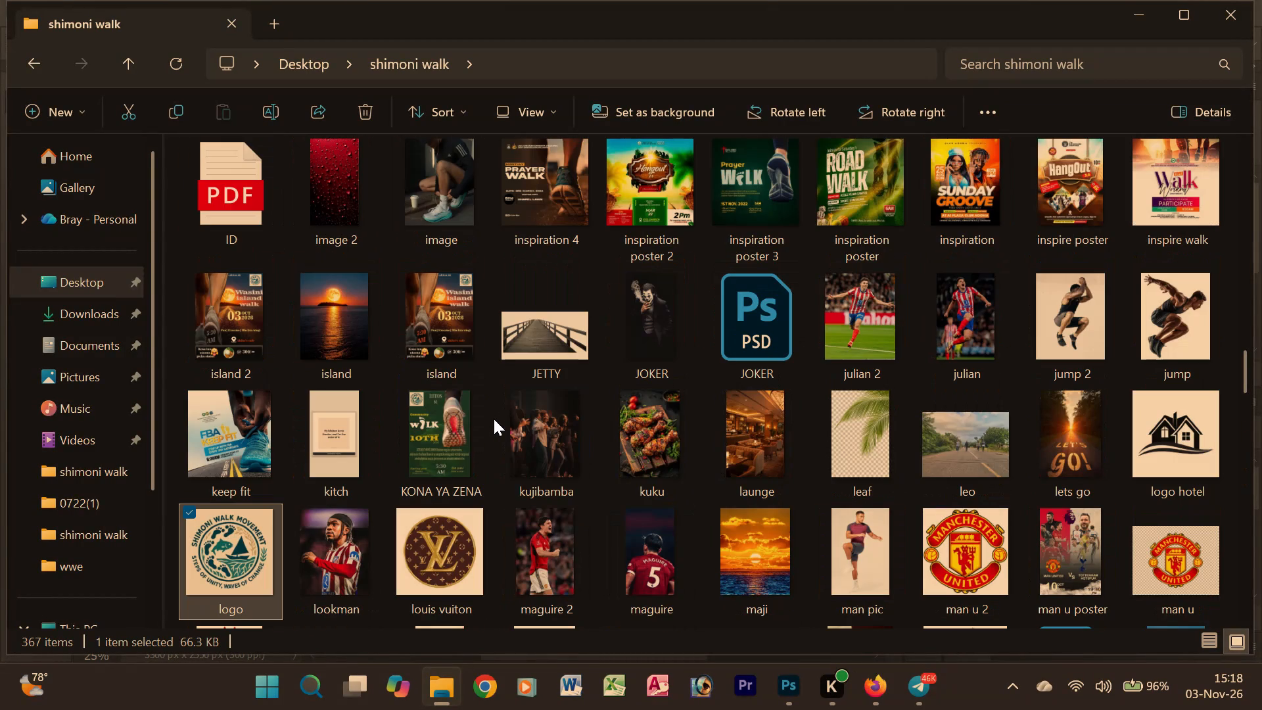
scroll(494, 419, "up", 2)
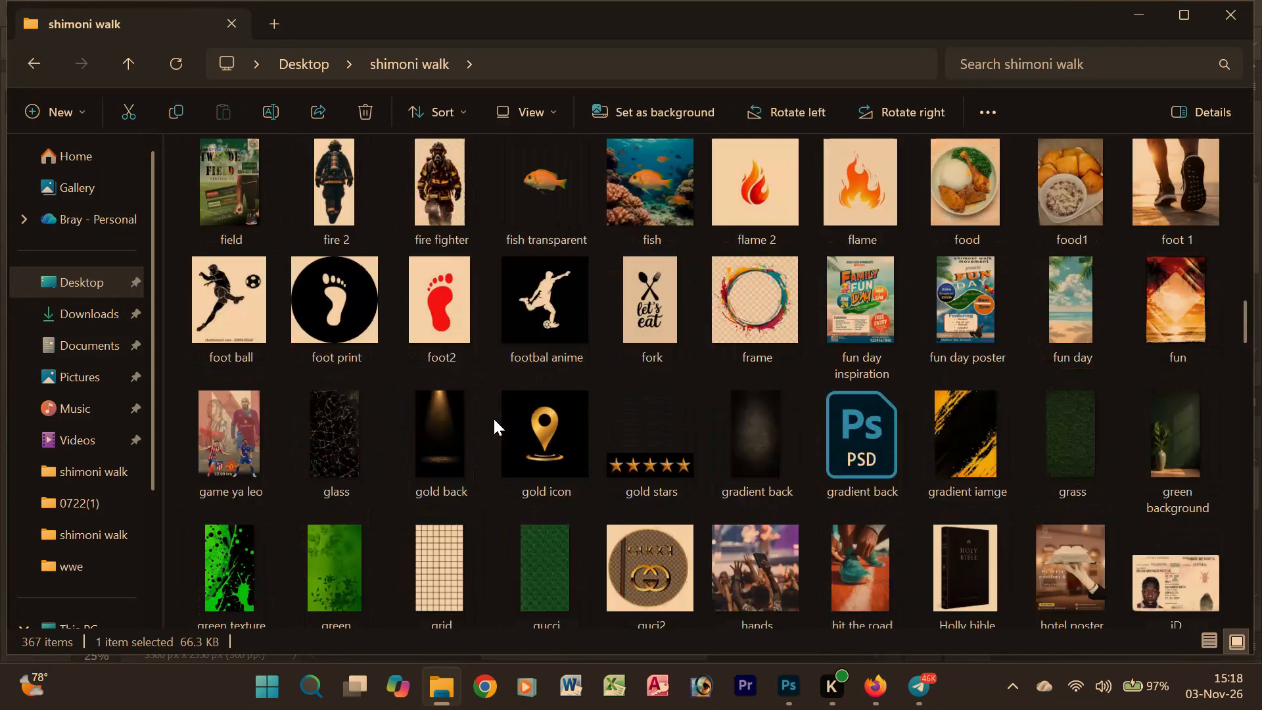
scroll(494, 419, "up", 1)
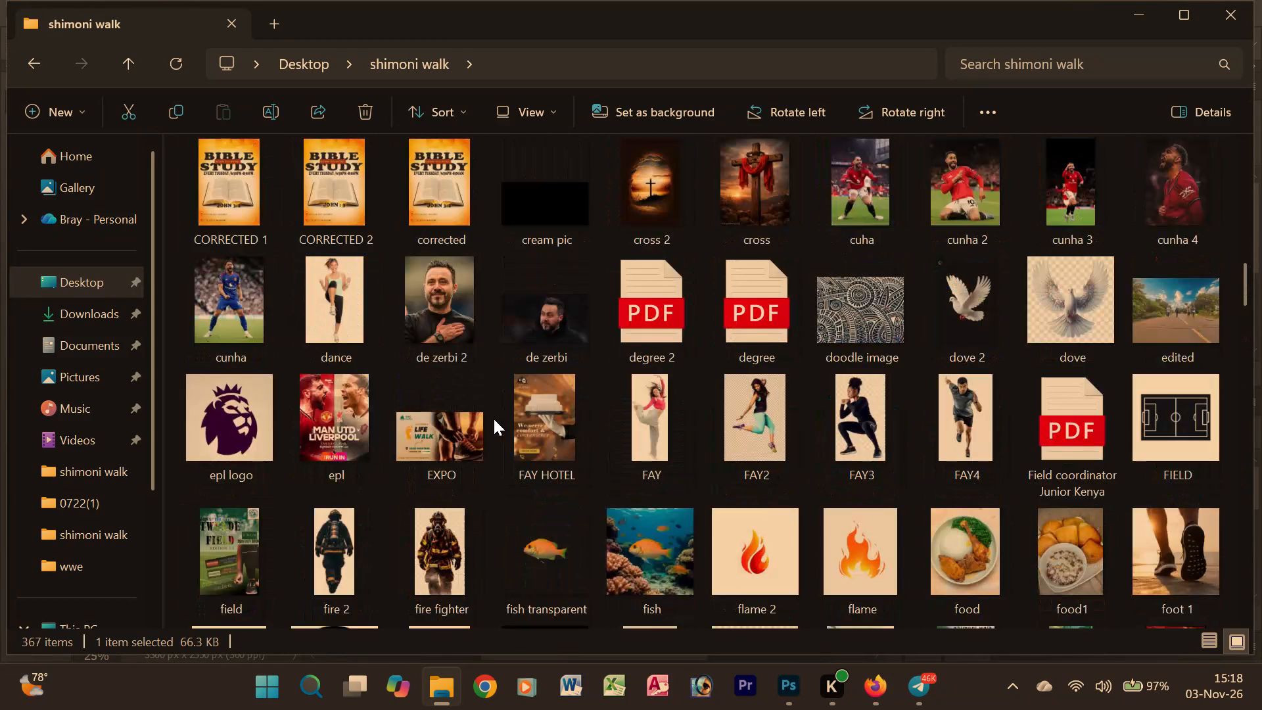
scroll(494, 419, "up", 1)
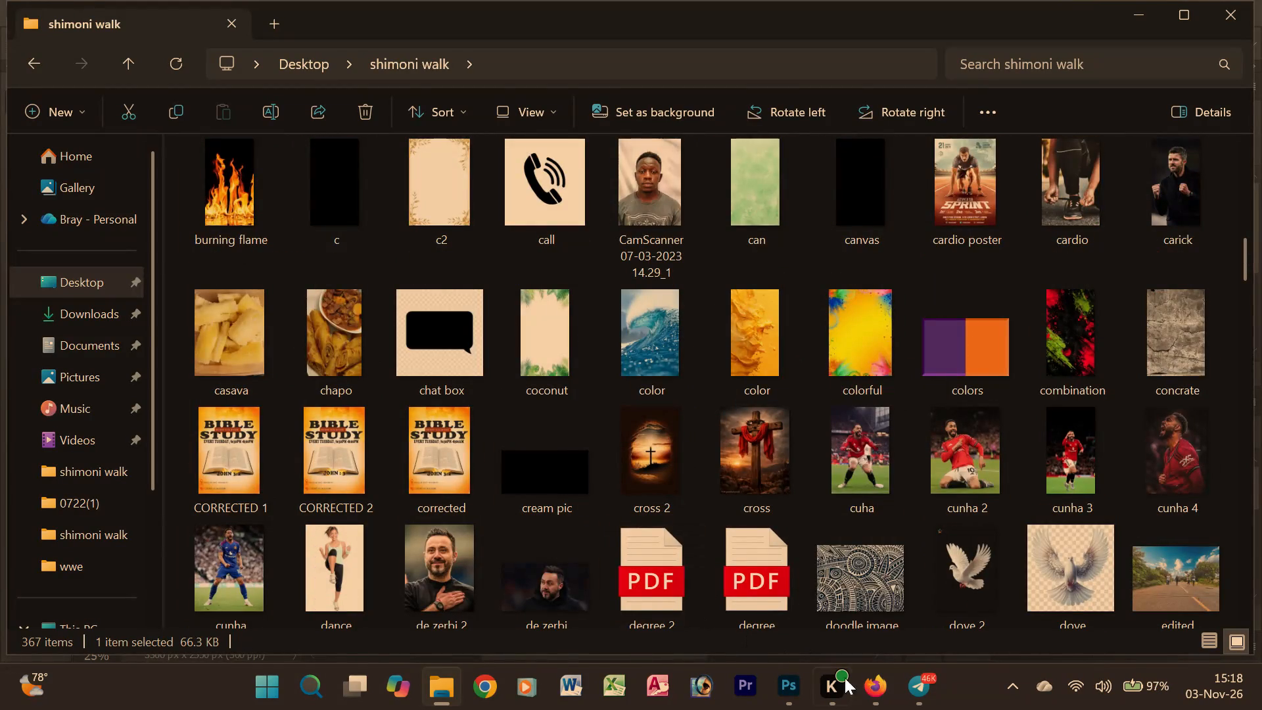
Switch to Pinterest in Firefox and search for the suggested phrase "arrows design".
left_click(872, 693)
left_click(315, 130)
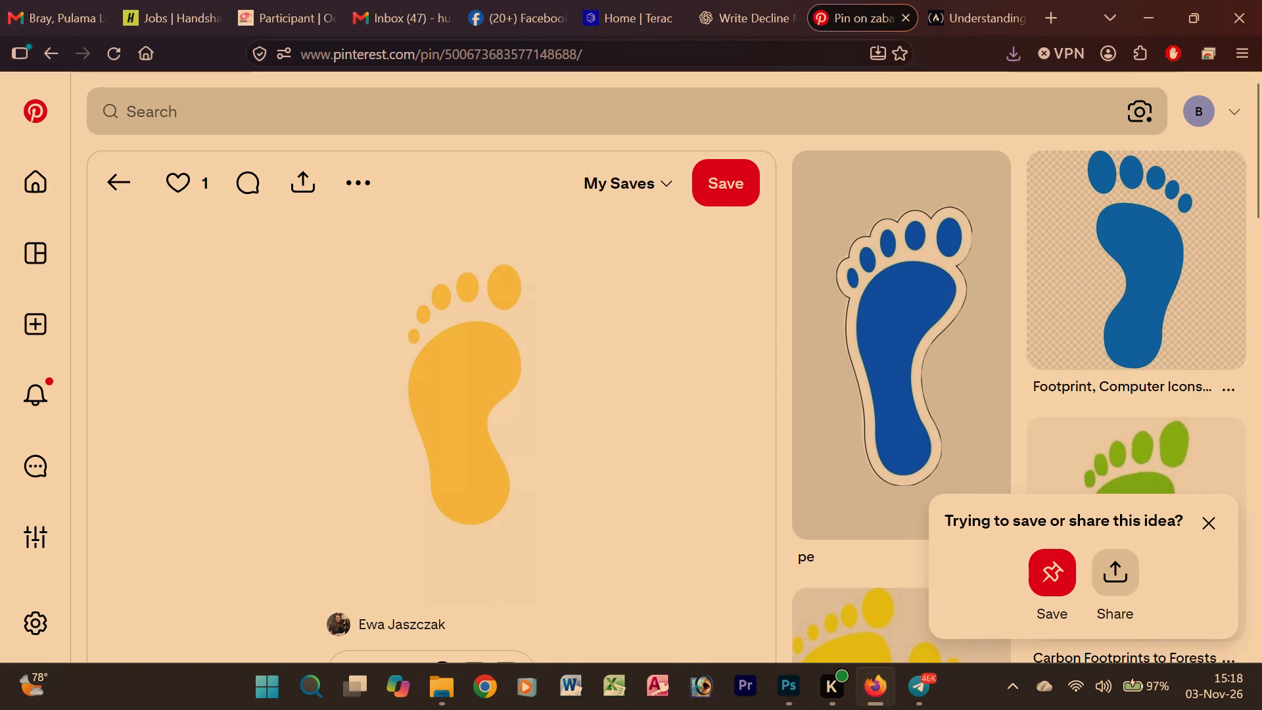
type("ARRO")
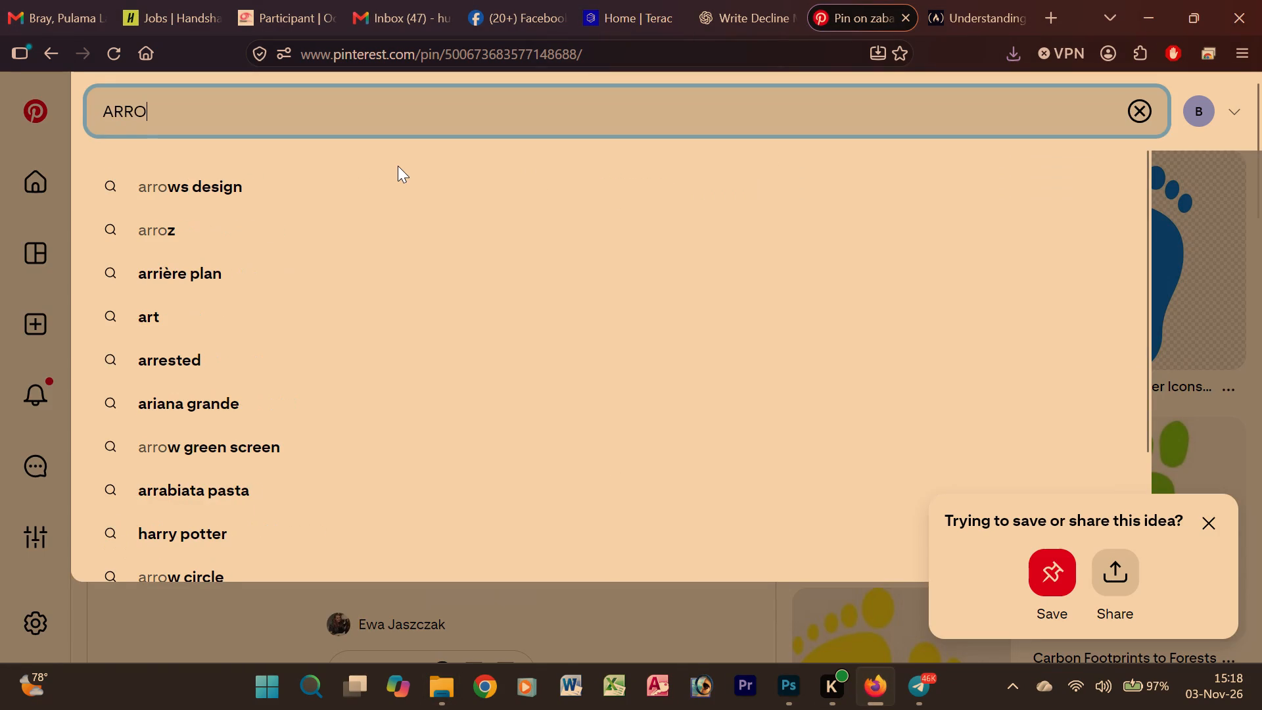
left_click(276, 179)
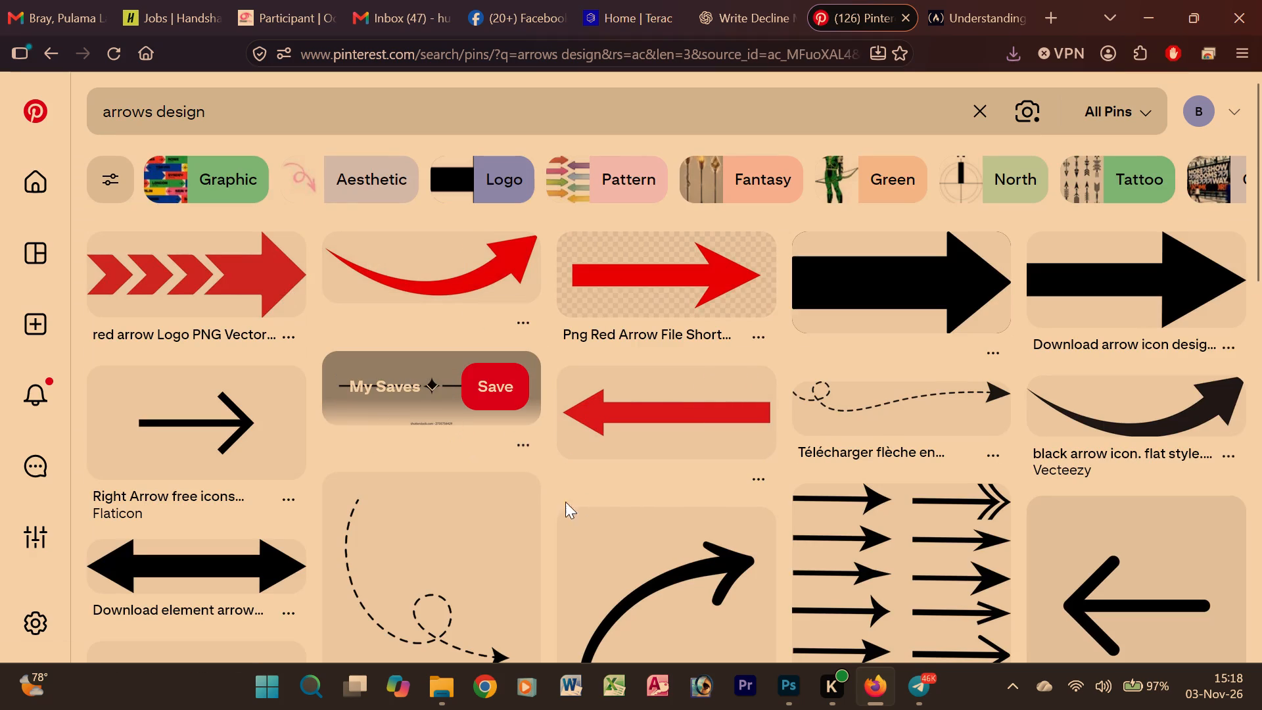
Browse the arrow search results and open the pin of the green illustrated arrow curving upward.
scroll(495, 490, "down", 2)
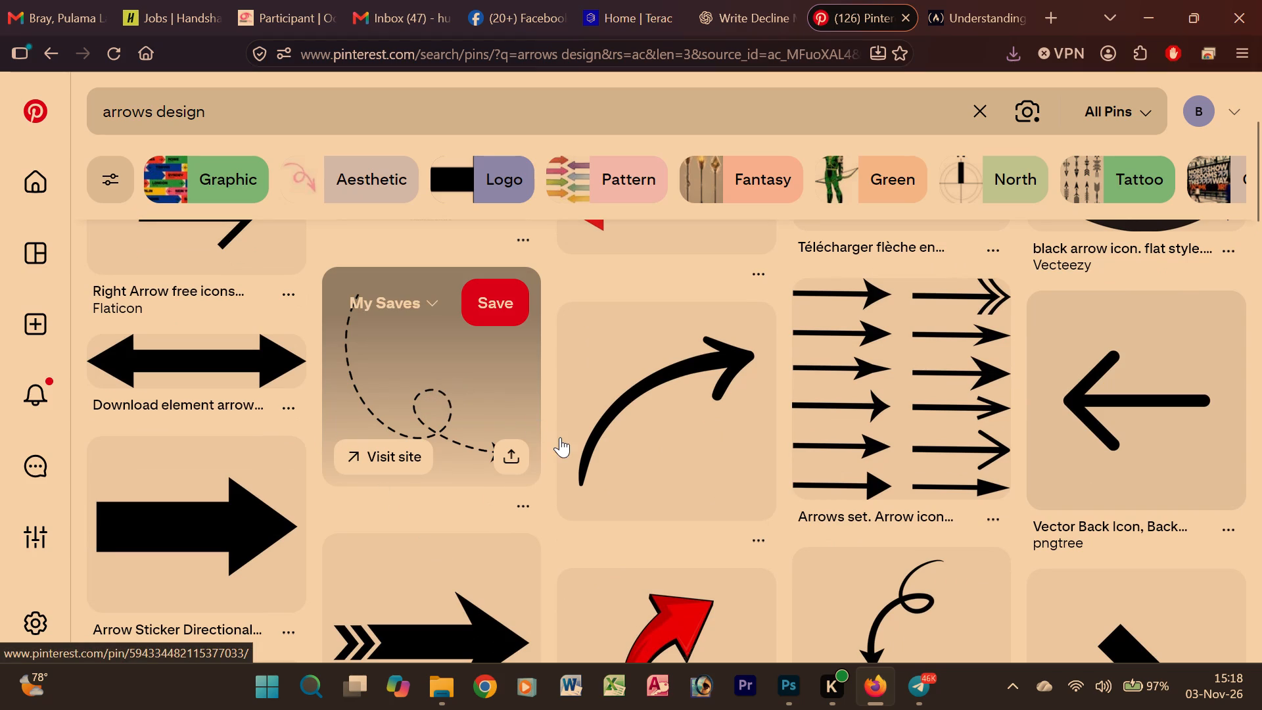
scroll(561, 438, "down", 3)
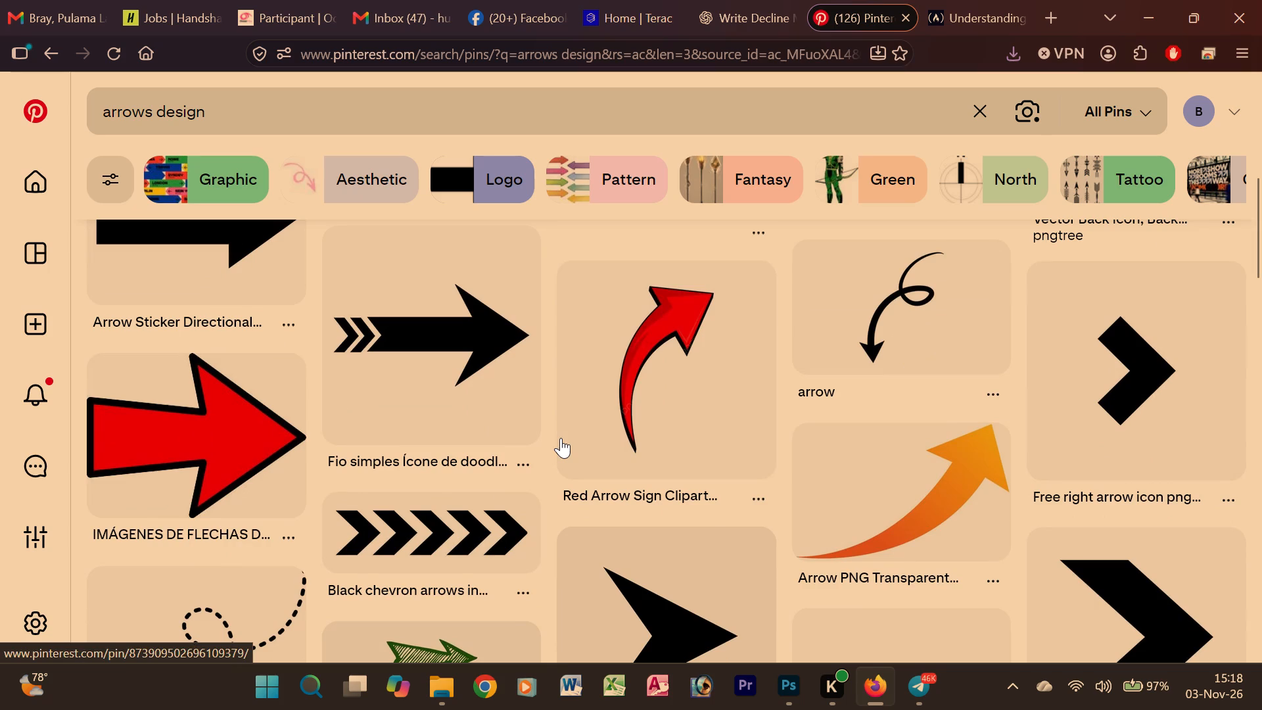
scroll(561, 438, "down", 2)
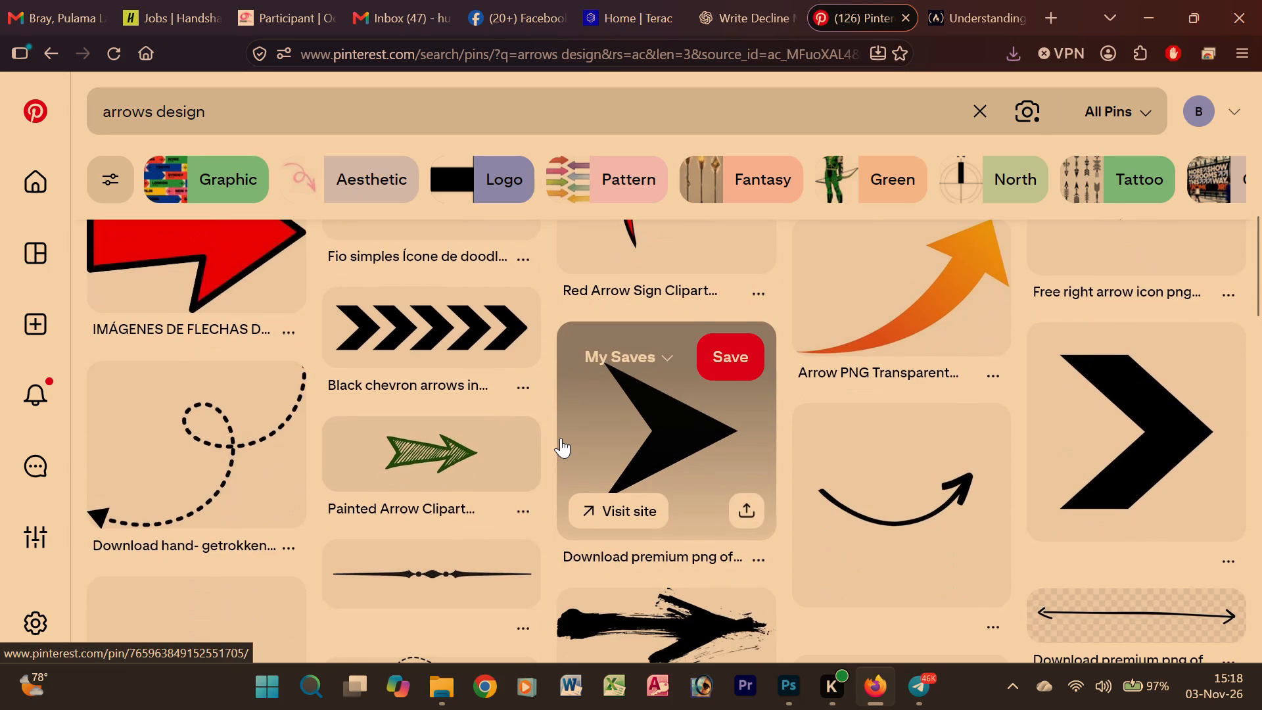
scroll(561, 438, "down", 1)
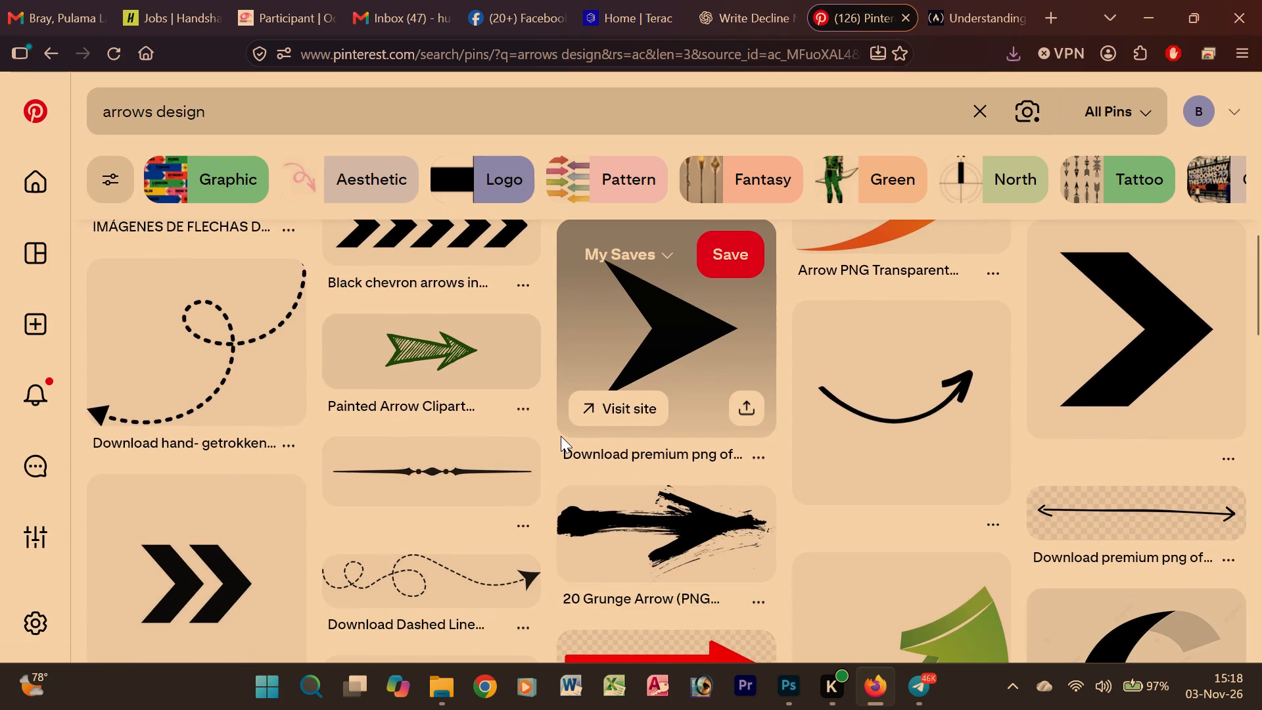
scroll(561, 436, "down", 1)
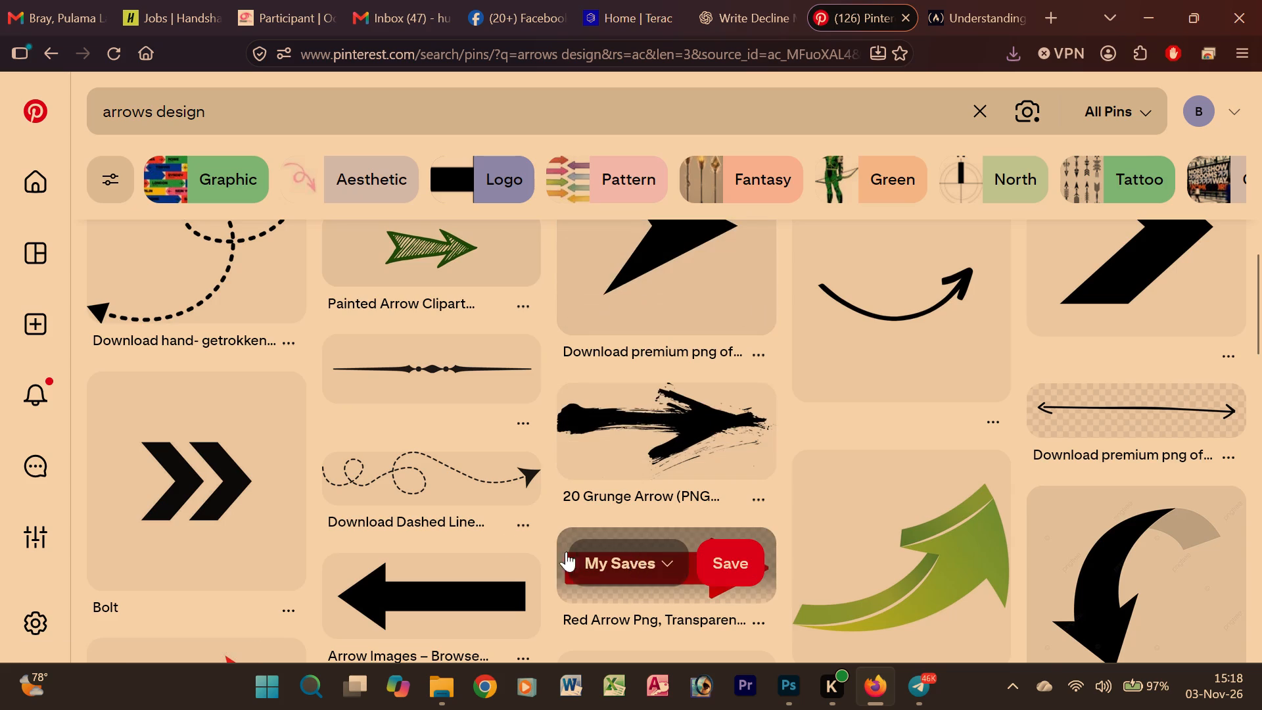
scroll(565, 464, "down", 2)
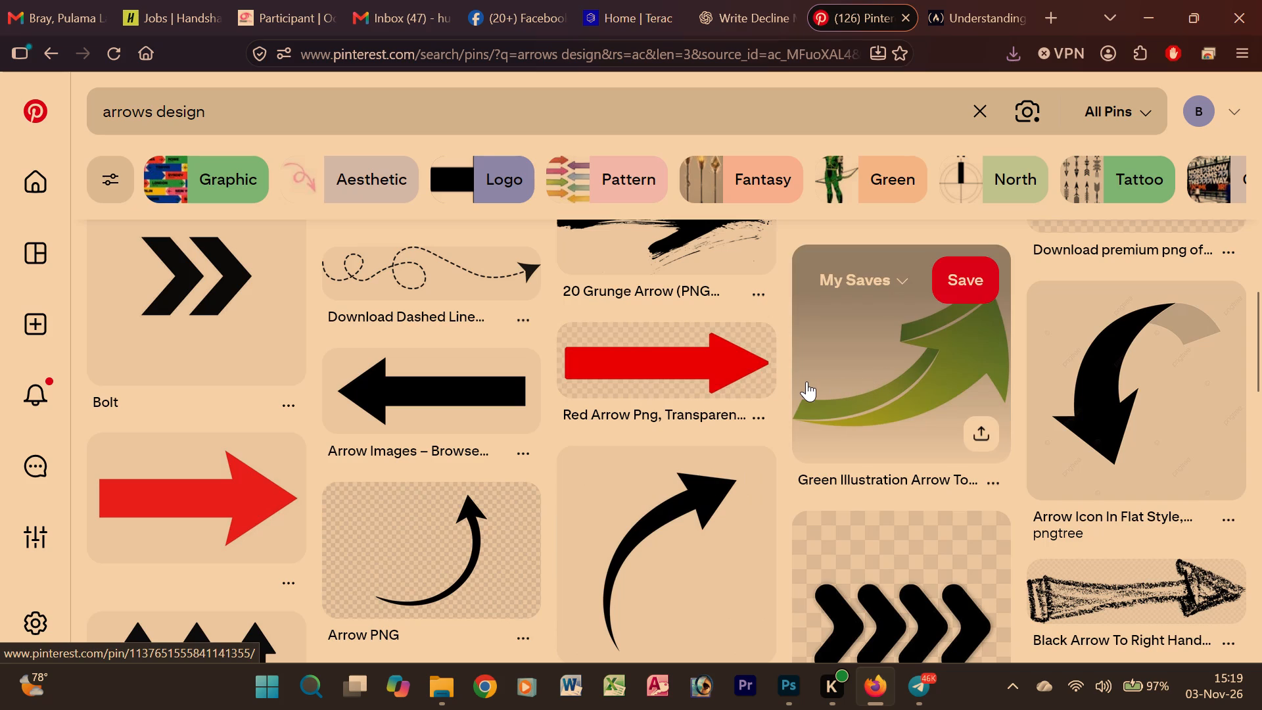
left_click(865, 373)
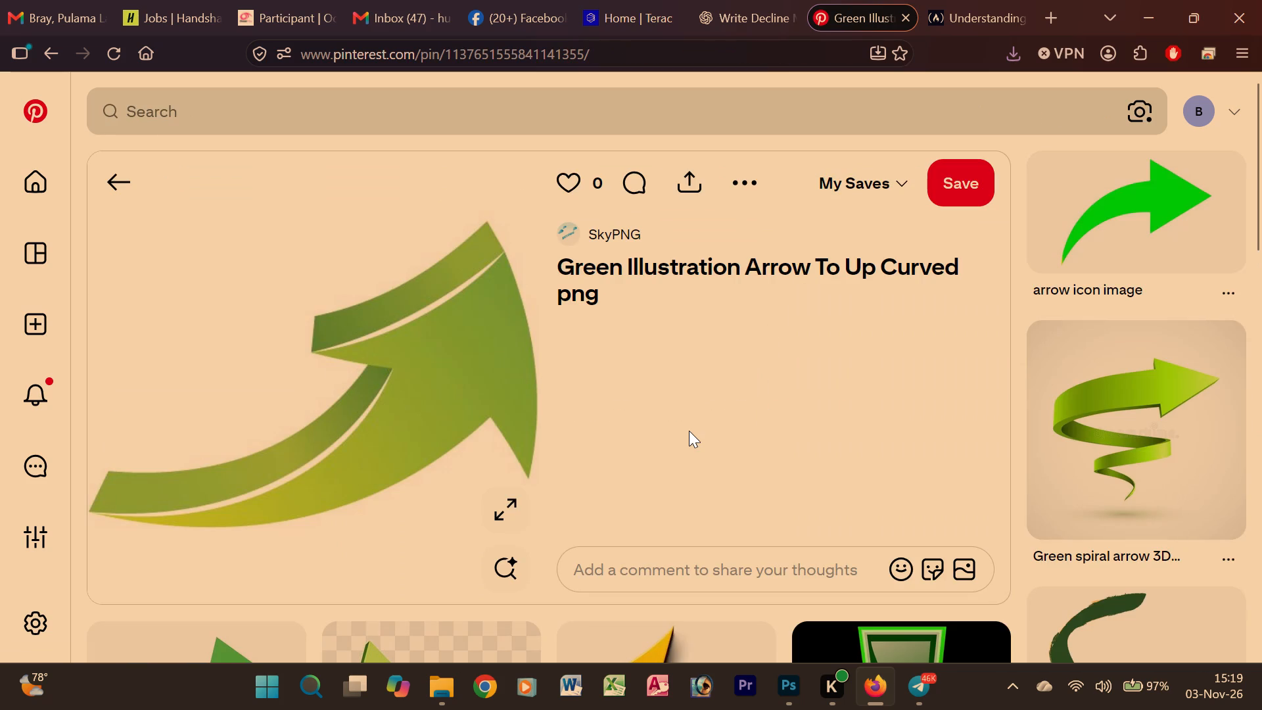
Look through the related arrow pins beneath the green upward-curving arrow for a suitable graphic.
scroll(1121, 440, "down", 1)
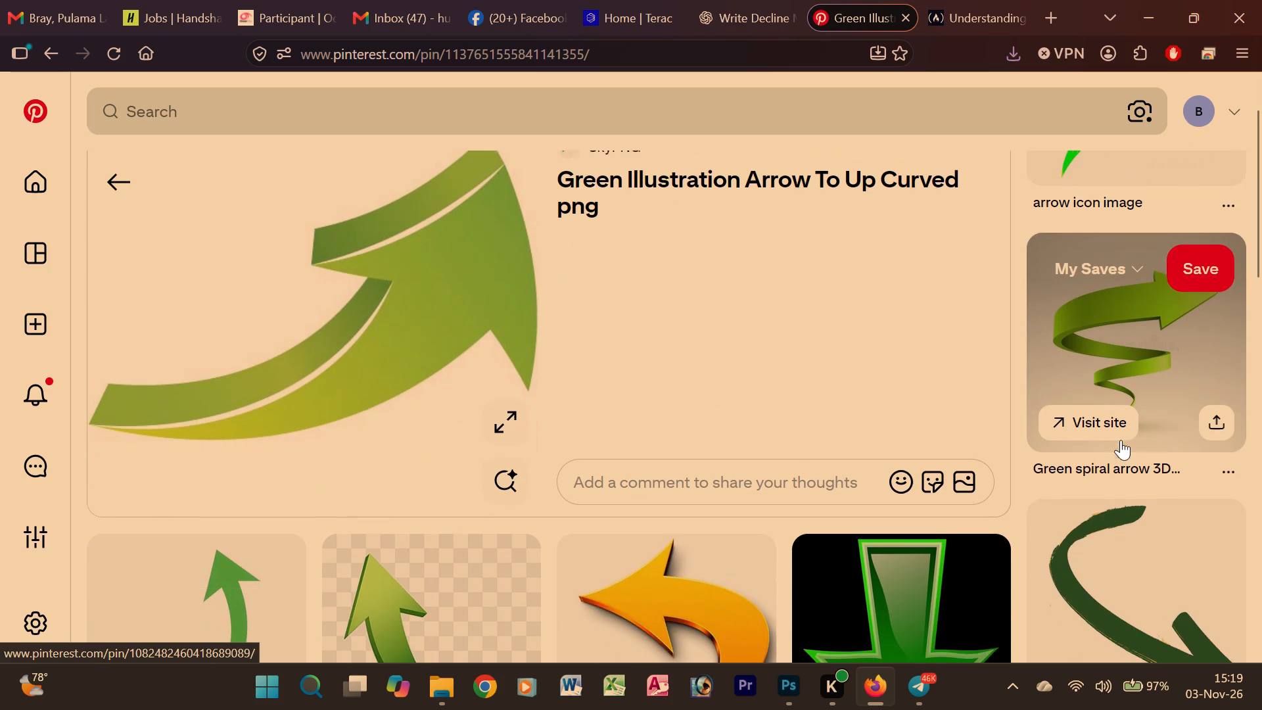
scroll(1121, 440, "down", 2)
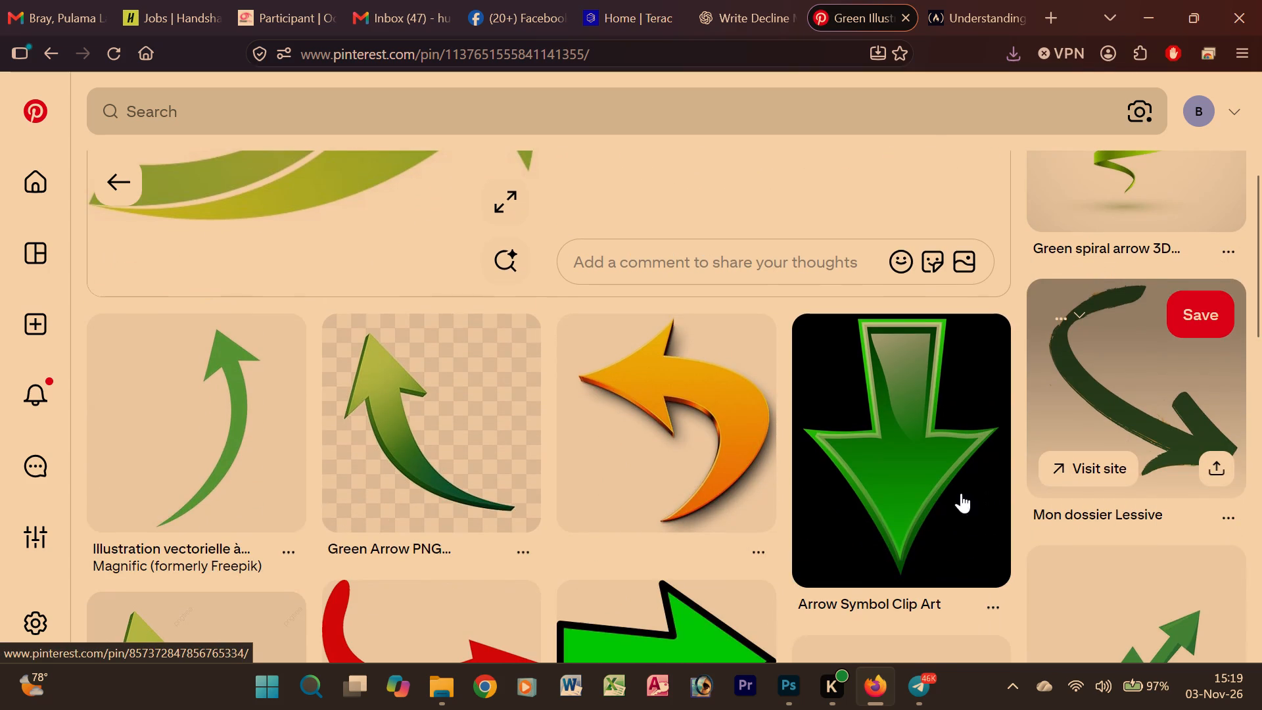
scroll(542, 520, "down", 1)
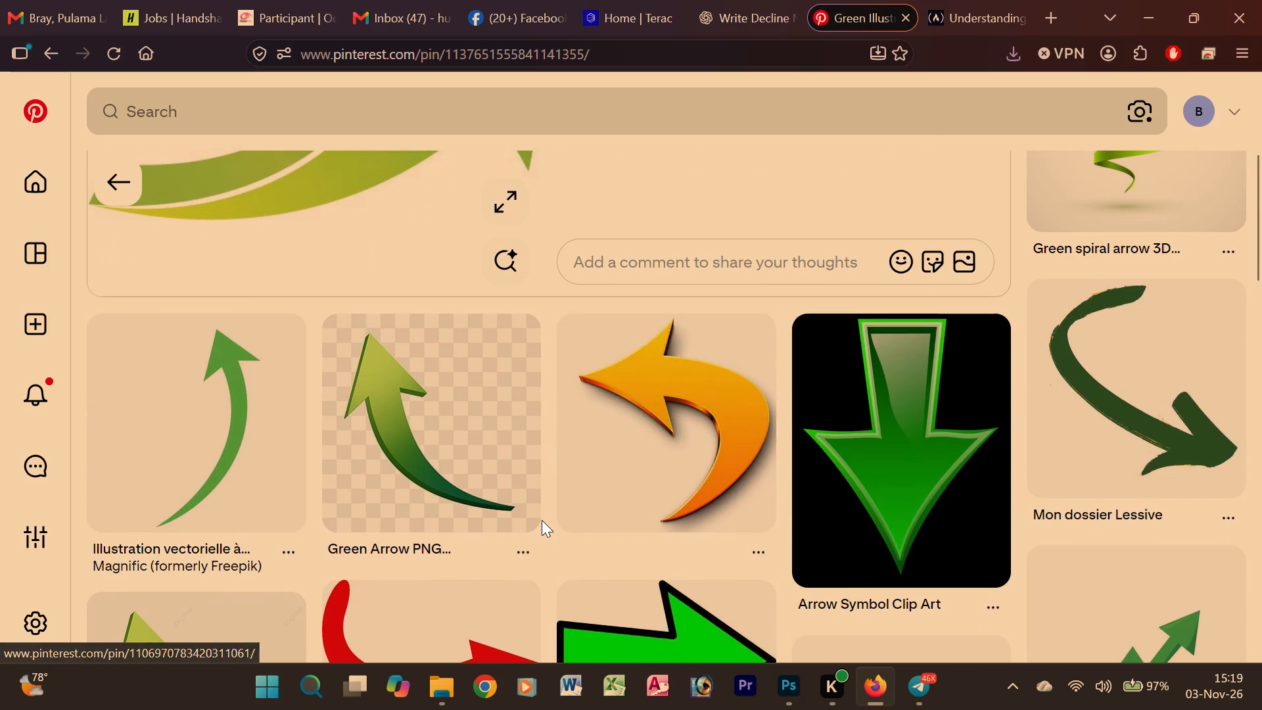
scroll(542, 520, "down", 1)
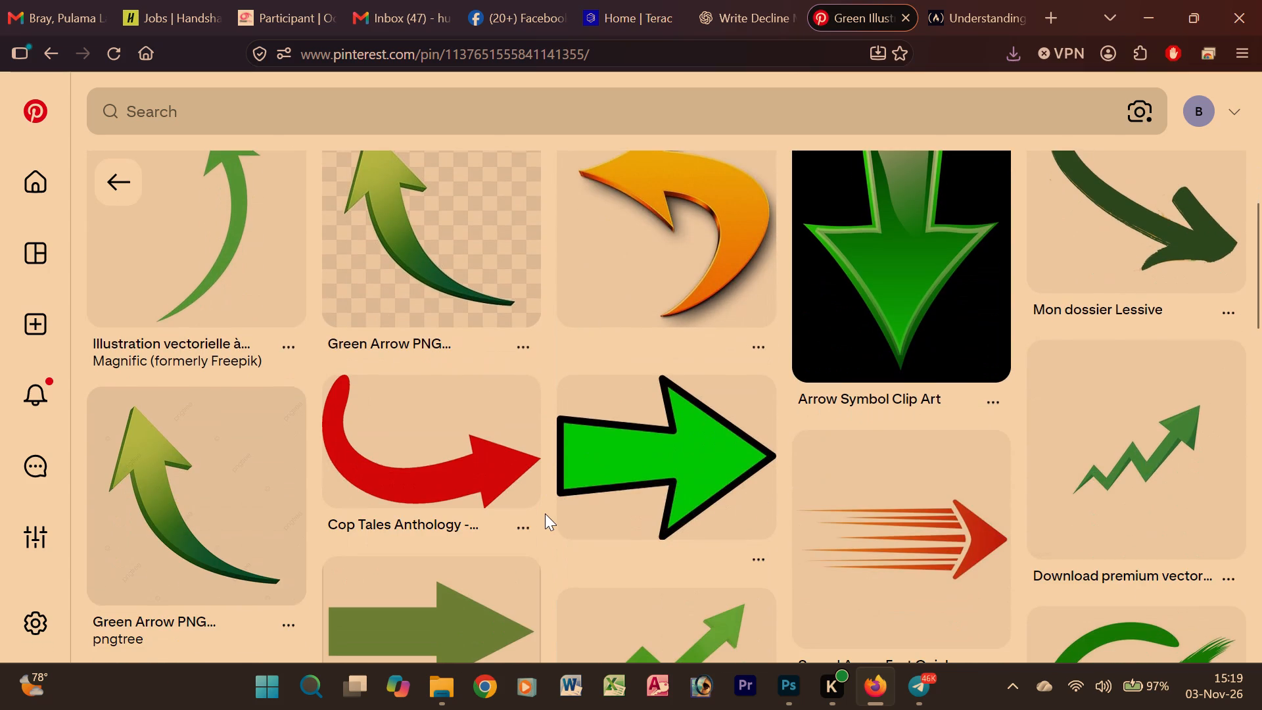
scroll(545, 513, "down", 3)
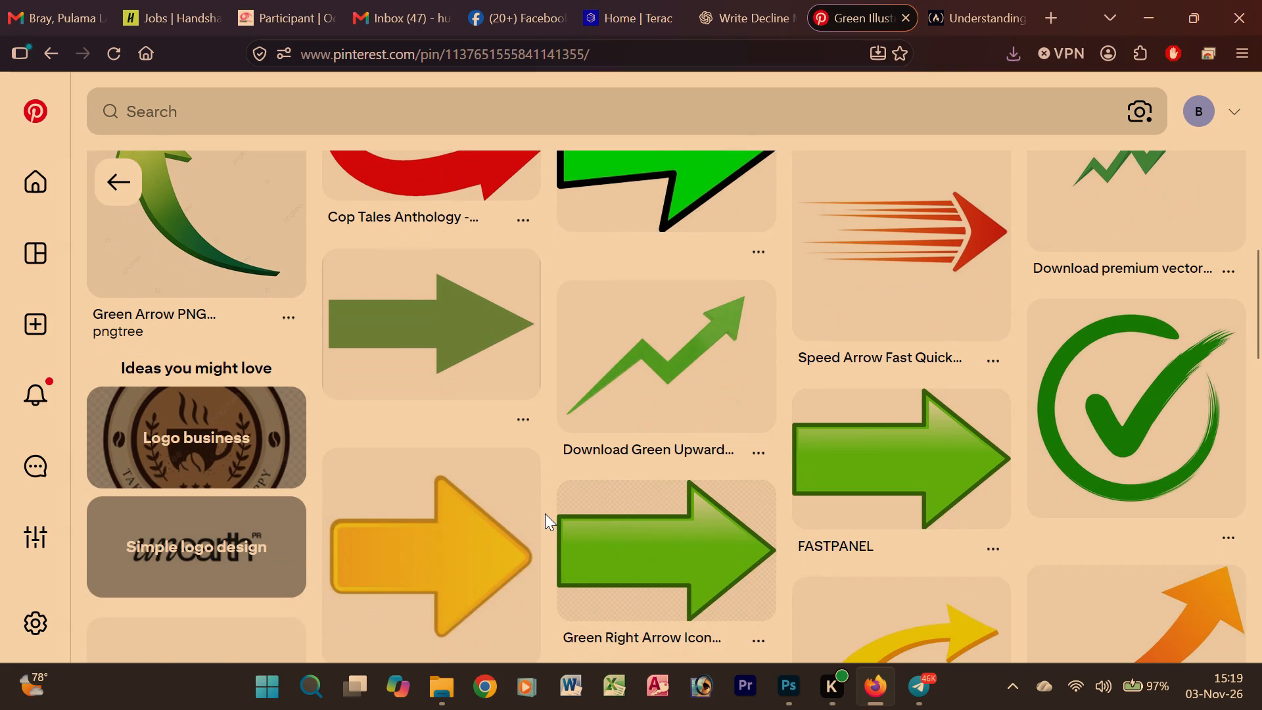
scroll(545, 513, "down", 2)
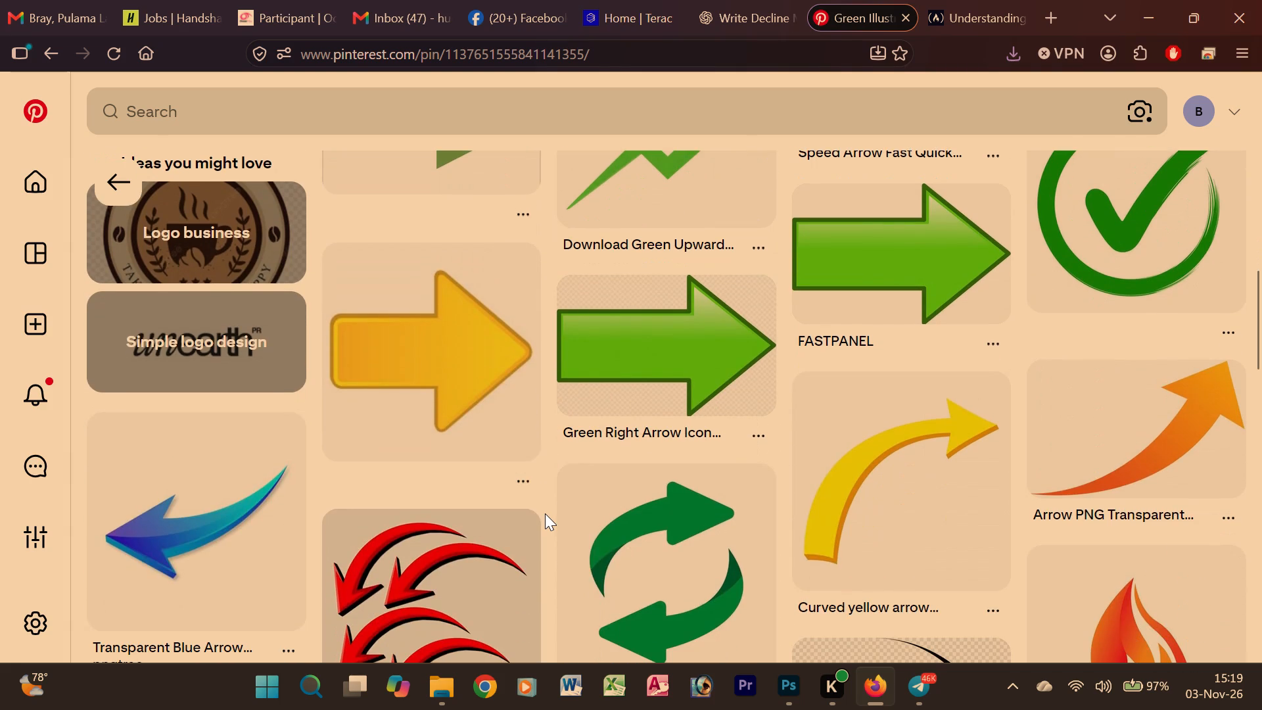
scroll(545, 513, "down", 1)
scroll(545, 513, "up", 5)
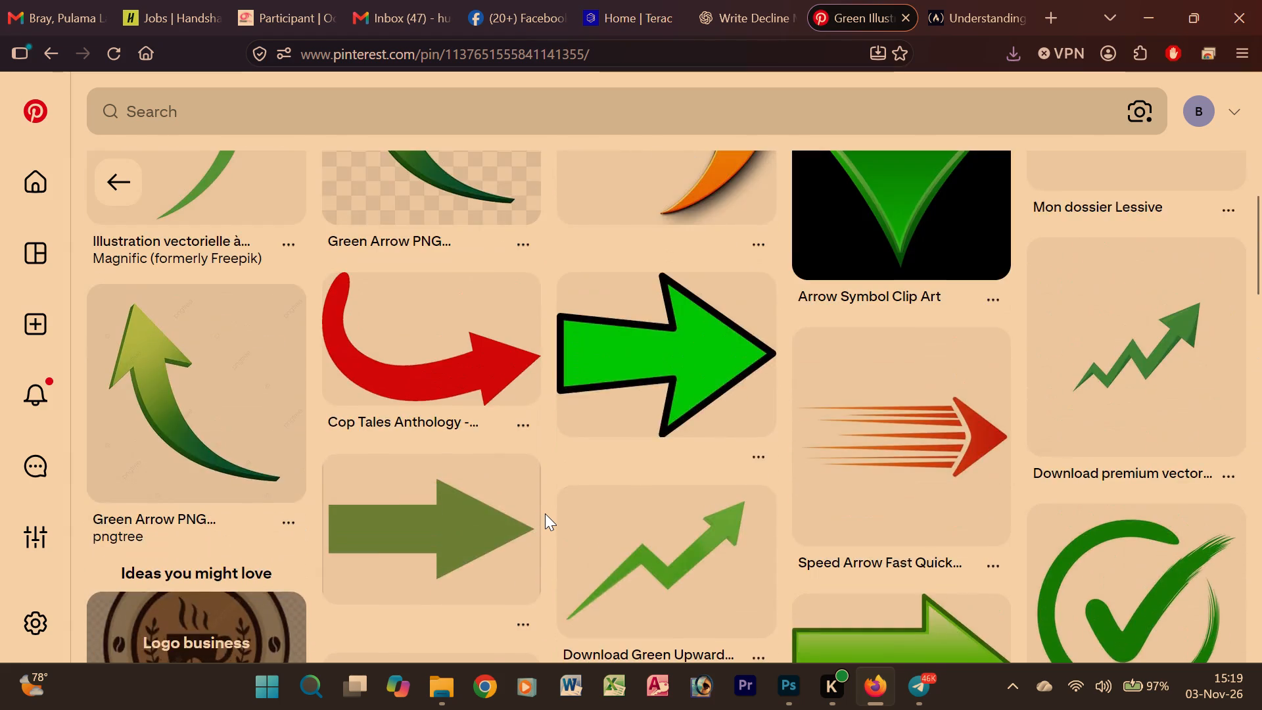
scroll(545, 513, "up", 3)
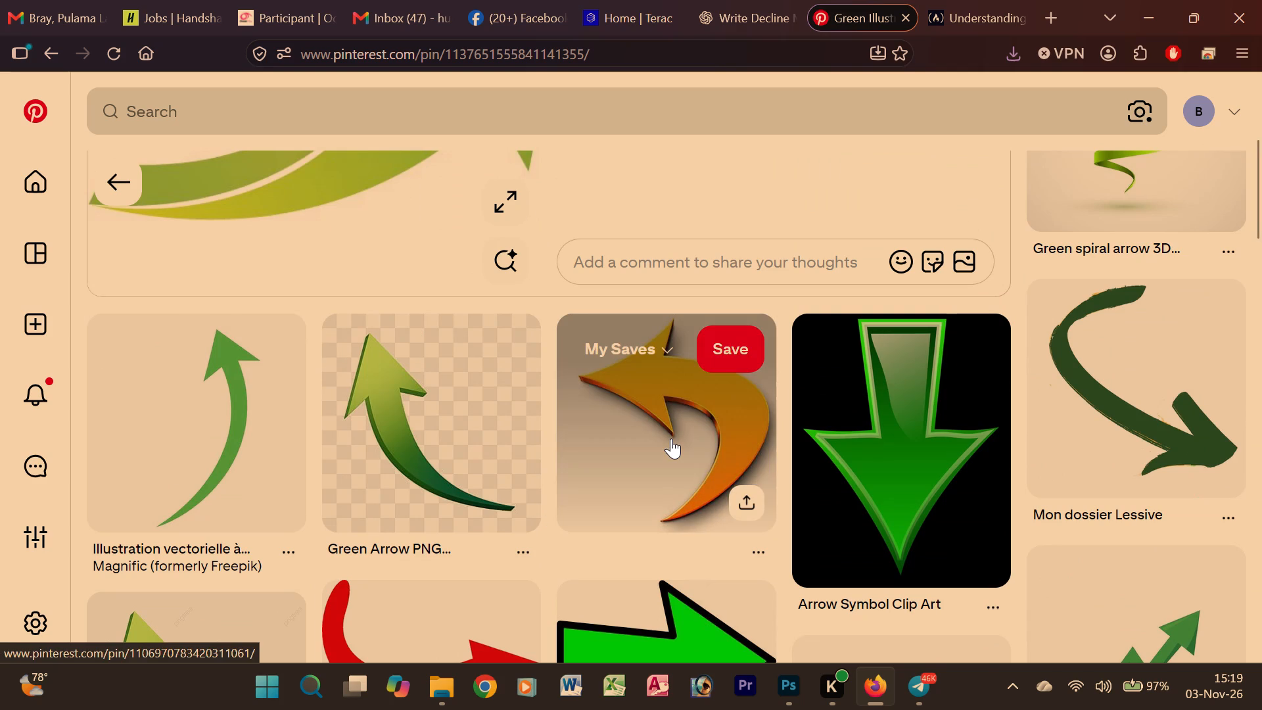
scroll(671, 438, "down", 1)
scroll(671, 438, "up", 3)
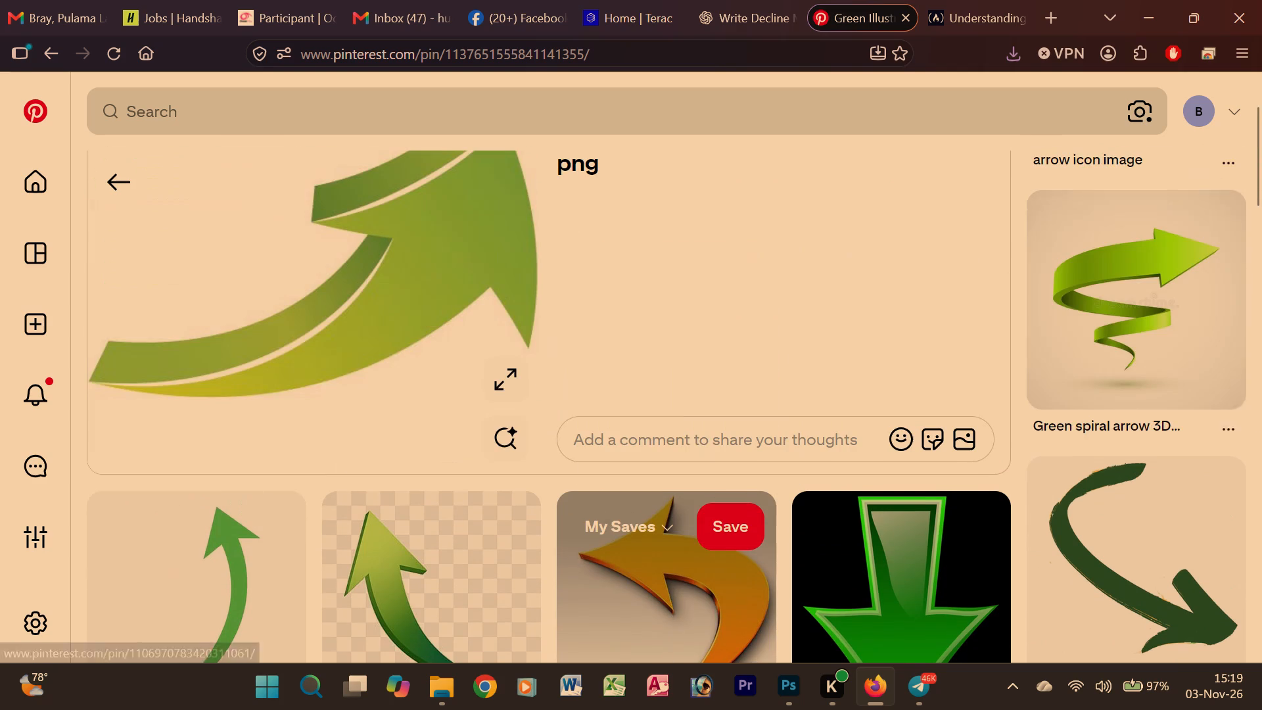
scroll(671, 438, "down", 4)
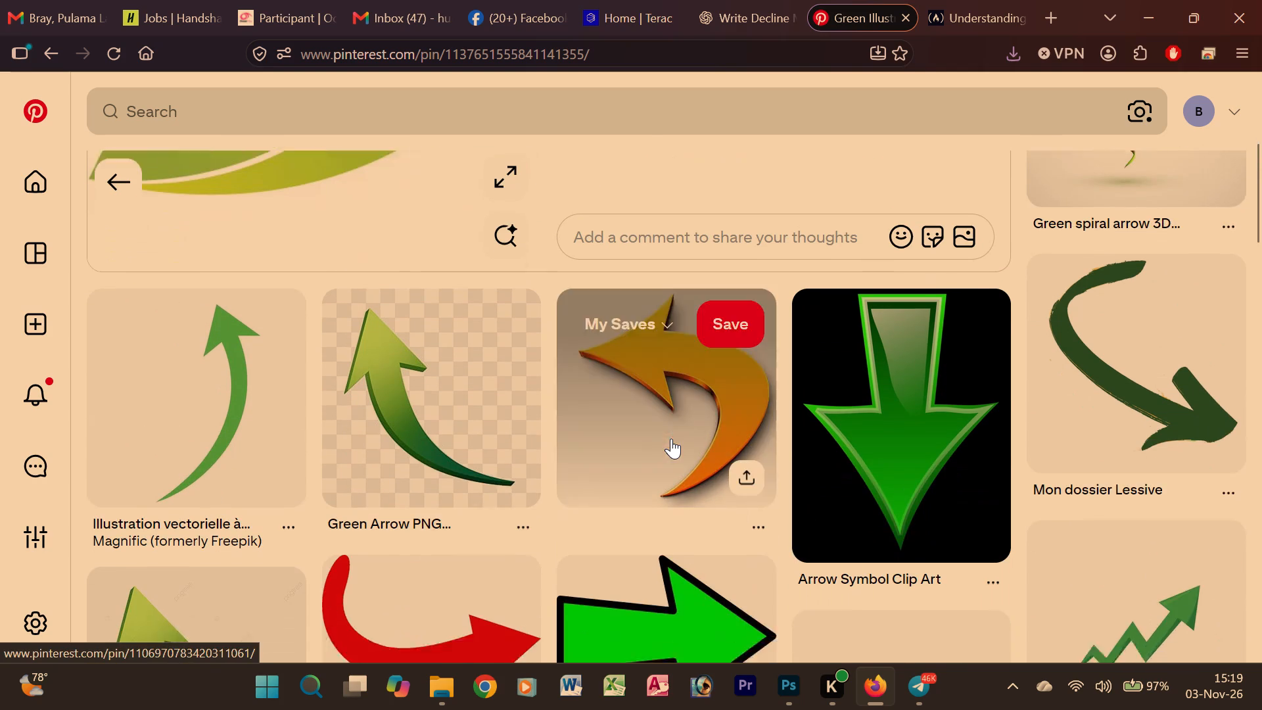
scroll(671, 438, "down", 3)
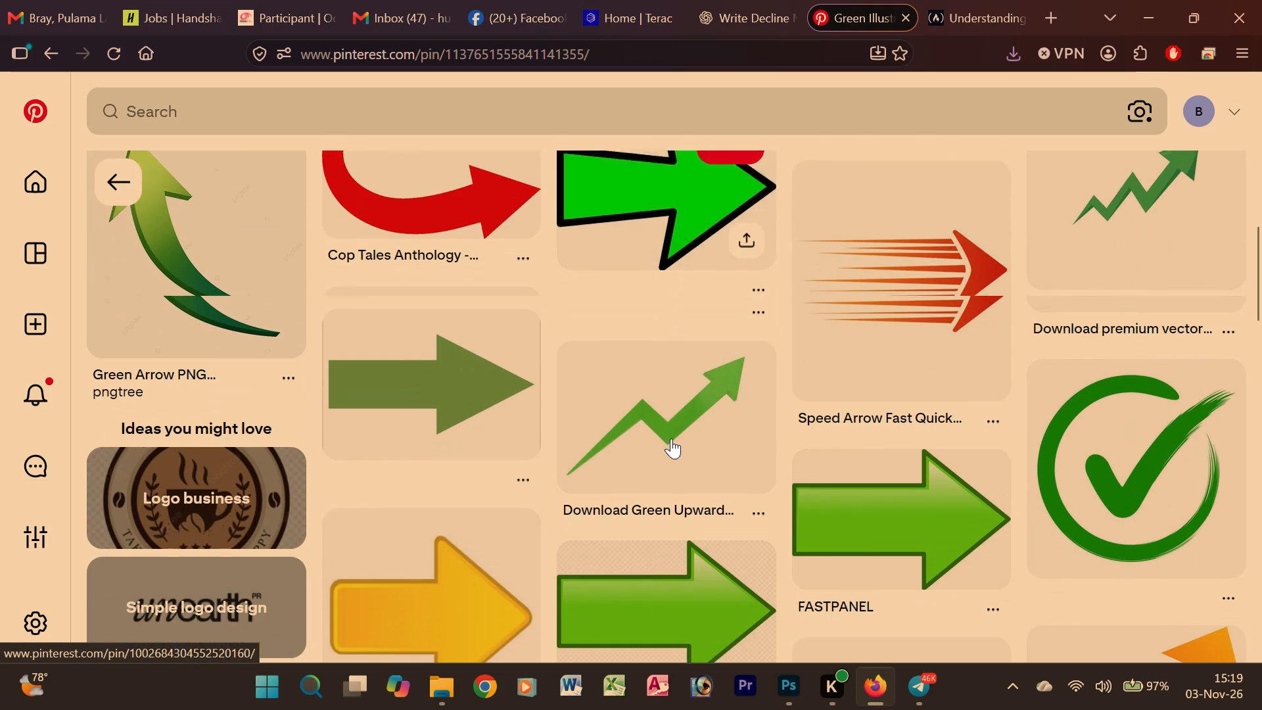
scroll(671, 438, "down", 2)
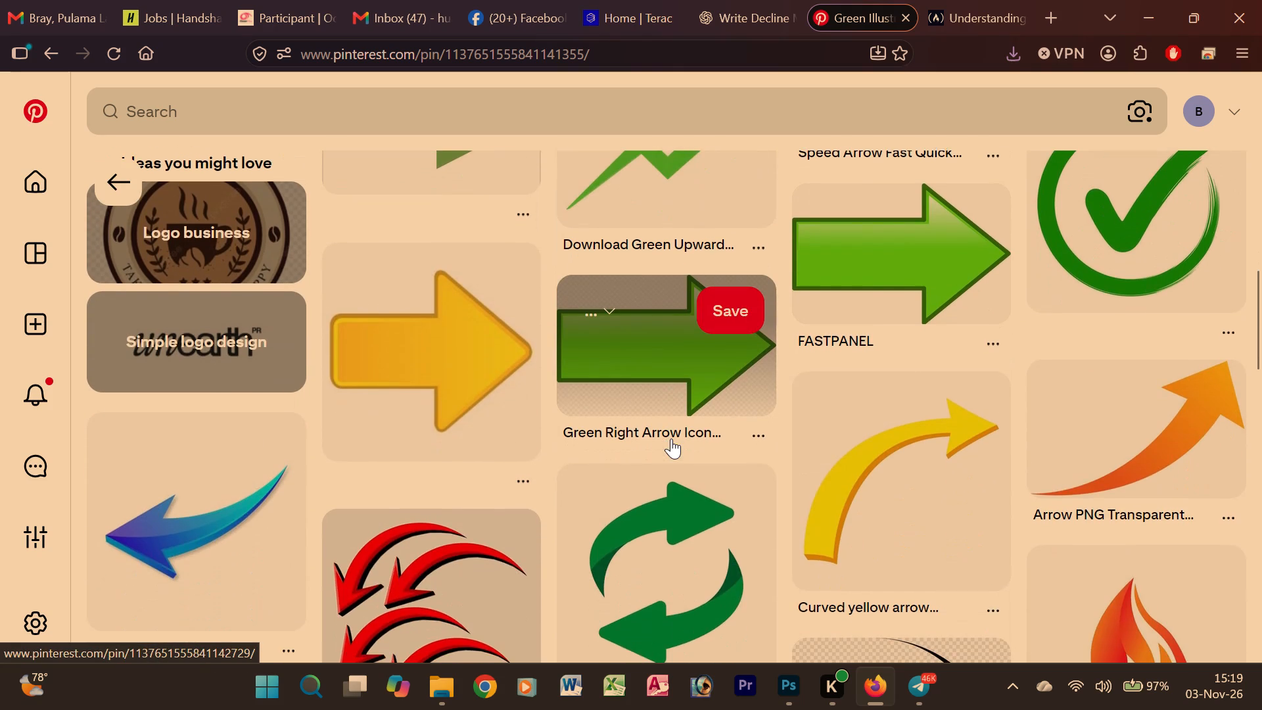
scroll(671, 438, "down", 4)
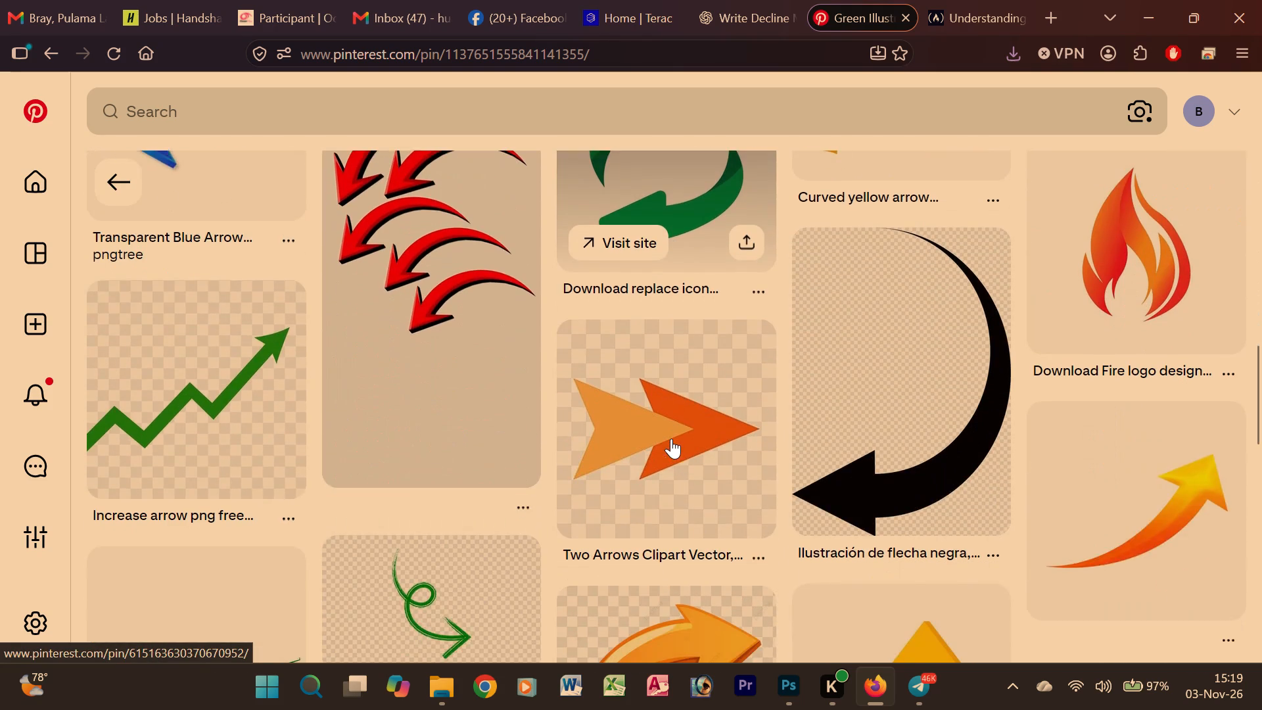
scroll(671, 438, "down", 5)
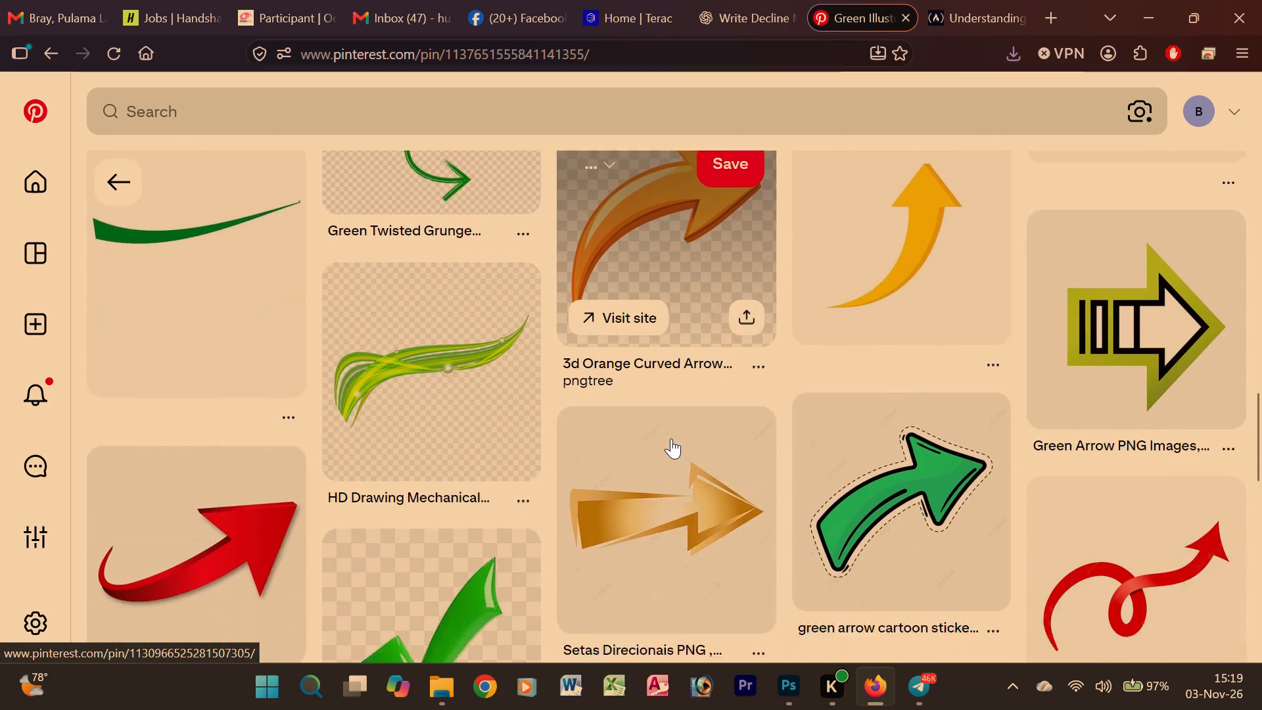
scroll(671, 438, "down", 5)
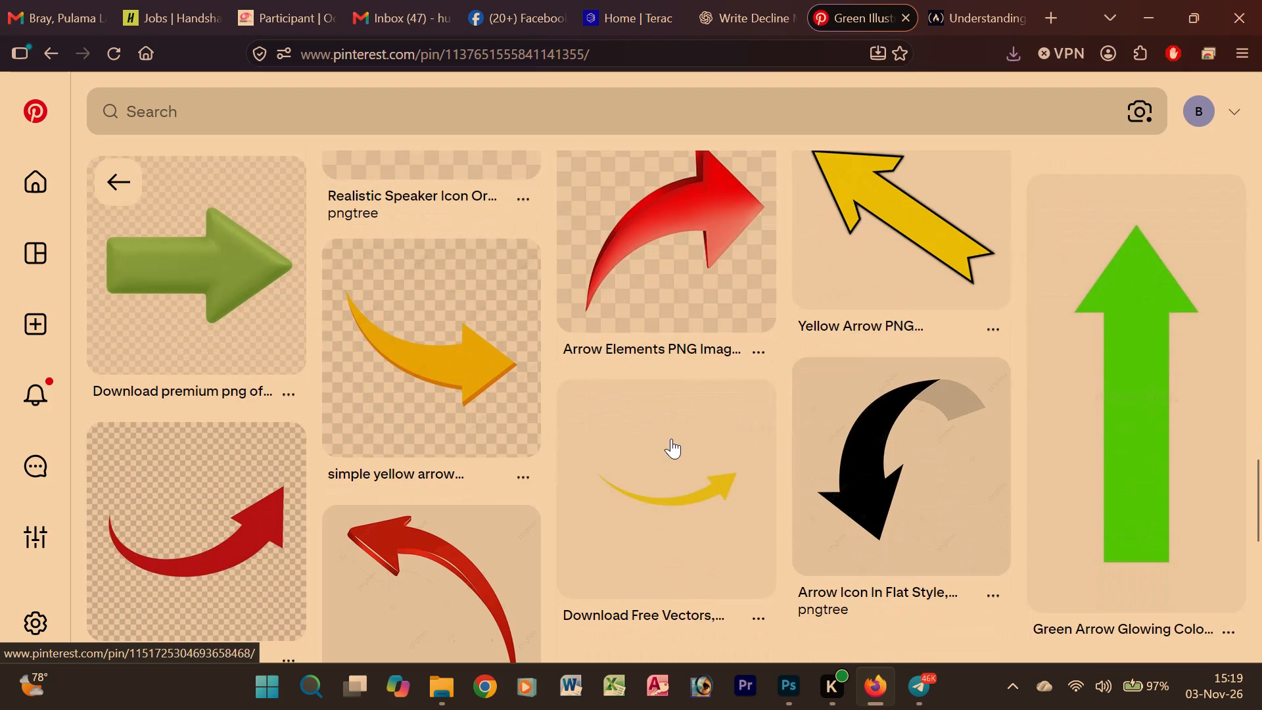
scroll(671, 438, "down", 1)
scroll(671, 438, "up", 14)
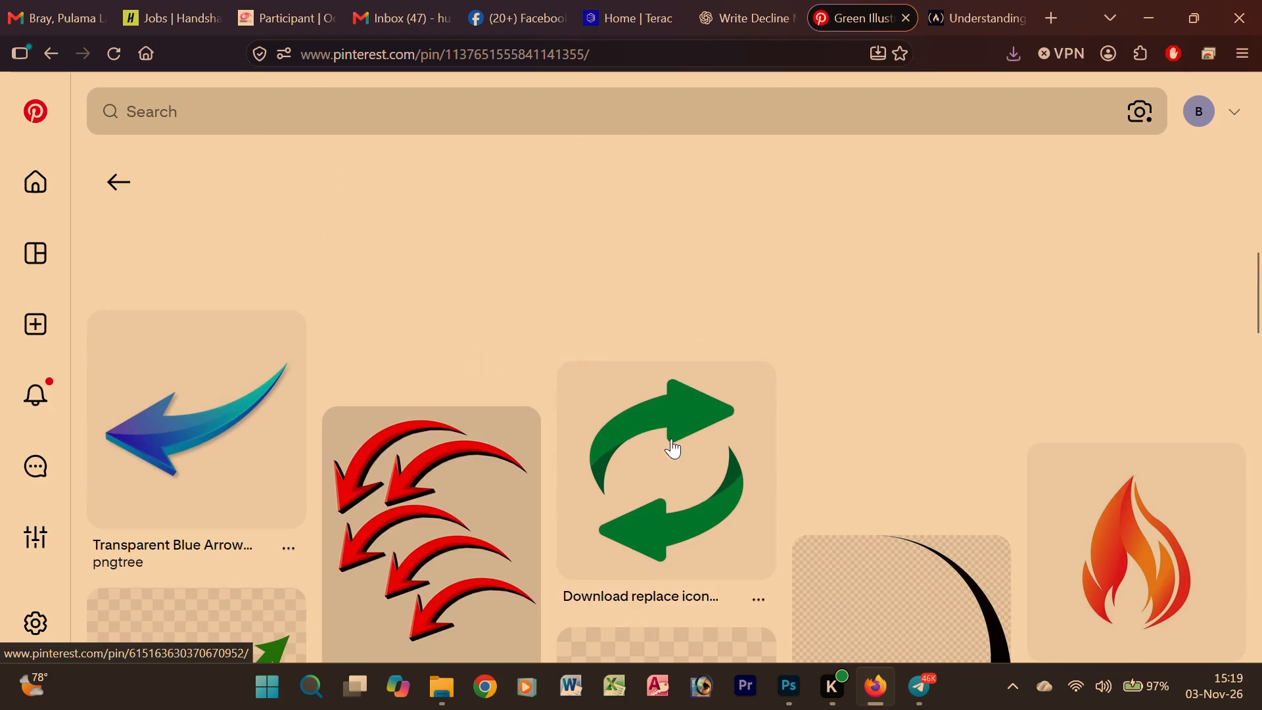
scroll(671, 438, "up", 10)
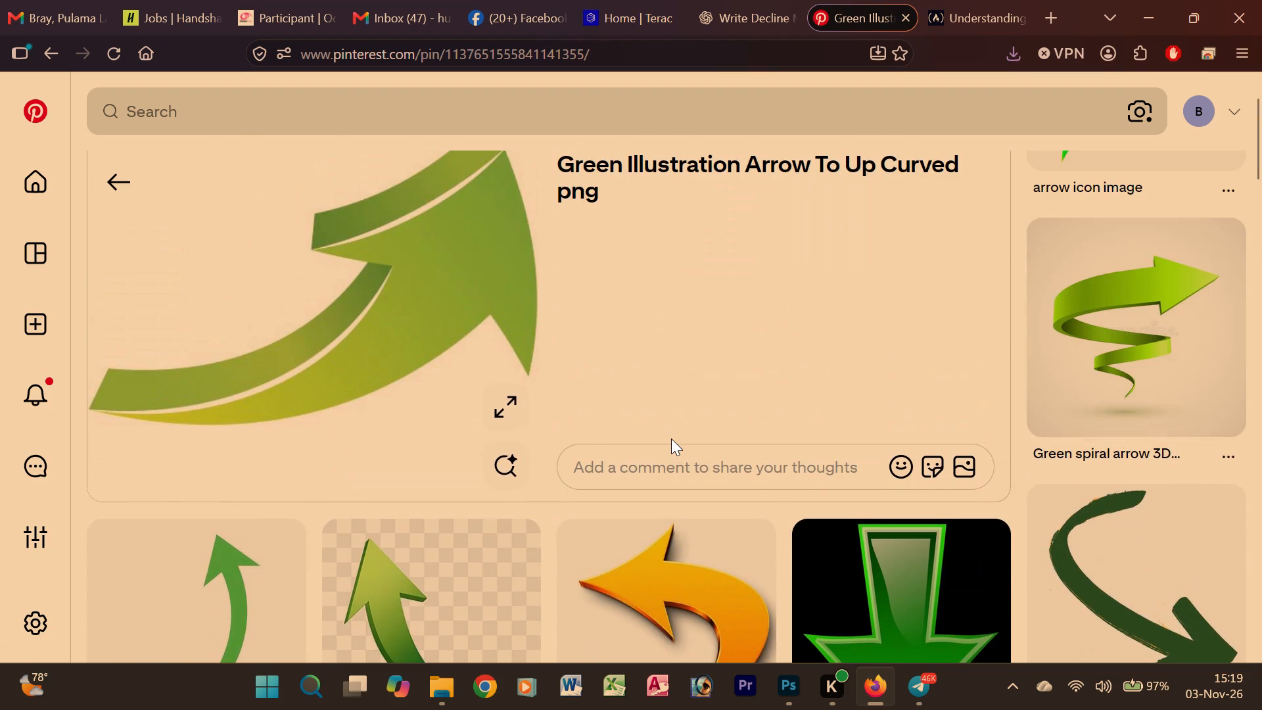
Open the related pin of the orange curved arrow pointing left.
scroll(599, 431, "down", 2)
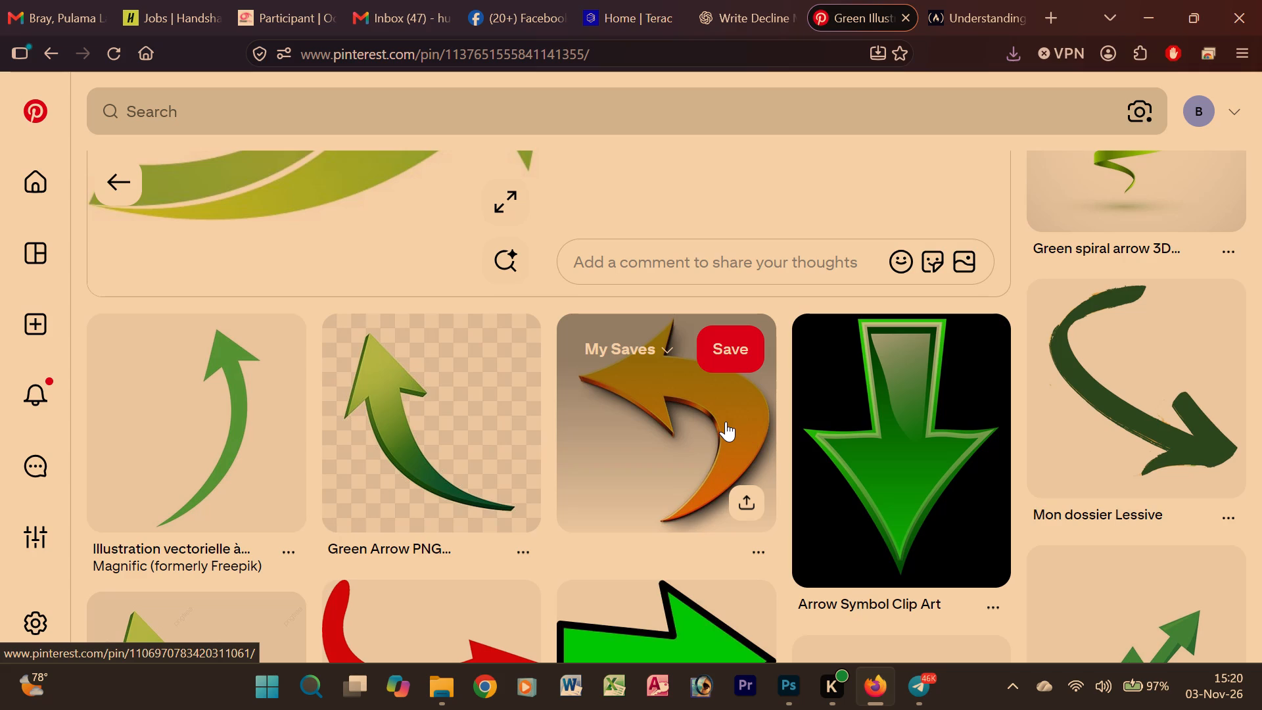
left_click(726, 421)
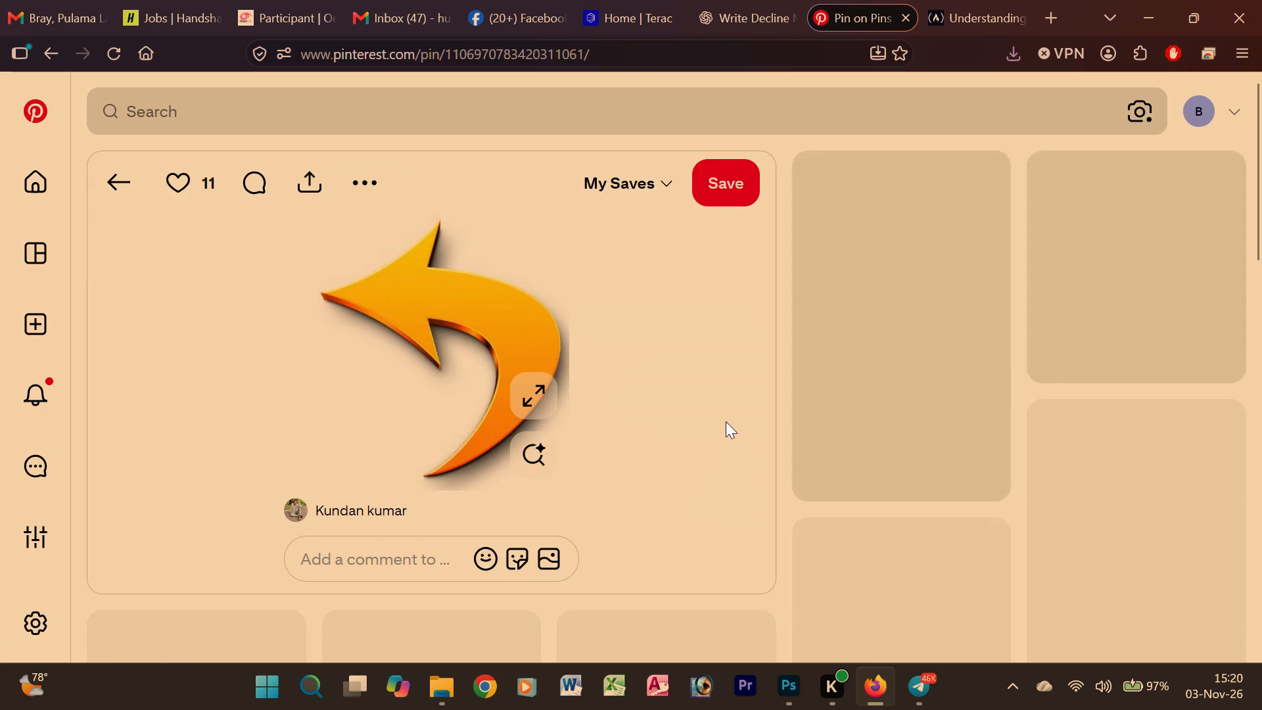
View the red curved "Free Red Arrow To Pull" pin among the related pins and return to the orange arrow pin.
scroll(780, 389, "down", 4)
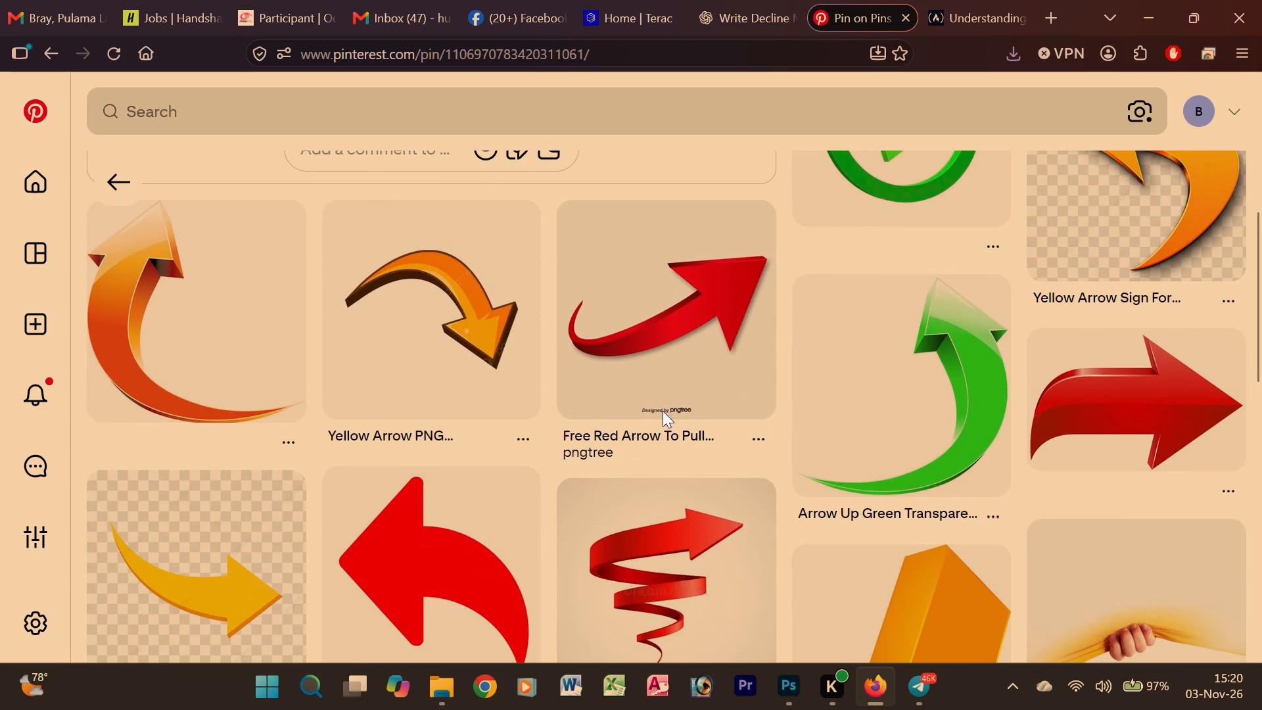
left_click(630, 320)
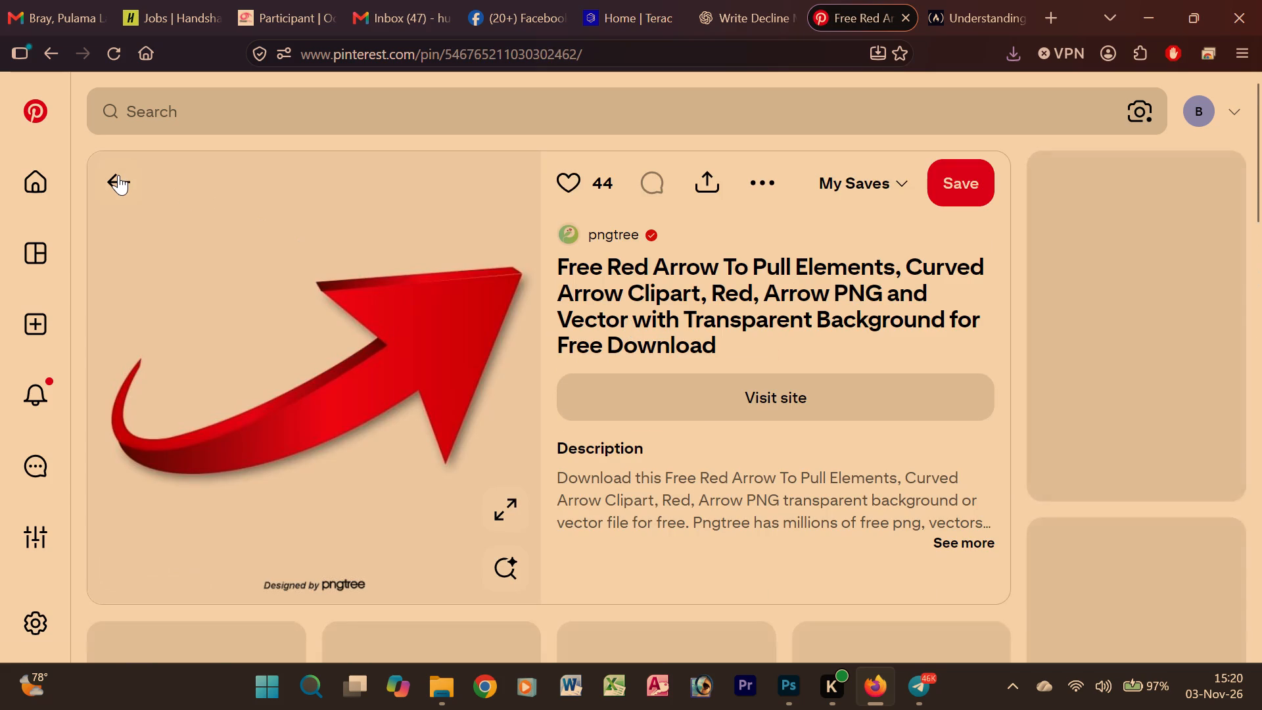
left_click(118, 175)
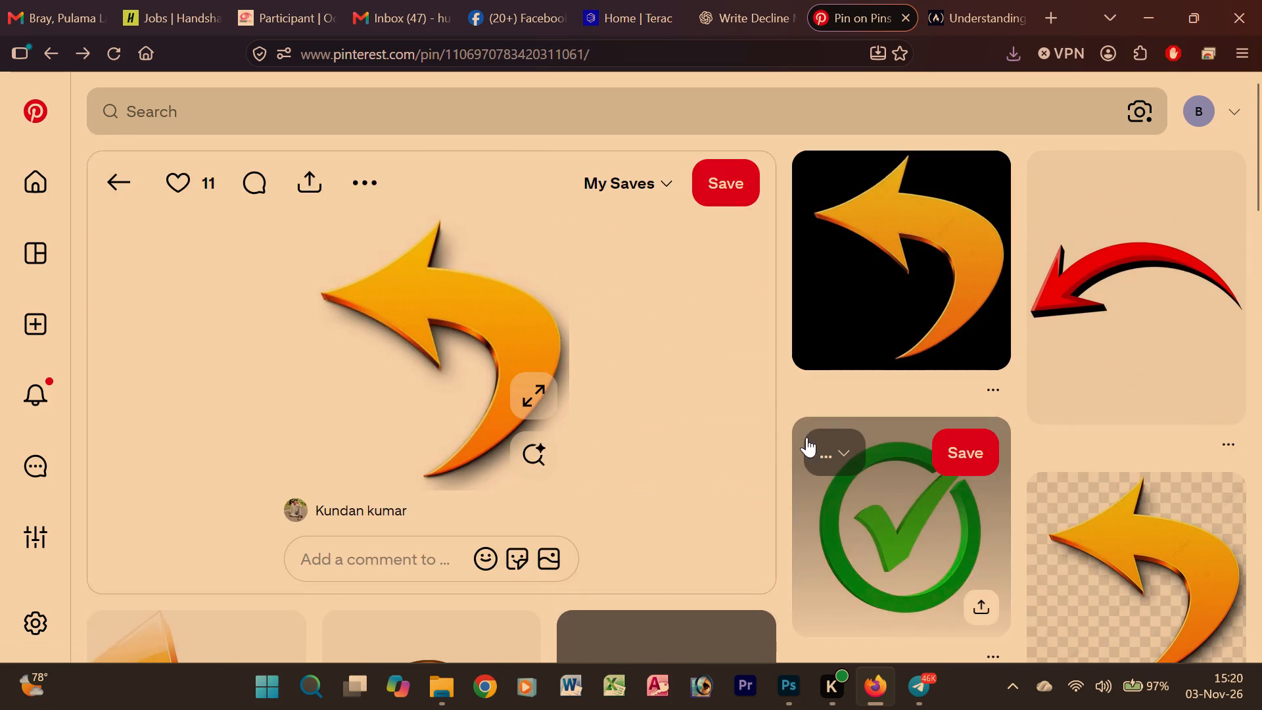
Look through the related pins beneath the orange curved arrow for a usable arrow design.
scroll(806, 437, "down", 4)
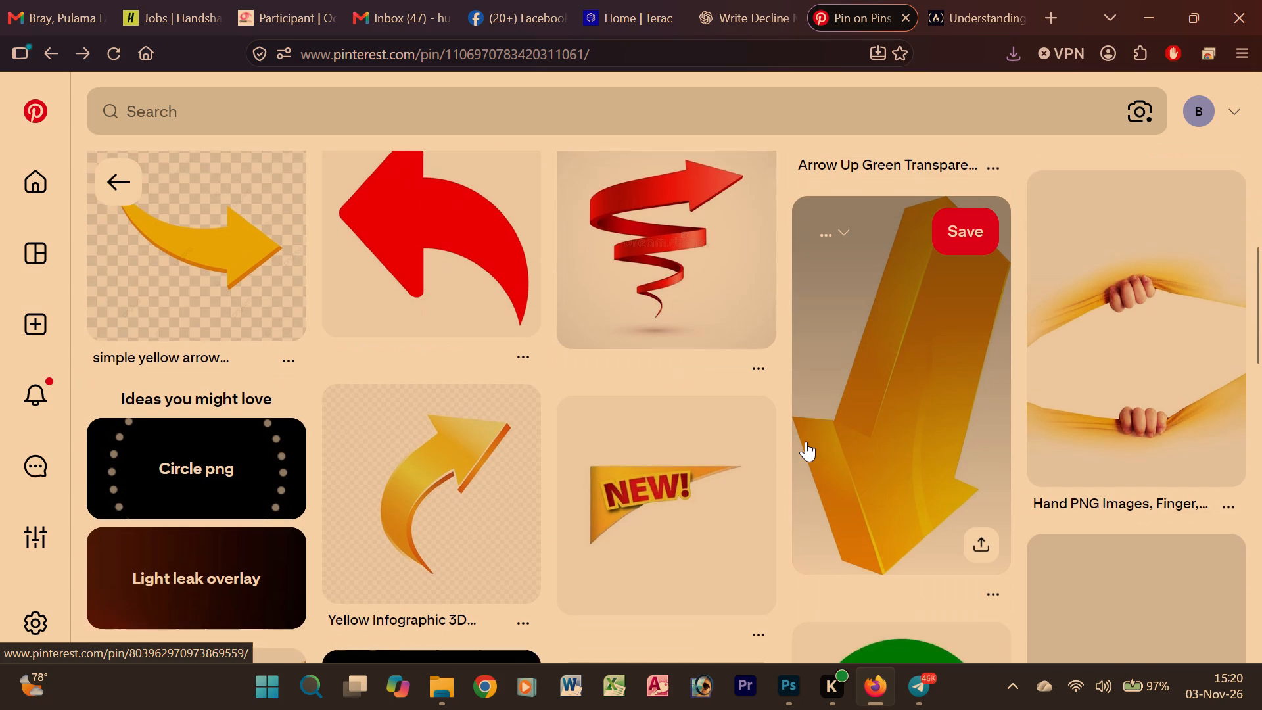
scroll(806, 441, "down", 3)
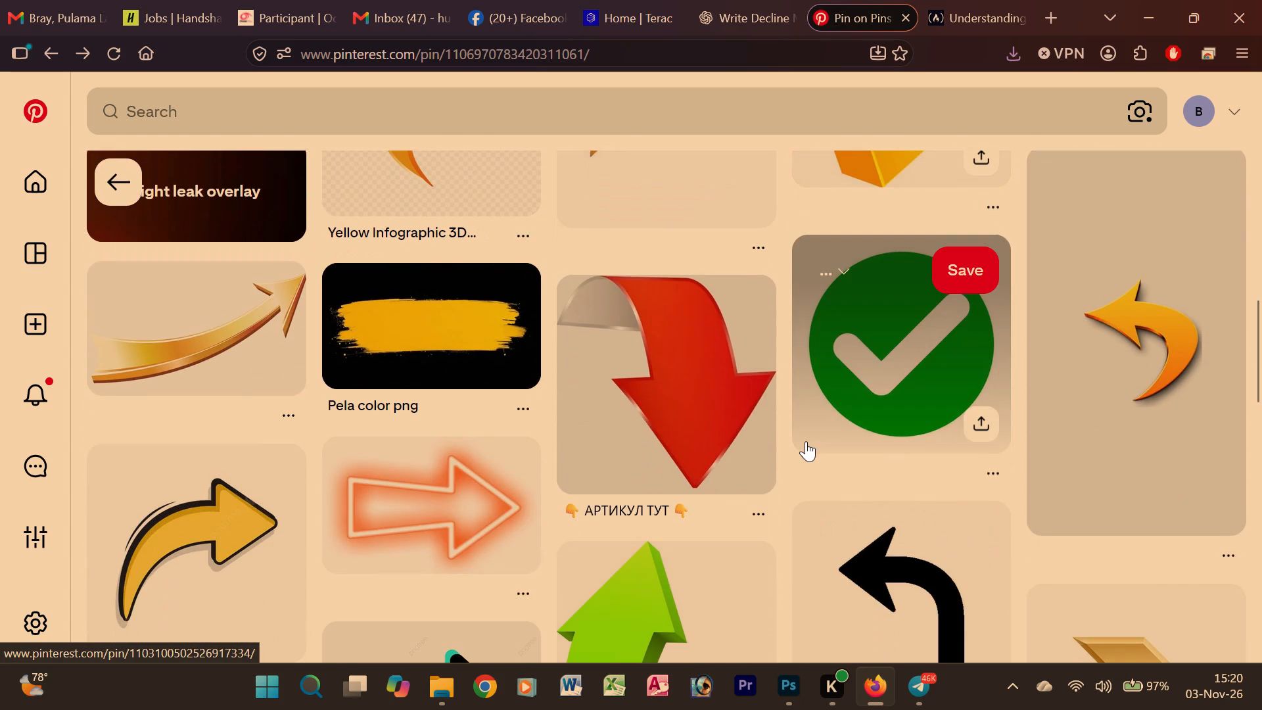
scroll(806, 441, "down", 4)
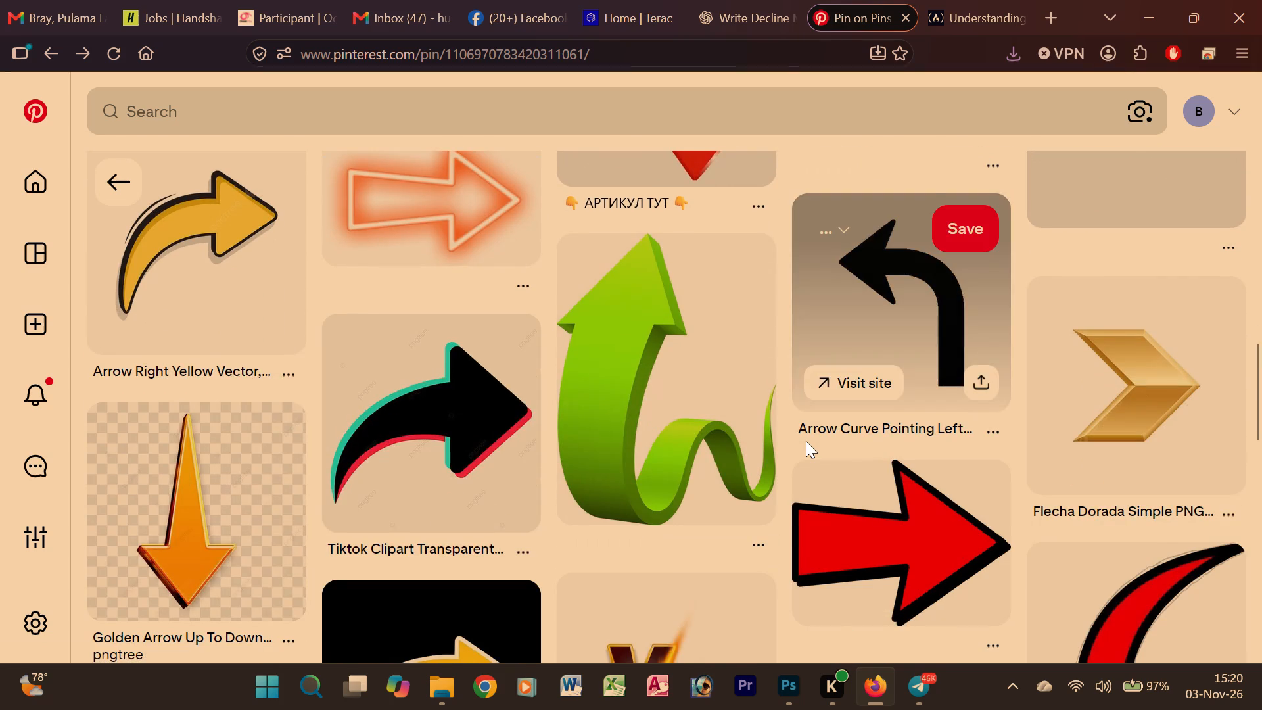
scroll(806, 441, "down", 2)
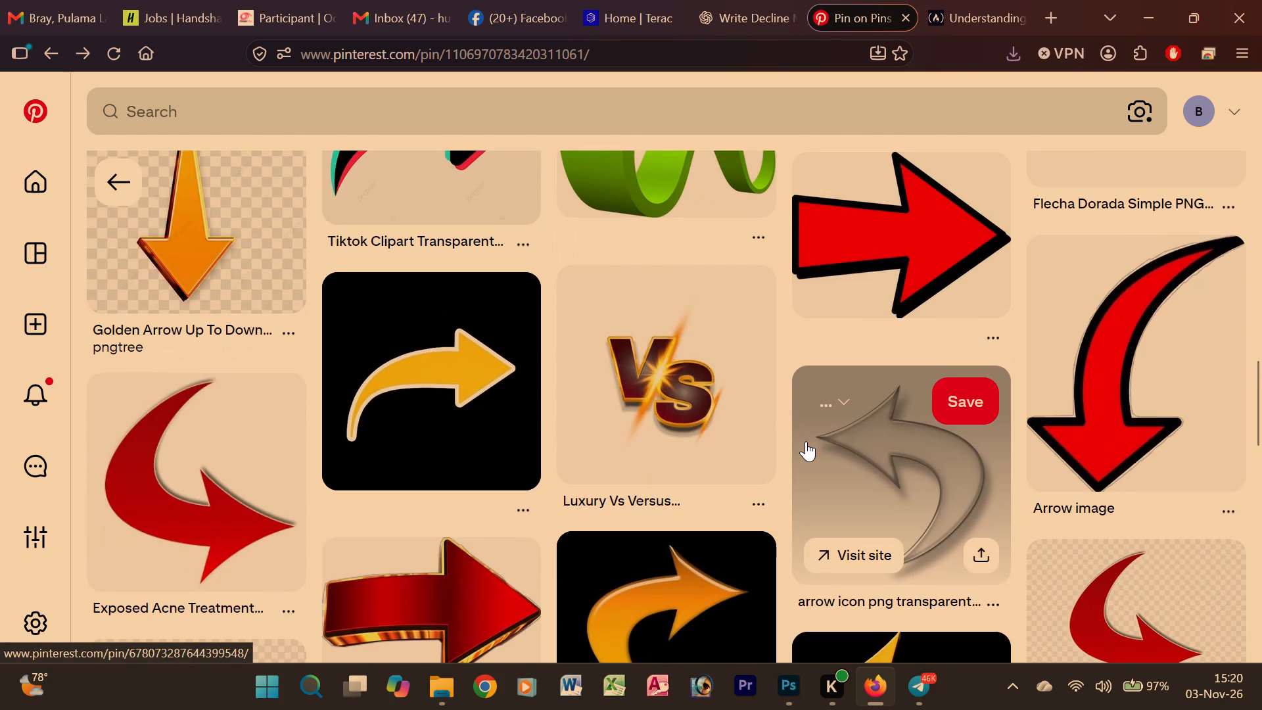
scroll(806, 441, "down", 6)
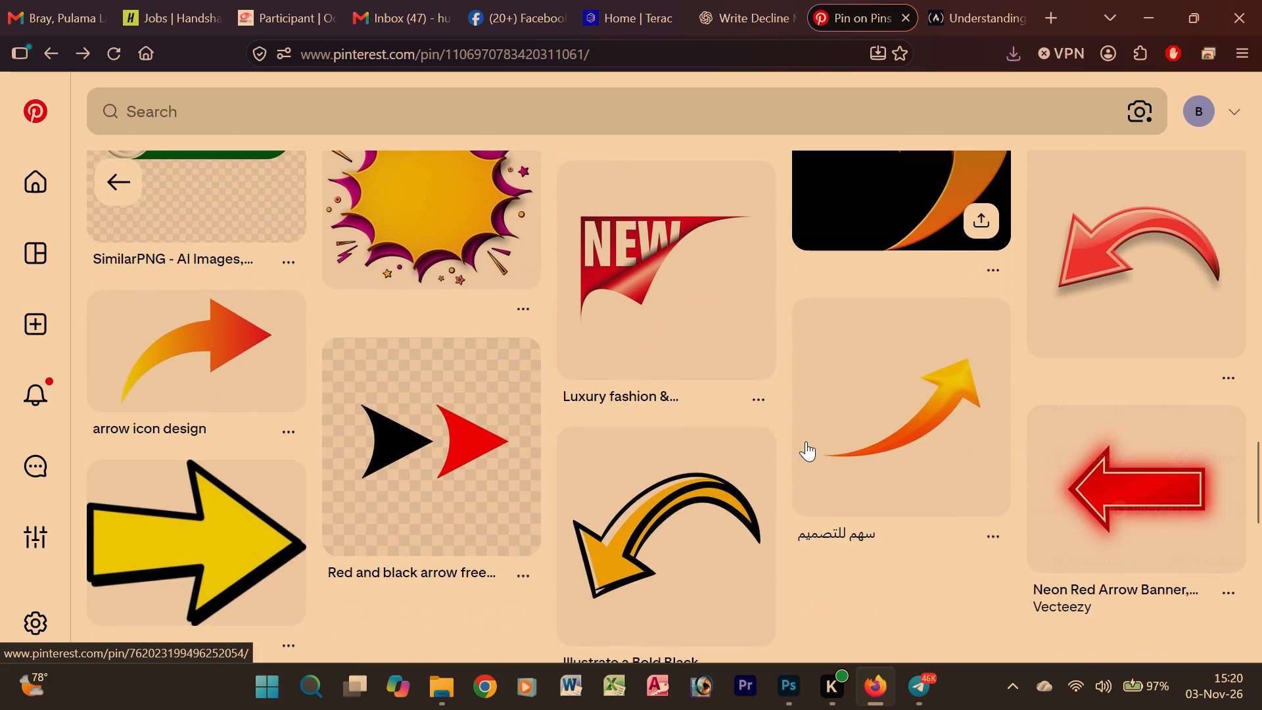
scroll(806, 441, "down", 4)
scroll(806, 441, "up", 2)
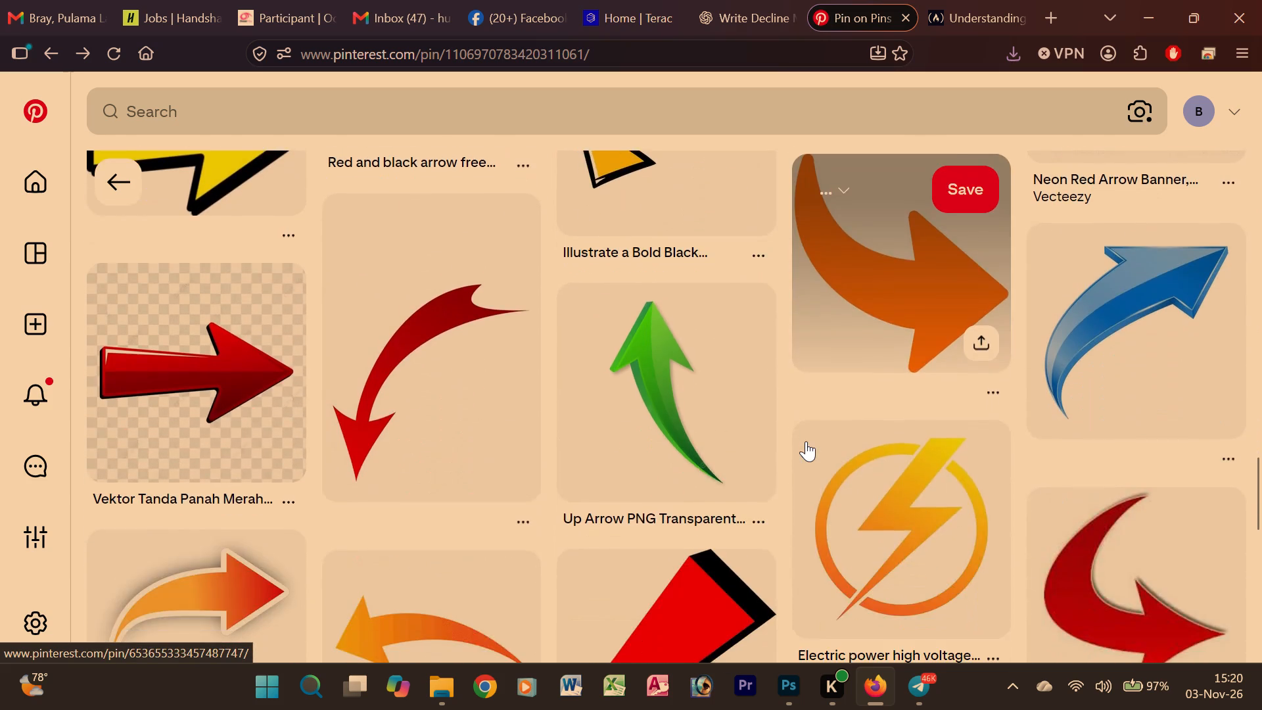
scroll(806, 441, "up", 11)
Search Pinterest for "POINT TO POINT DESIGN".
left_click(350, 103)
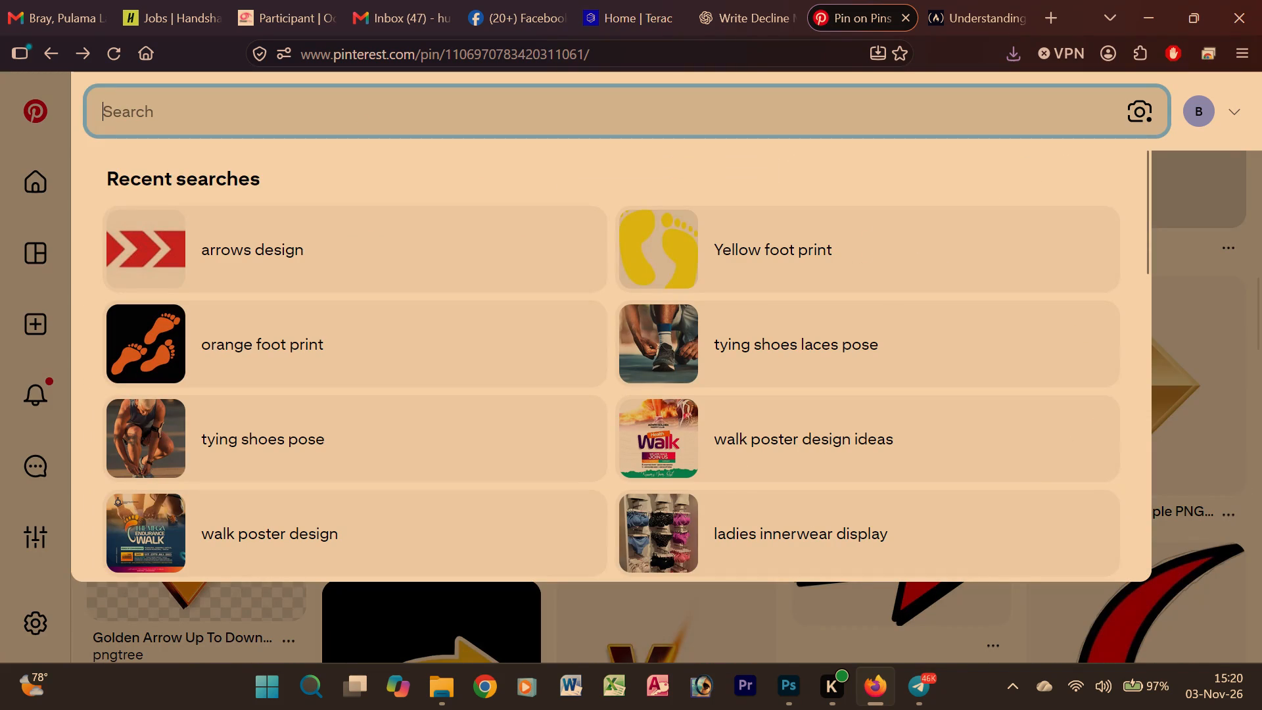
type("POINT TO")
key("space")
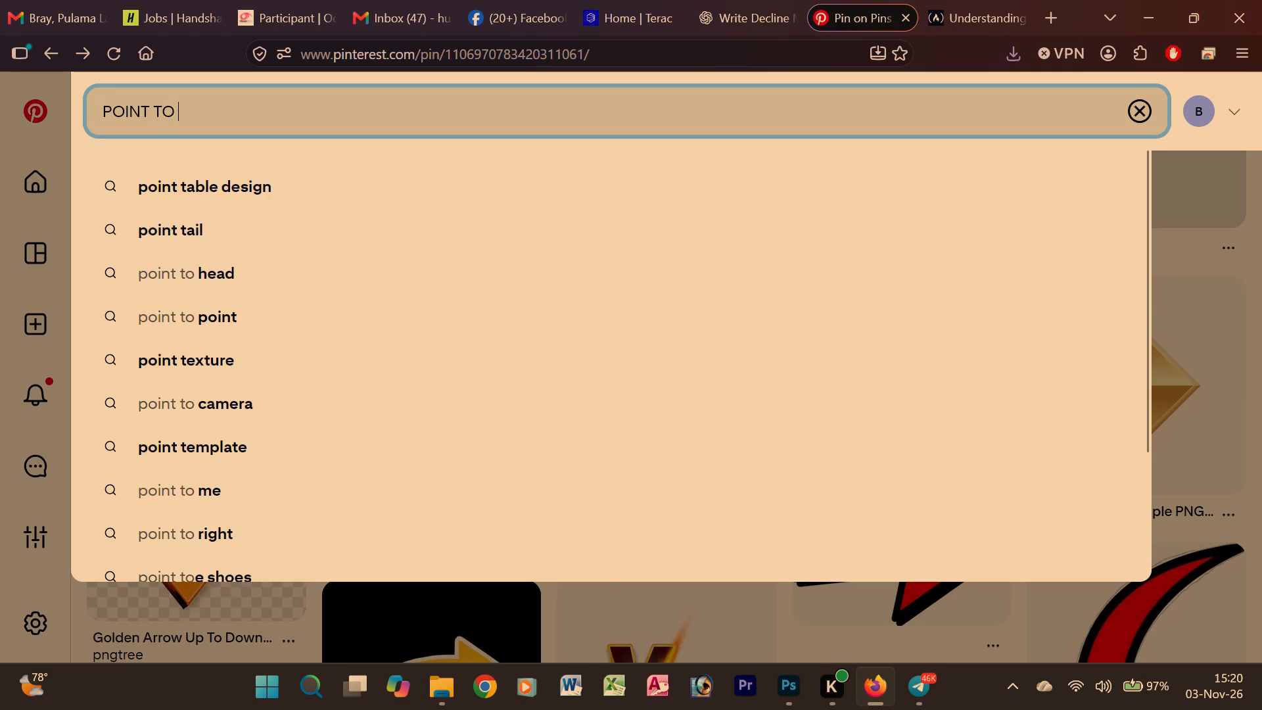
type("PO")
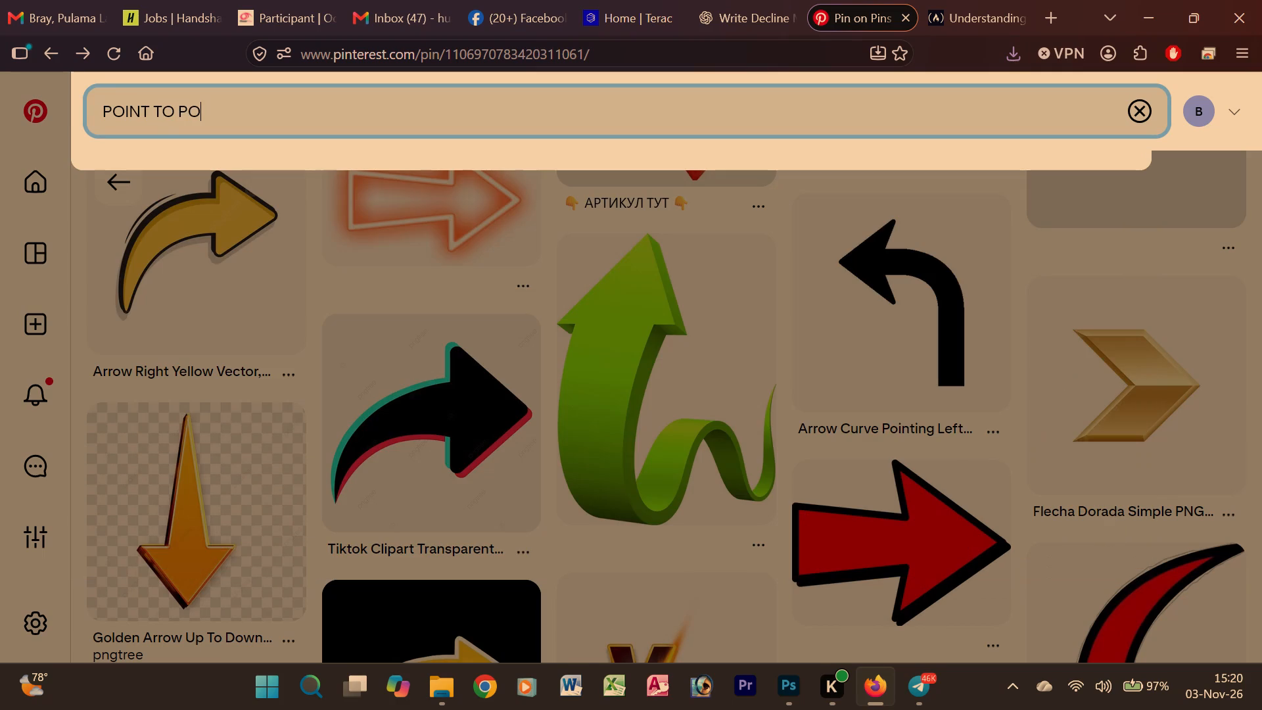
type("INT")
key("space")
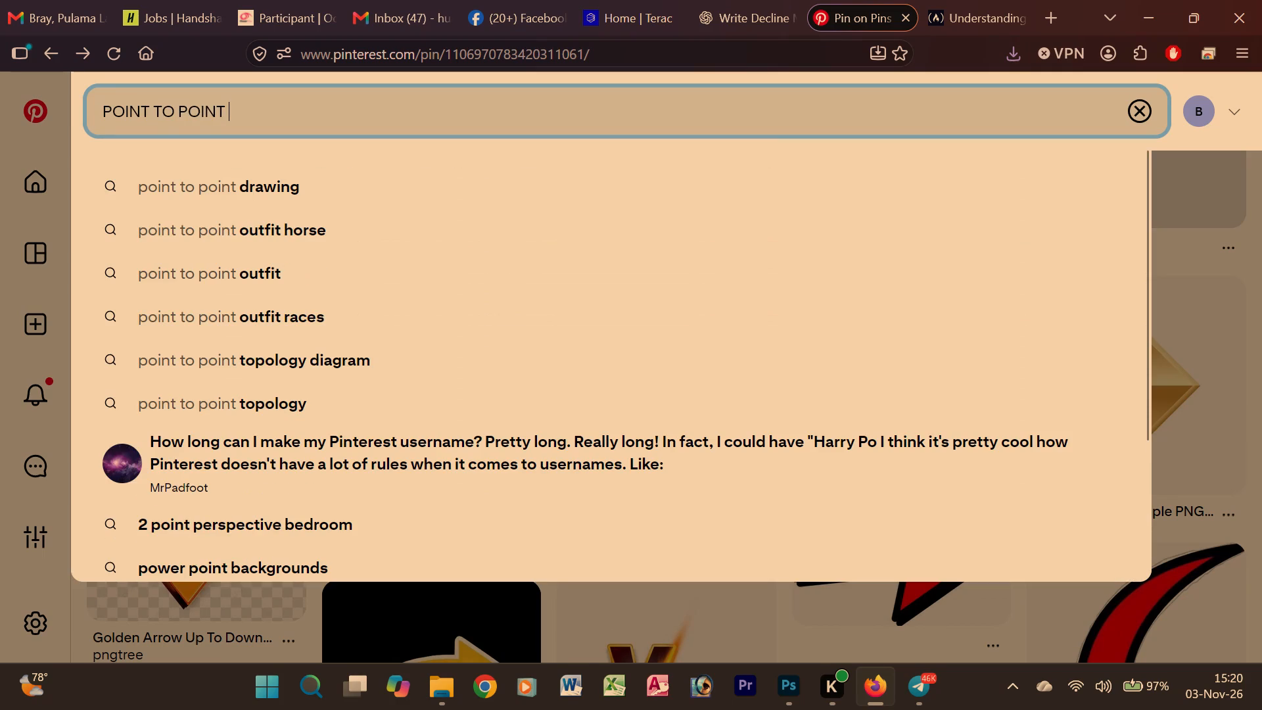
type("DESIGN")
key("Return")
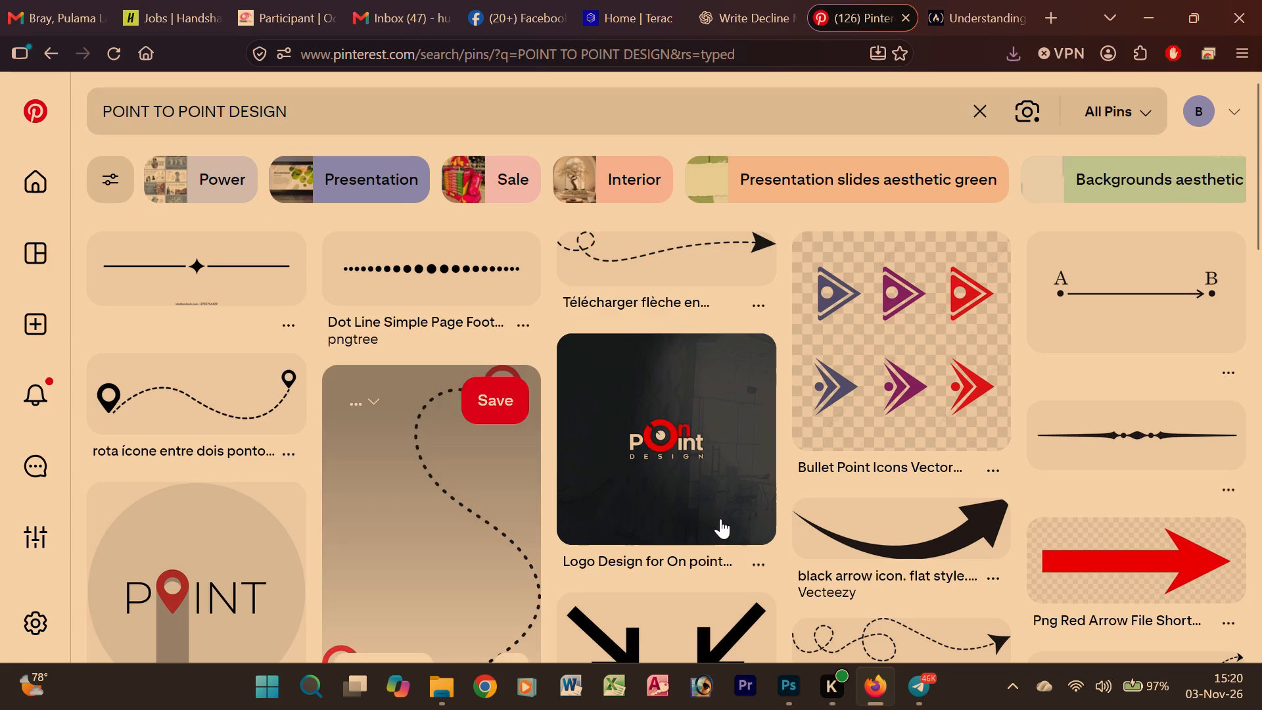
Browse the point-to-point search results and open the "red arrow Logo PNG Vector" pin with the chevron-tailed arrow.
scroll(716, 510, "down", 2)
scroll(660, 486, "down", 3)
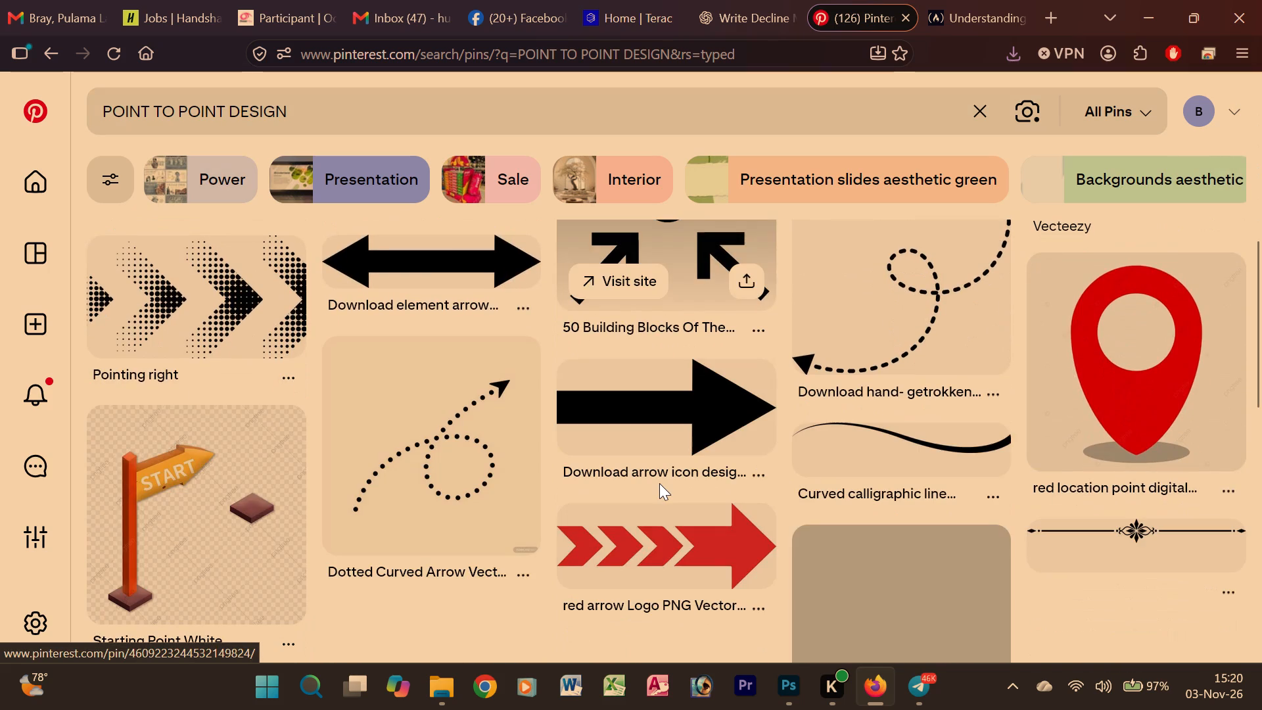
scroll(659, 483, "down", 2)
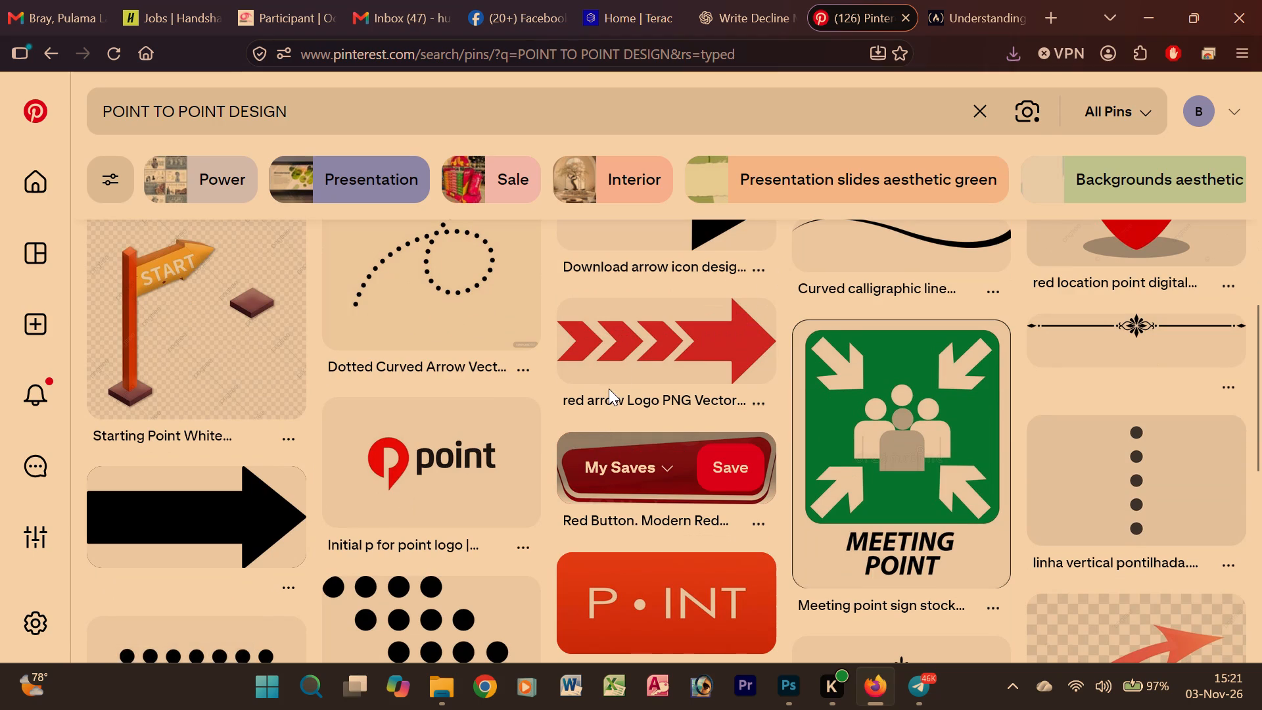
left_click(618, 346)
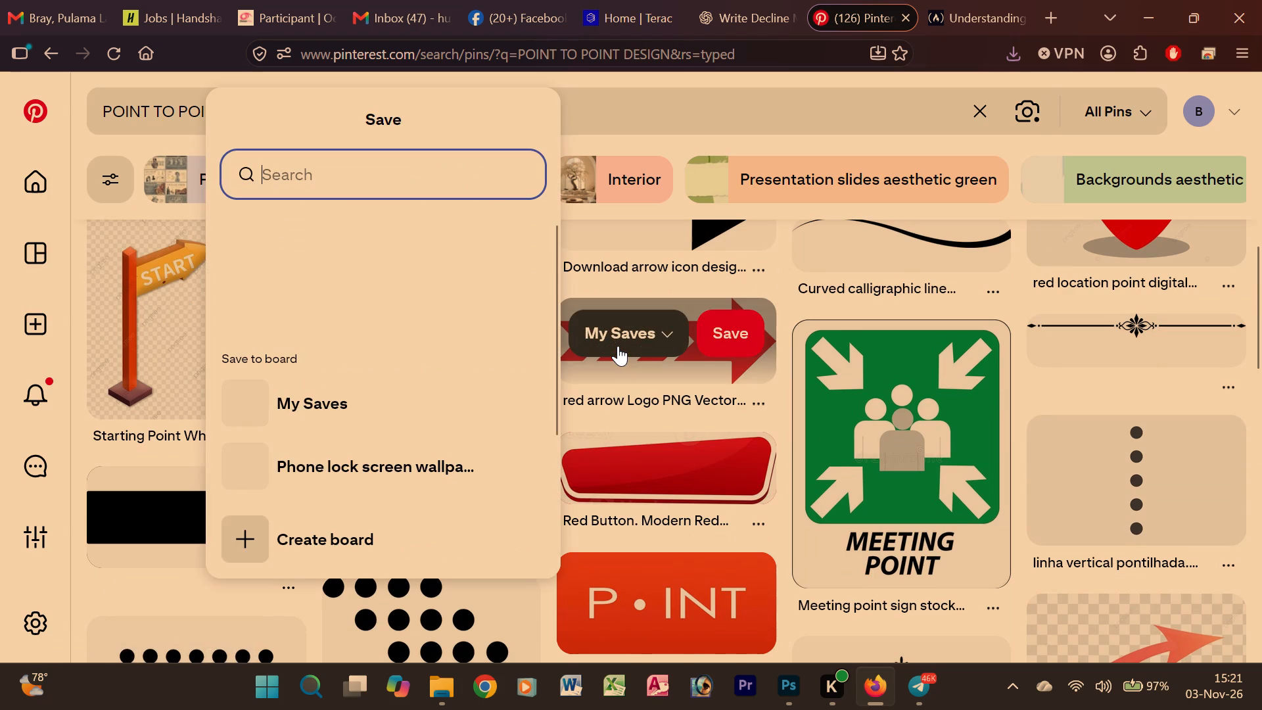
left_click(667, 372)
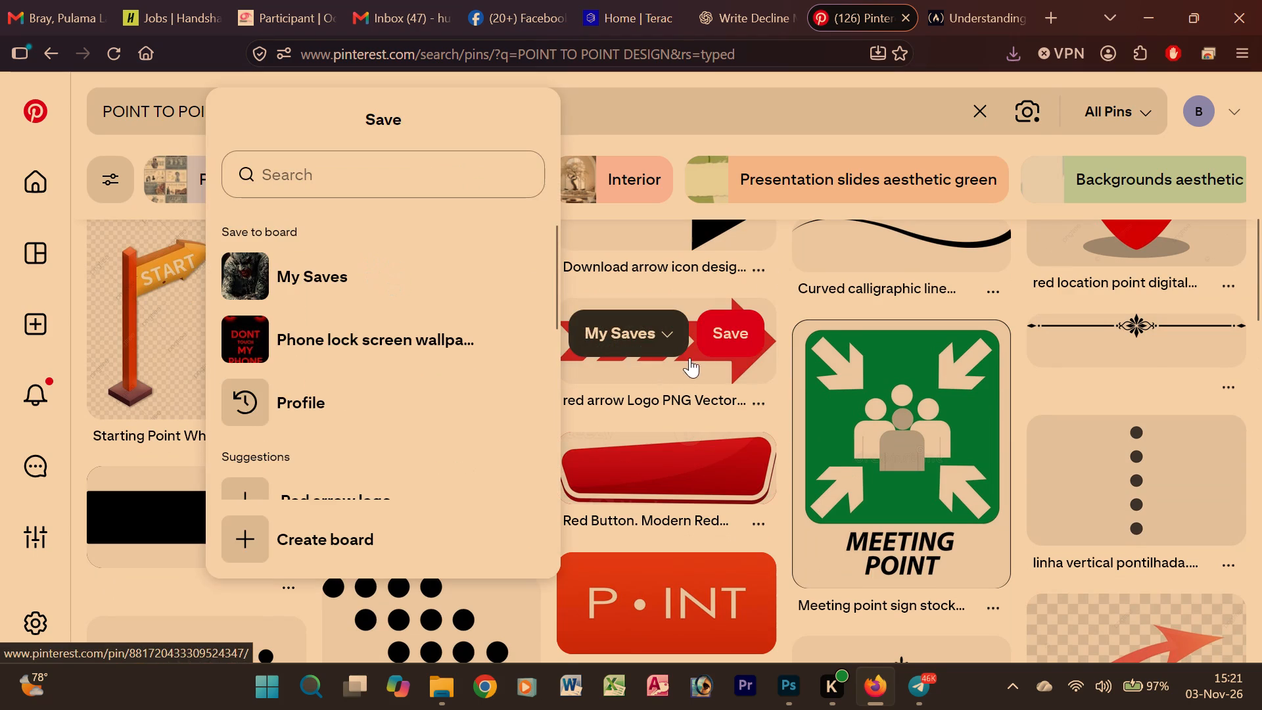
left_click(714, 357)
left_click(716, 368)
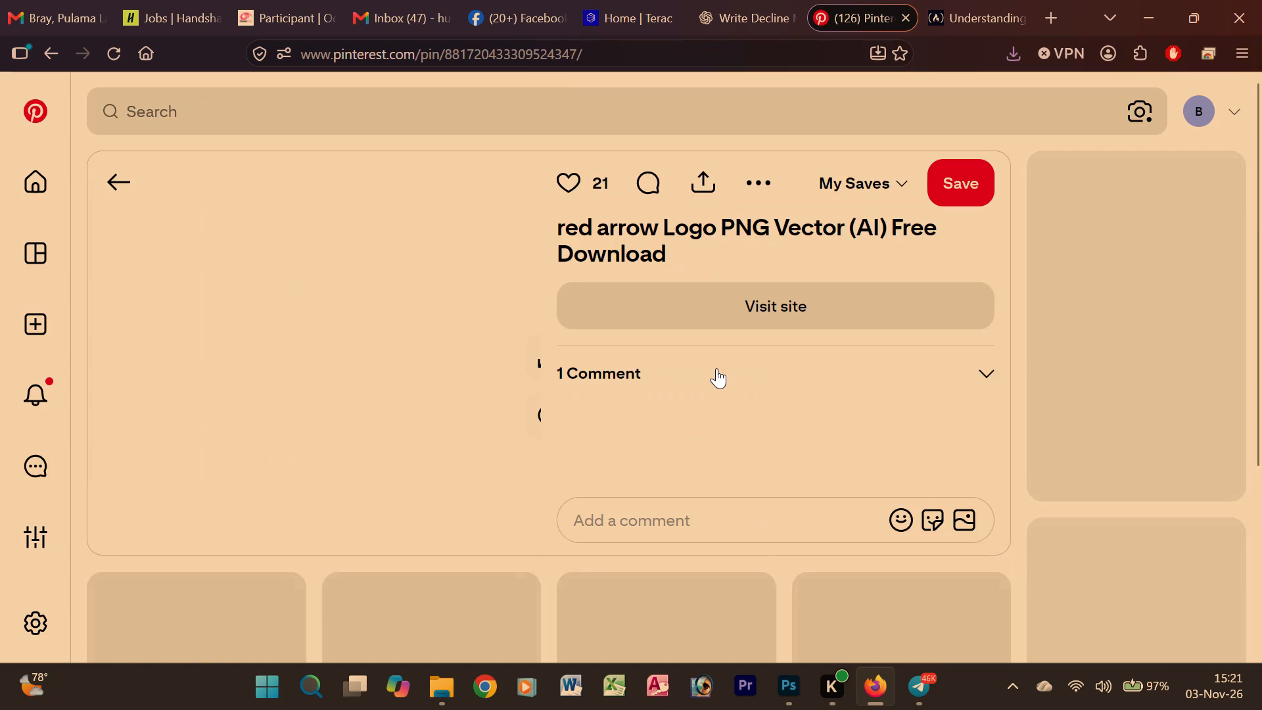
Compare the chevron-tailed red arrow with the Life Walk poster in Photoshop and with the related arrow pins.
scroll(585, 439, "down", 1)
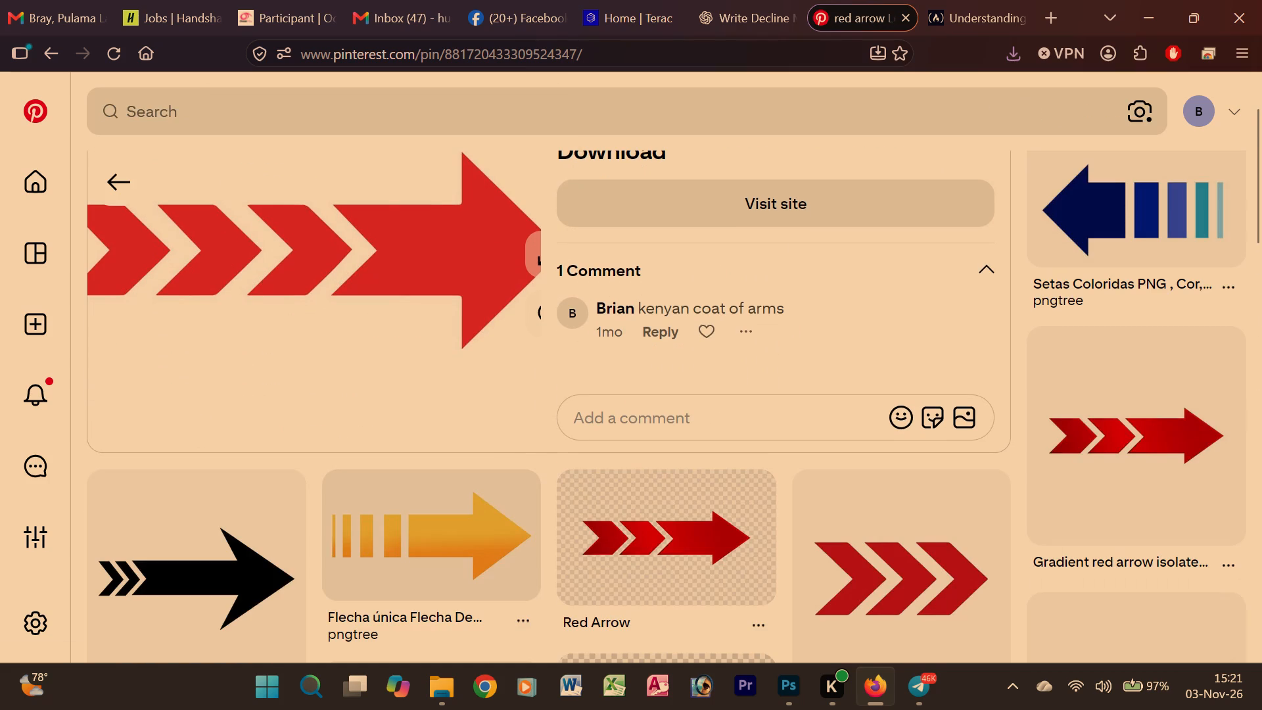
left_click(782, 703)
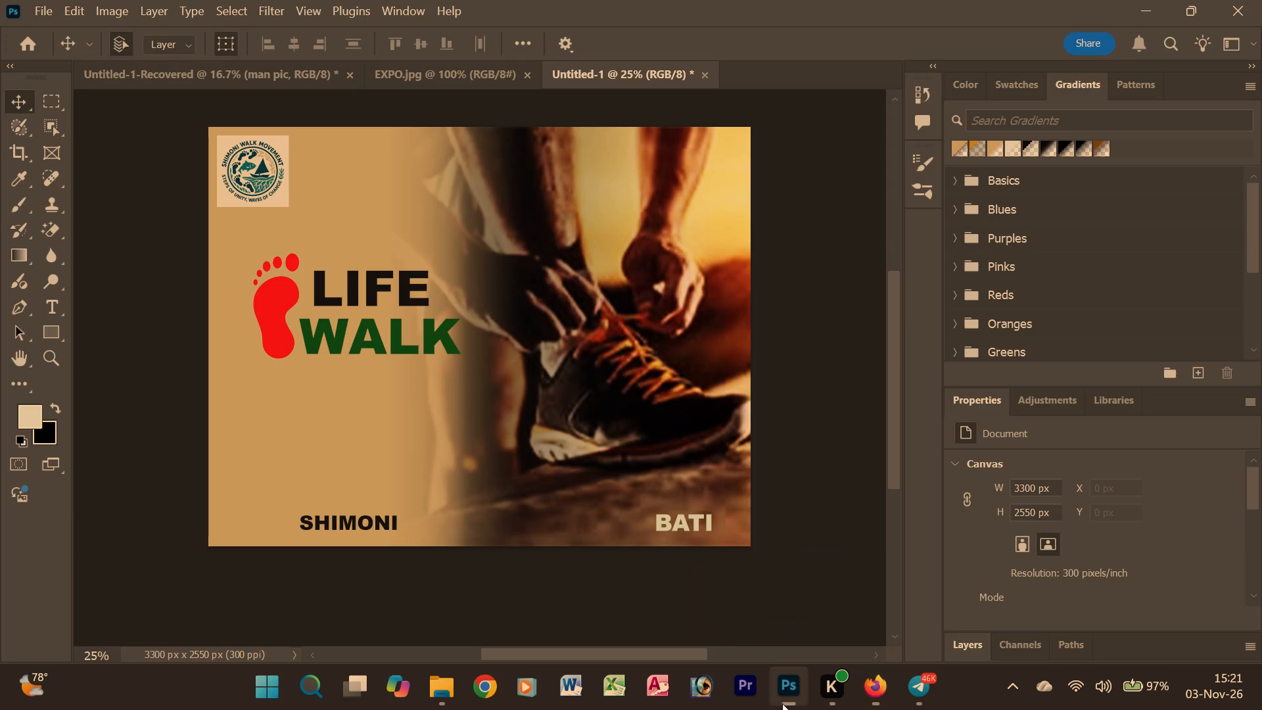
left_click(782, 703)
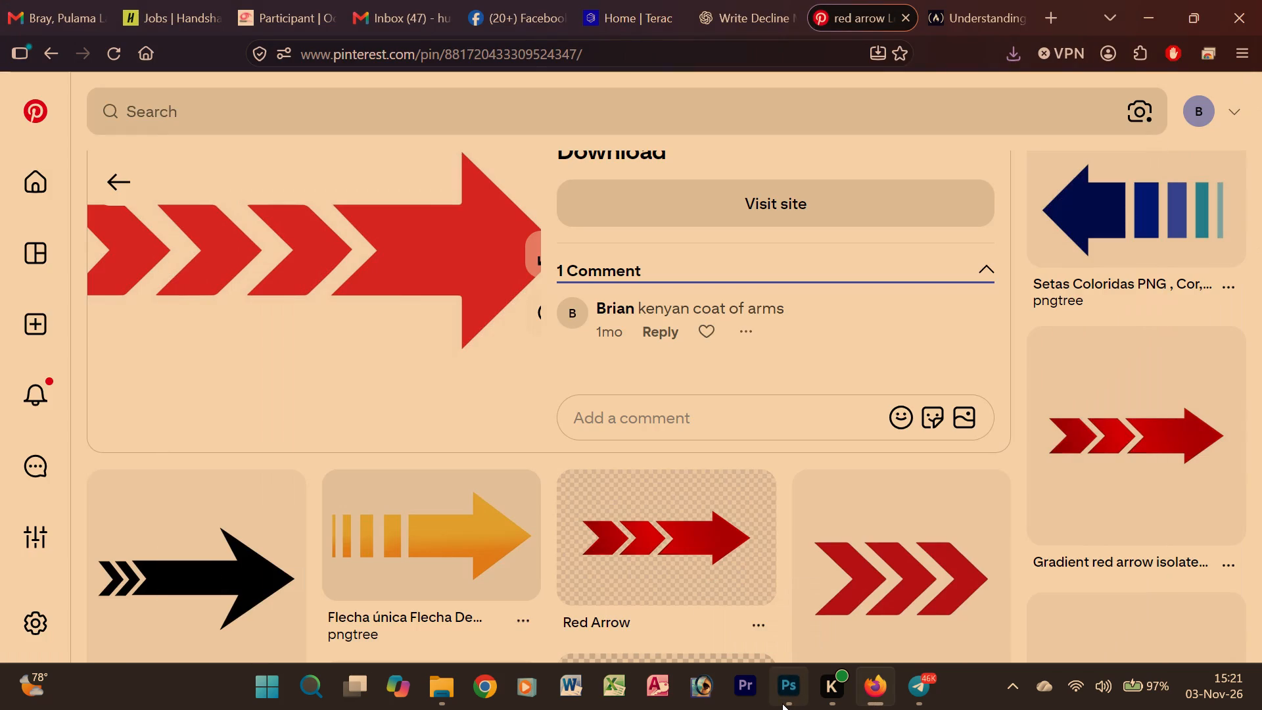
scroll(439, 356, "down", 2)
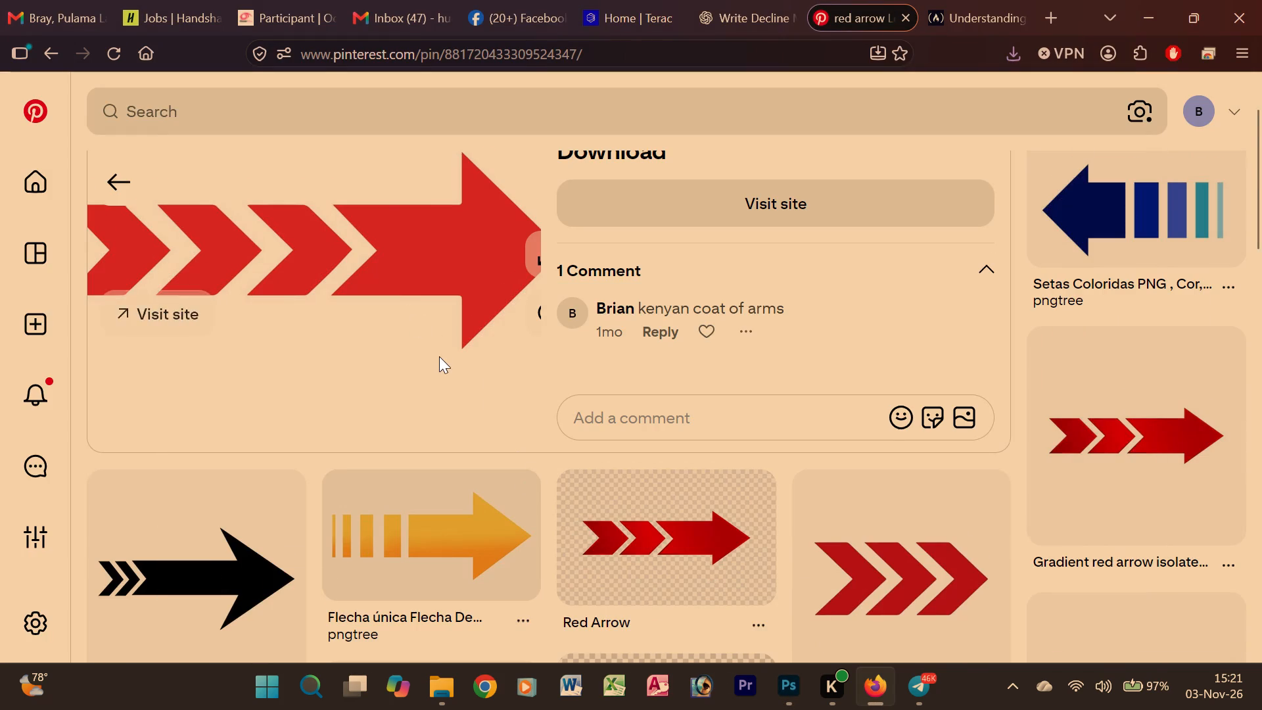
scroll(439, 356, "down", 1)
scroll(477, 449, "down", 3)
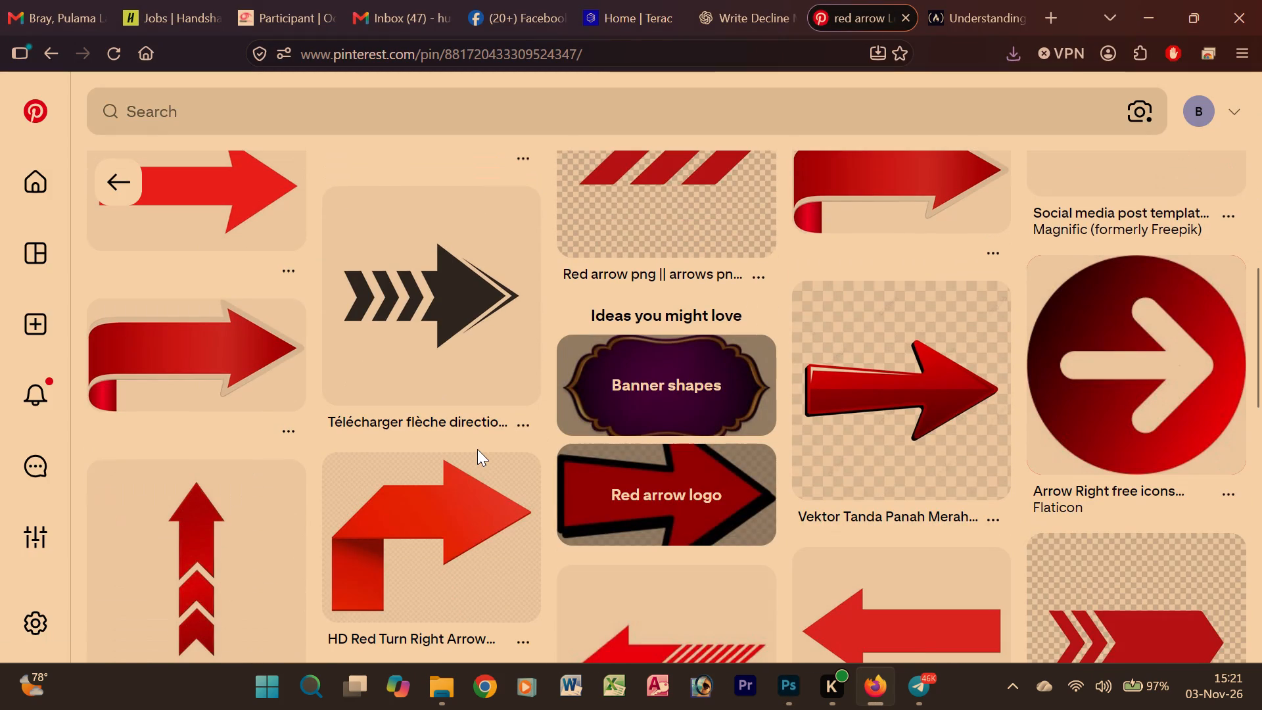
scroll(477, 449, "down", 3)
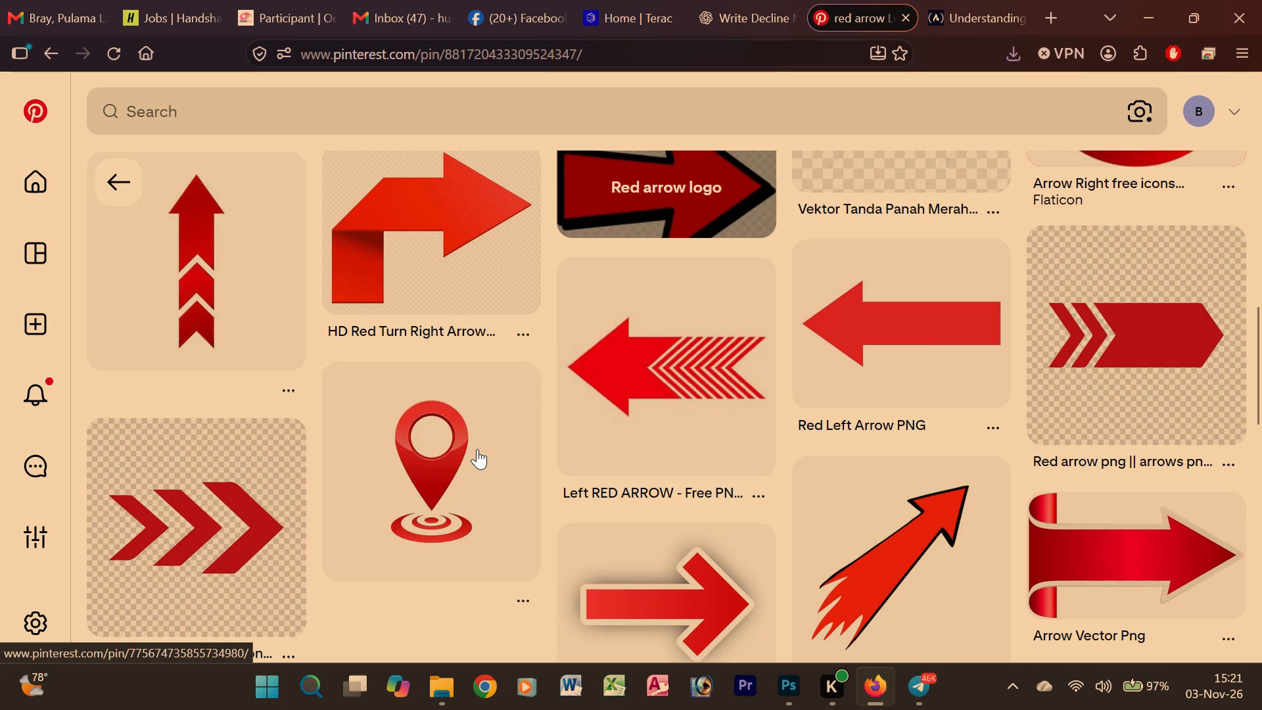
scroll(477, 449, "up", 5)
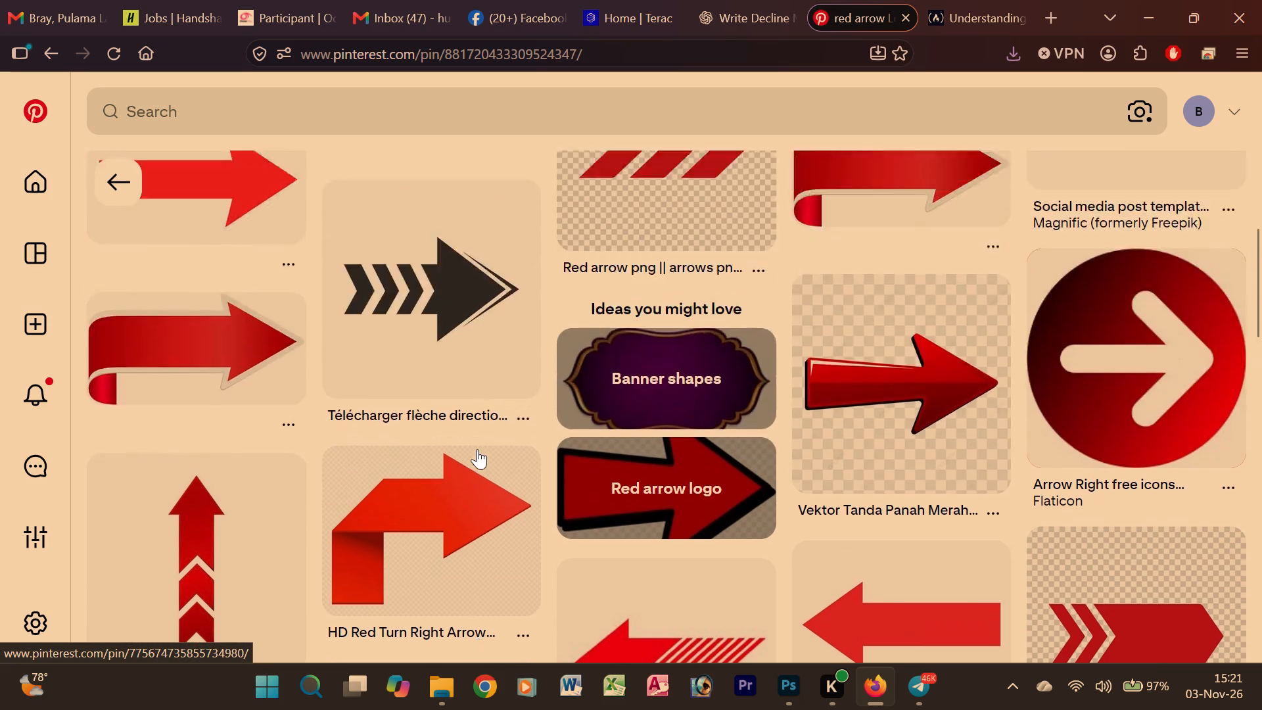
scroll(477, 449, "up", 2)
scroll(392, 413, "up", 3)
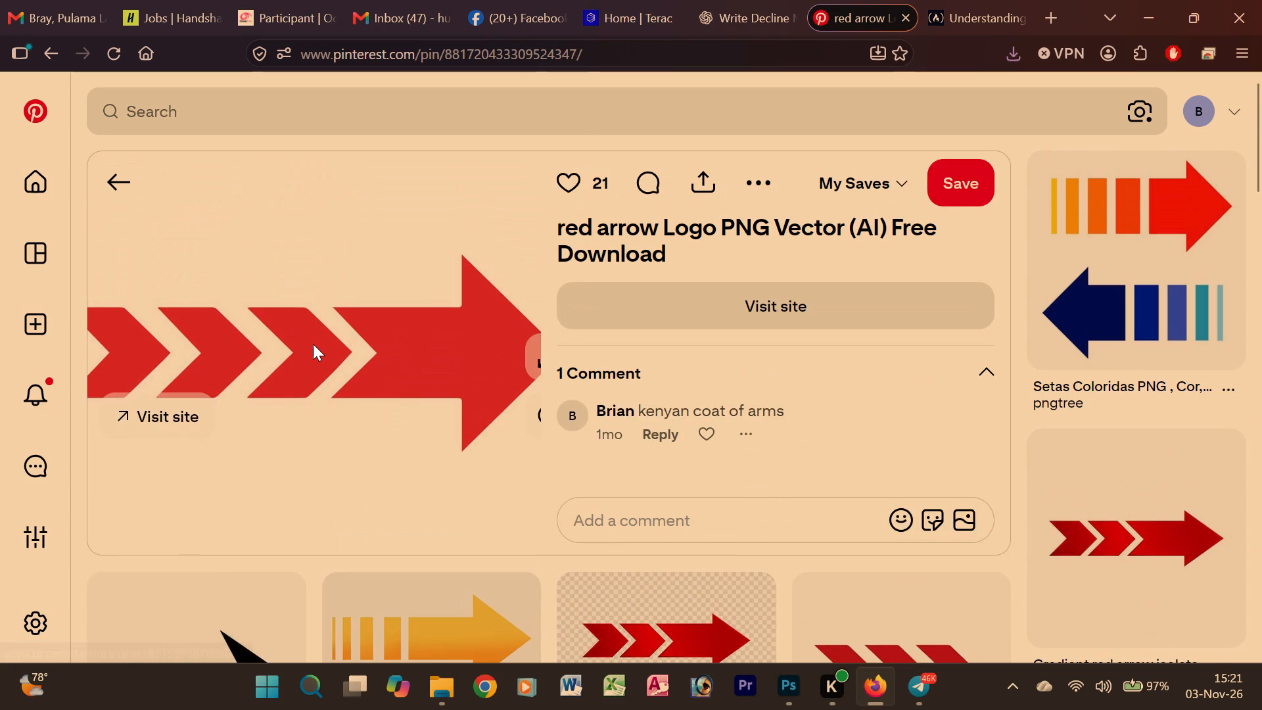
Save the pin's red arrow image as "Arrow 2" in the shimoni walk folder.
right_click(313, 344)
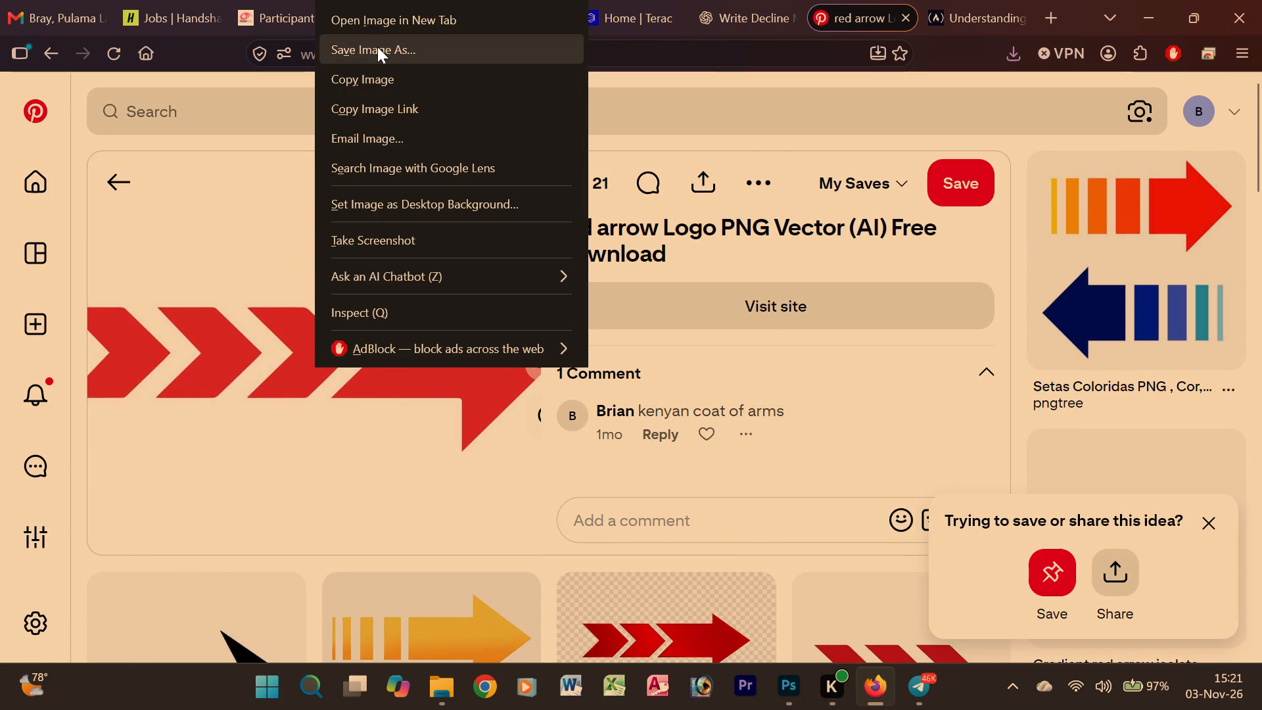
left_click(377, 47)
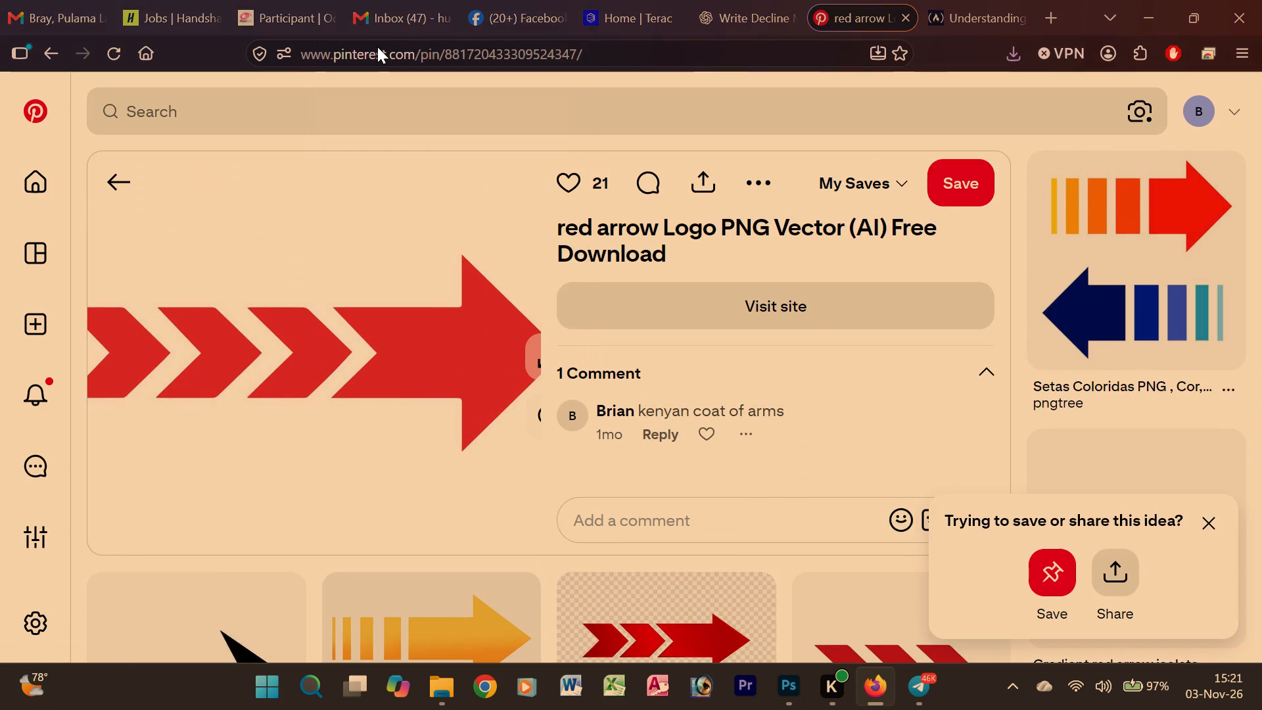
type("ARR")
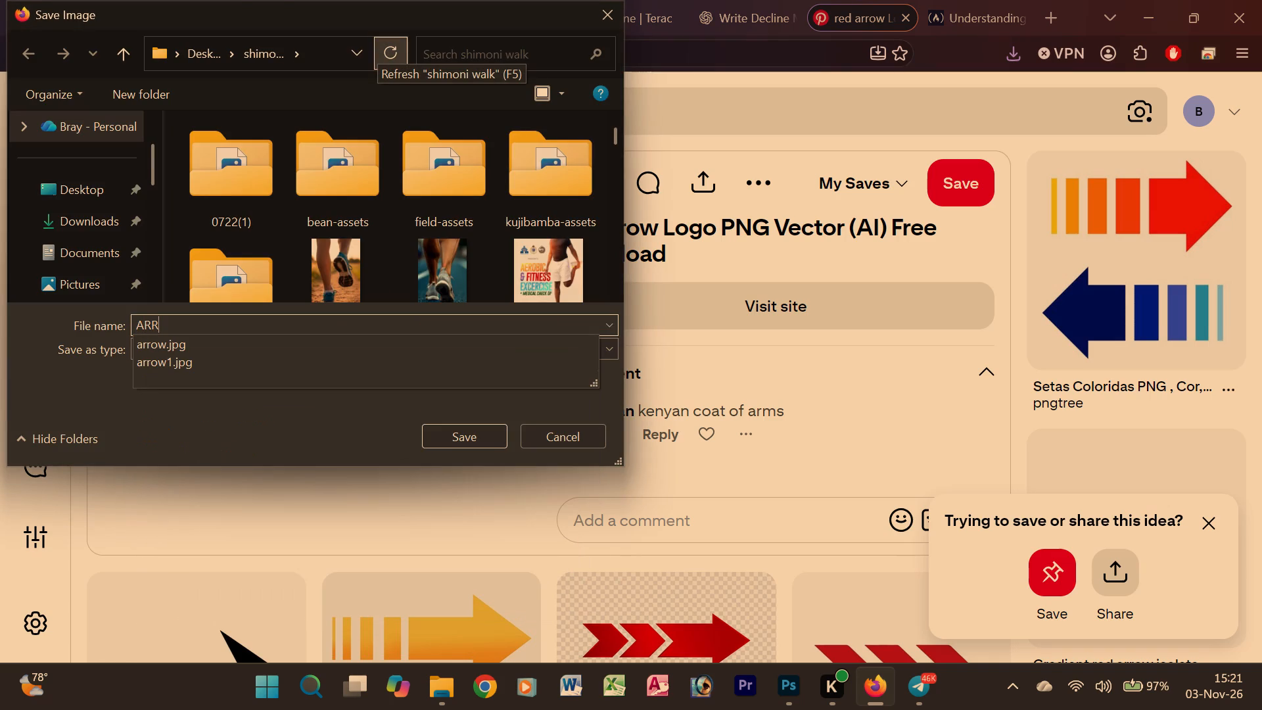
key("BackSpace")
key("BackSpace")
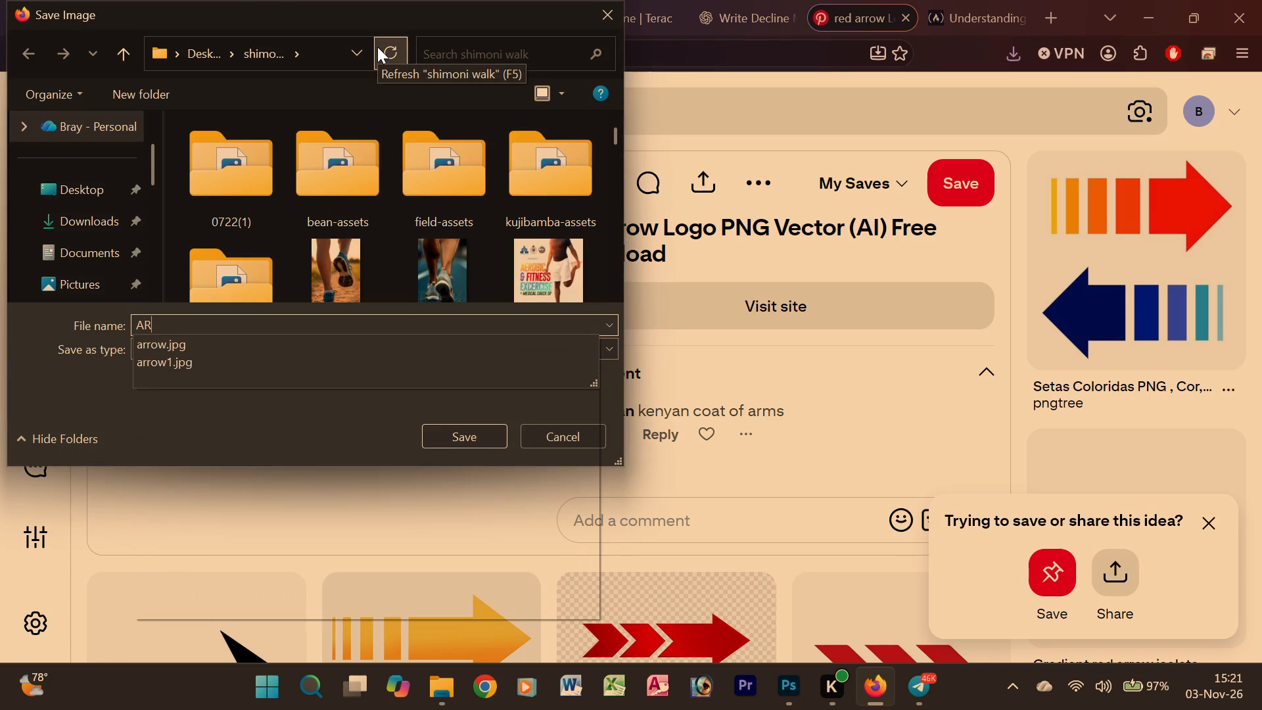
type("rr")
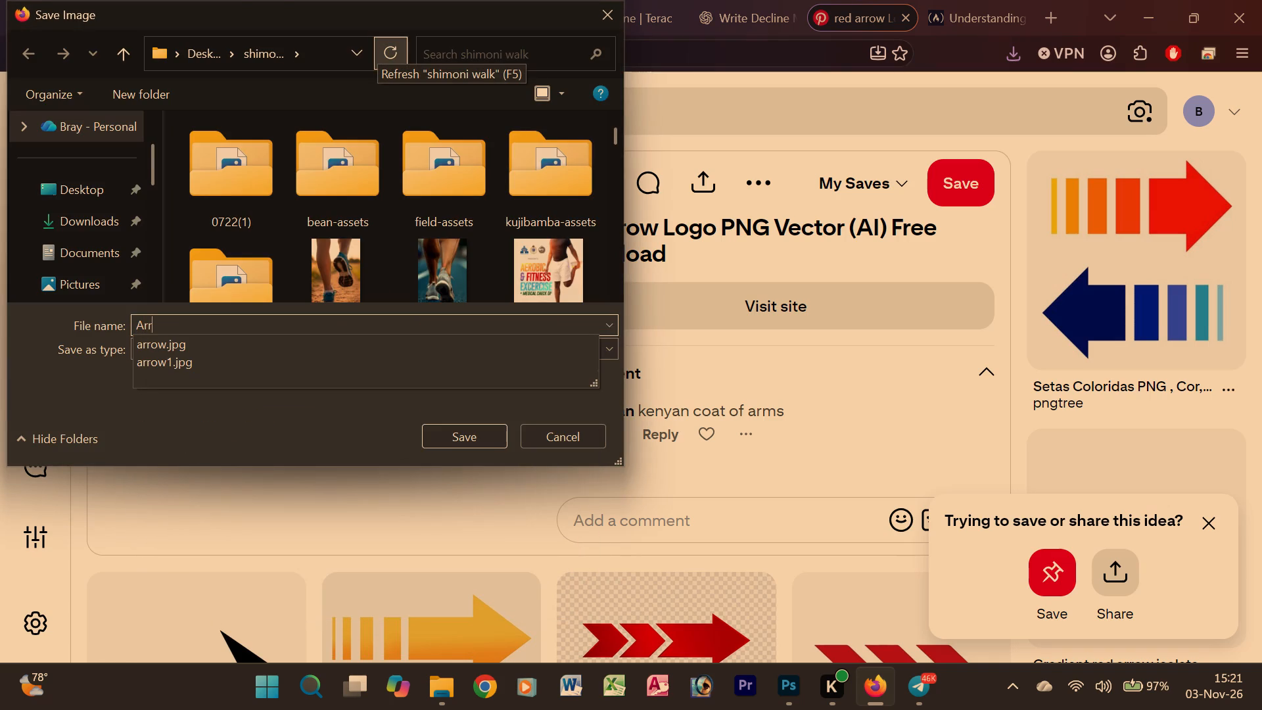
type("ow 2")
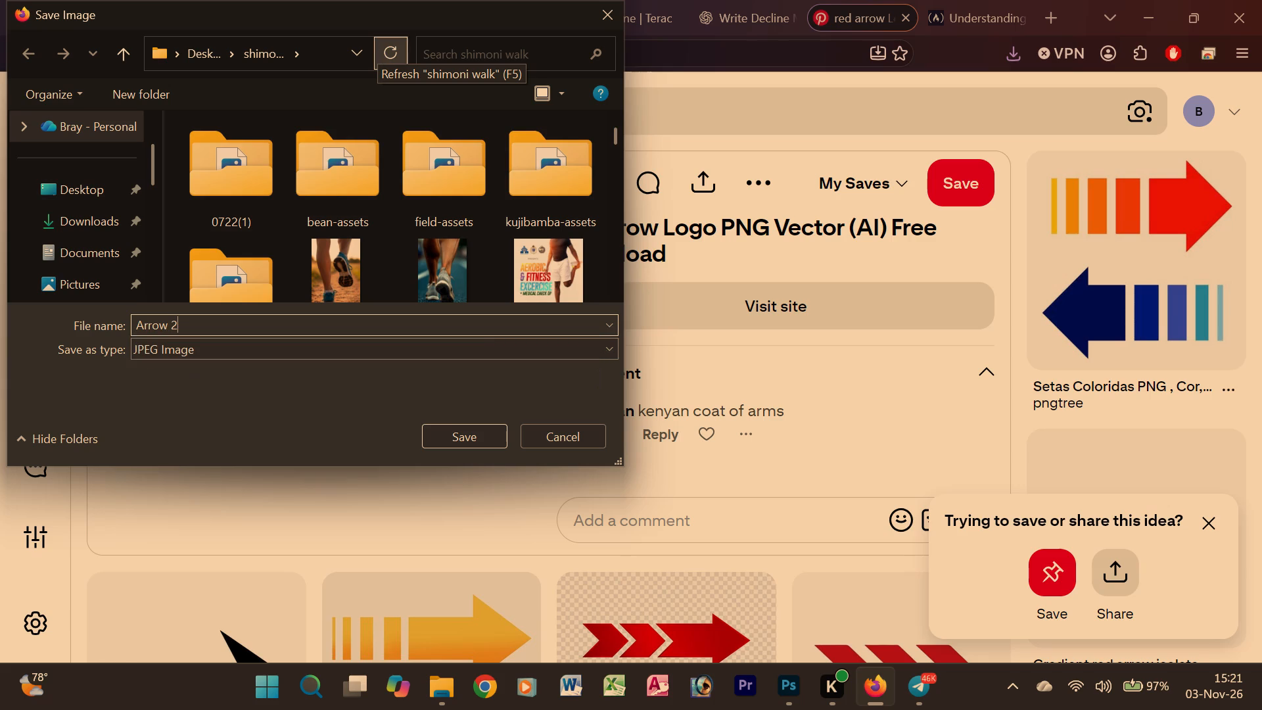
left_click(470, 432)
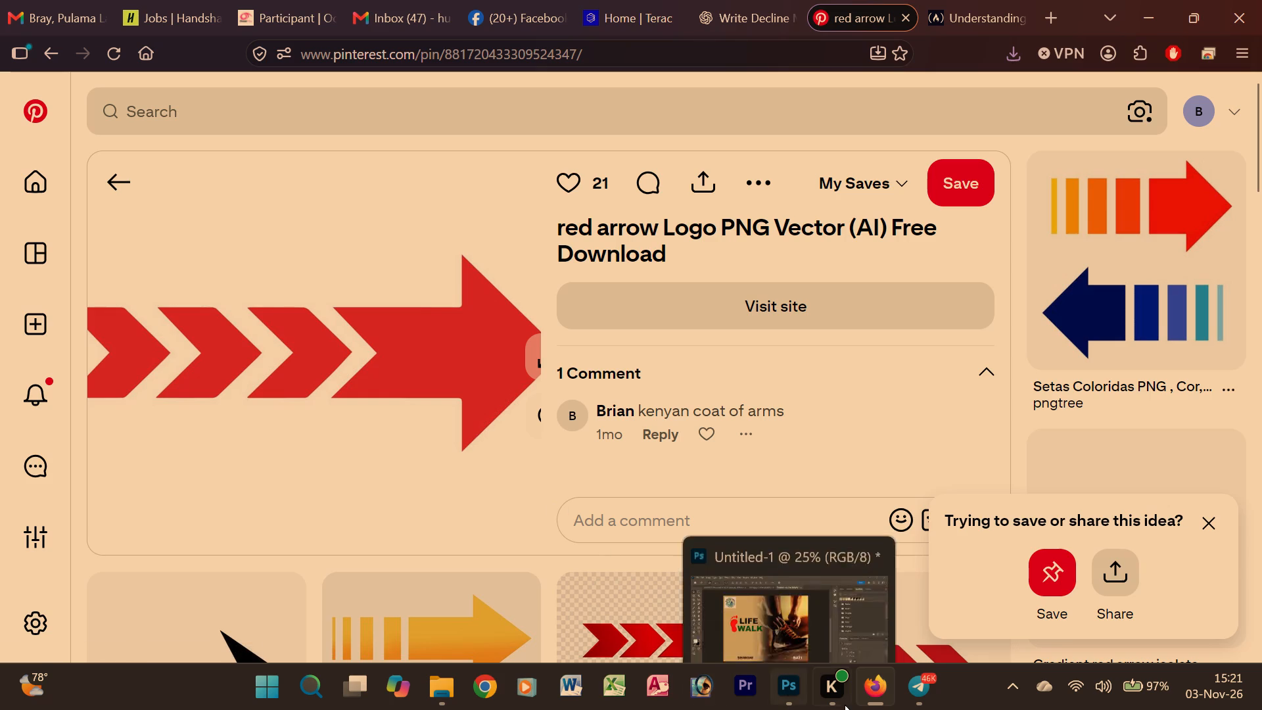
Place the Arrow 2 image from the shimoni walk folder into the Life Walk poster in Photoshop.
left_click(795, 692)
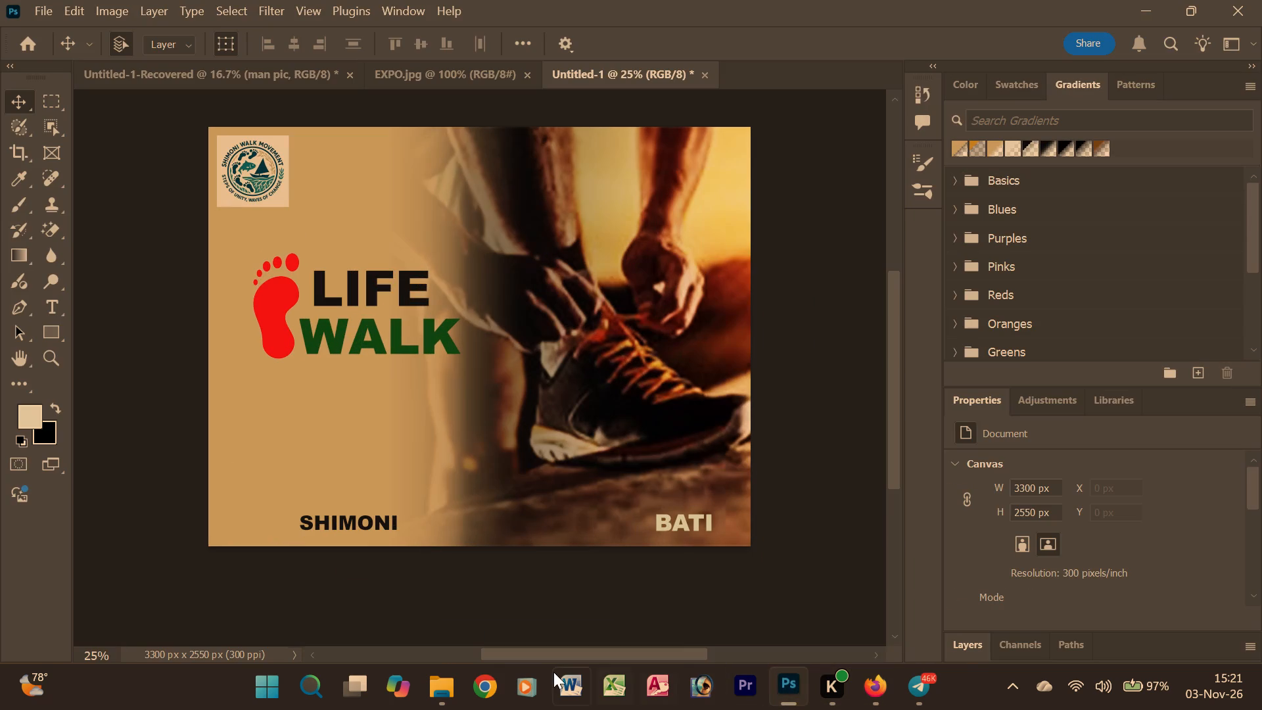
left_click(450, 686)
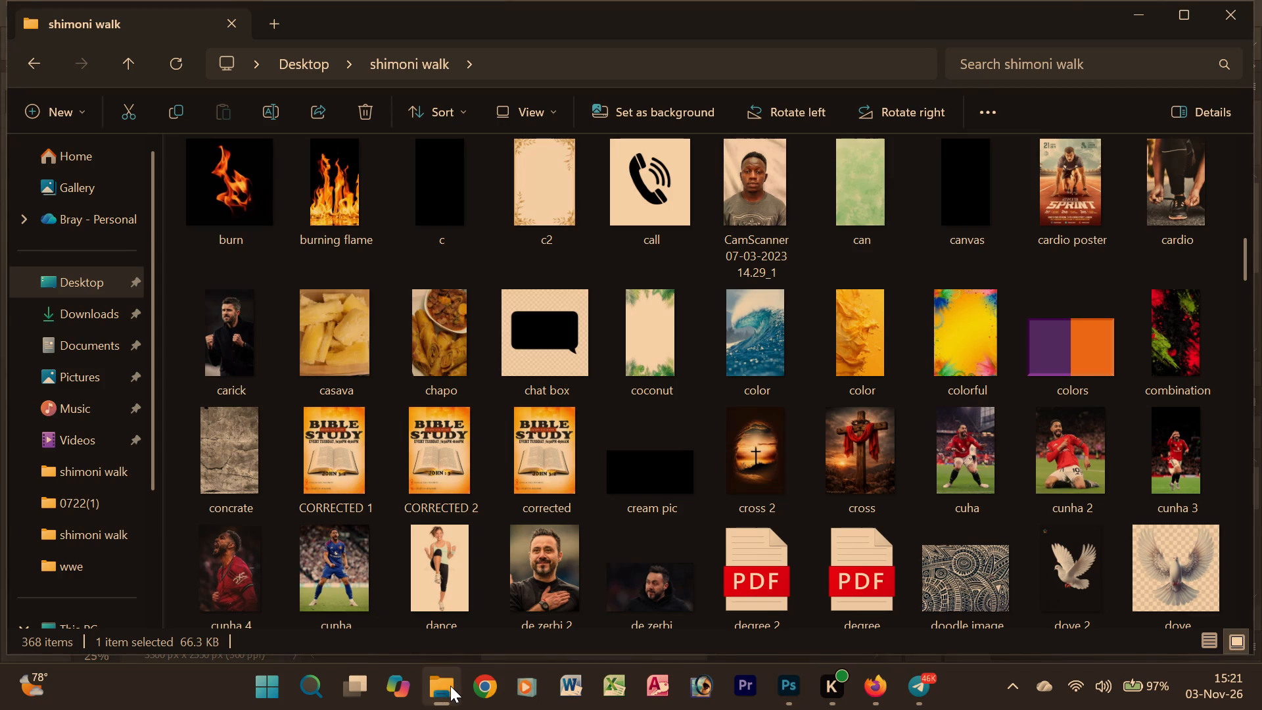
scroll(649, 460, "up", 6)
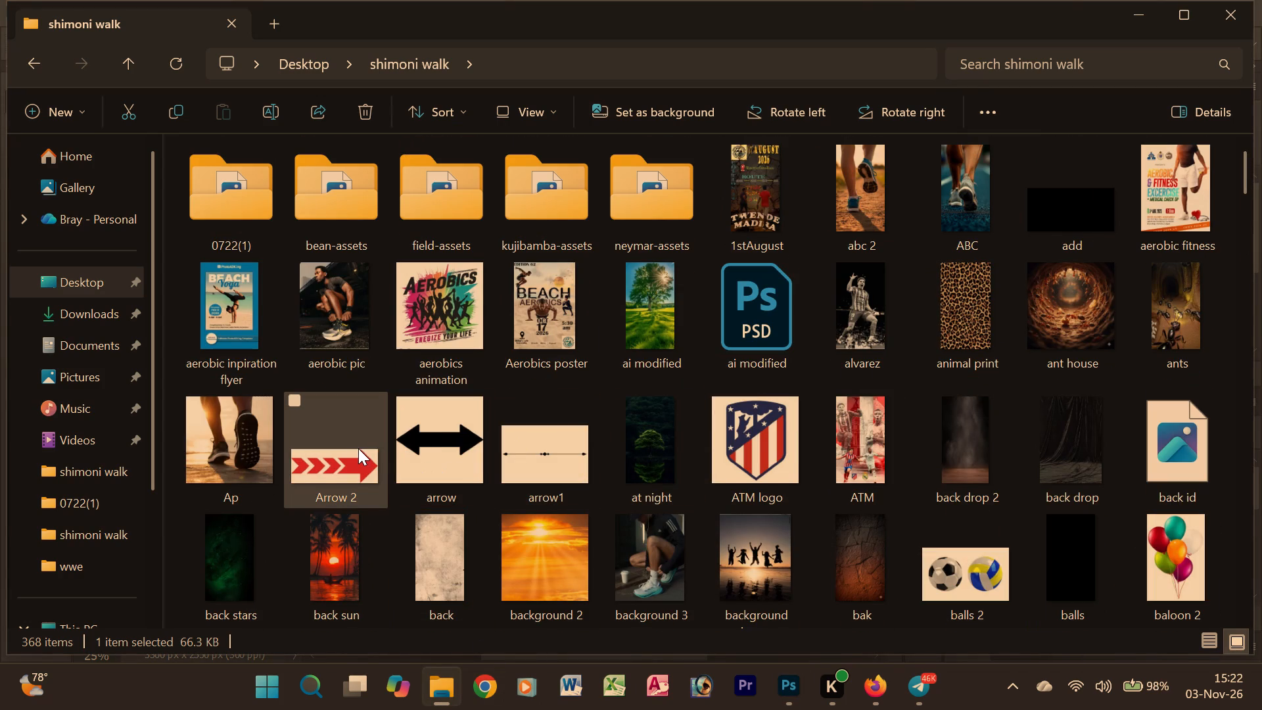
left_click_drag(358, 448, 769, 679)
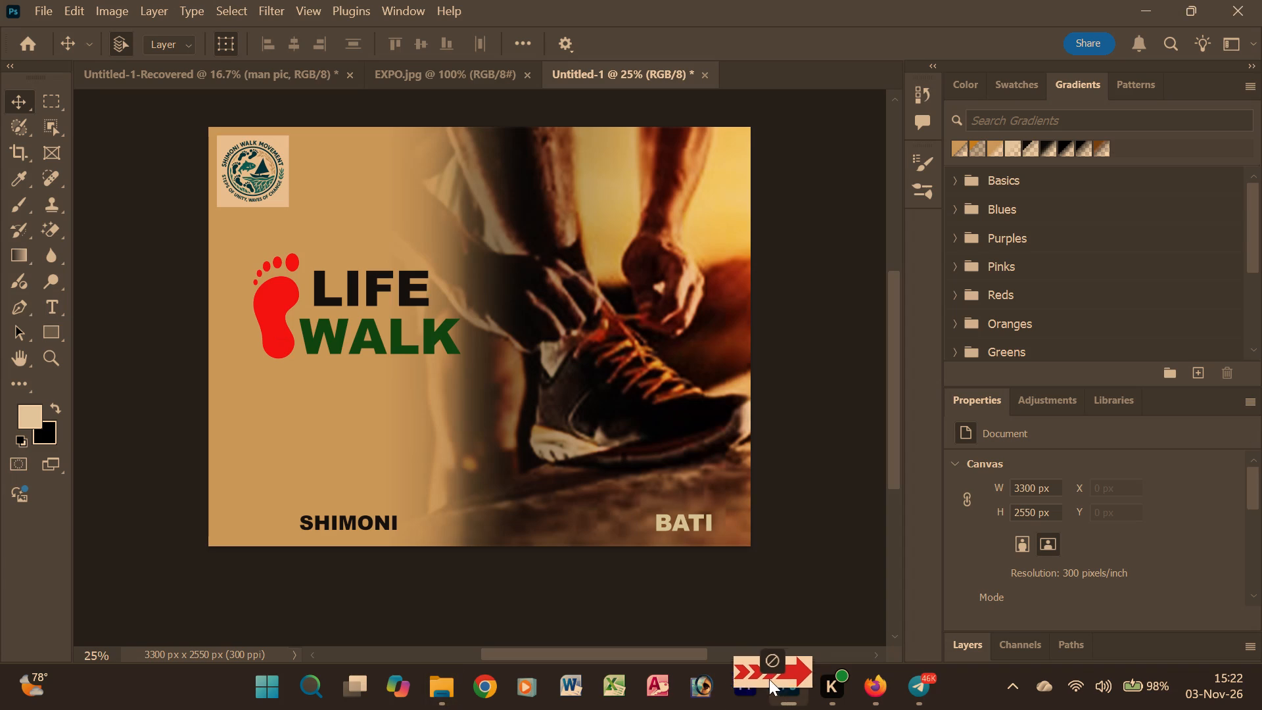
left_click_drag(769, 679, 414, 470)
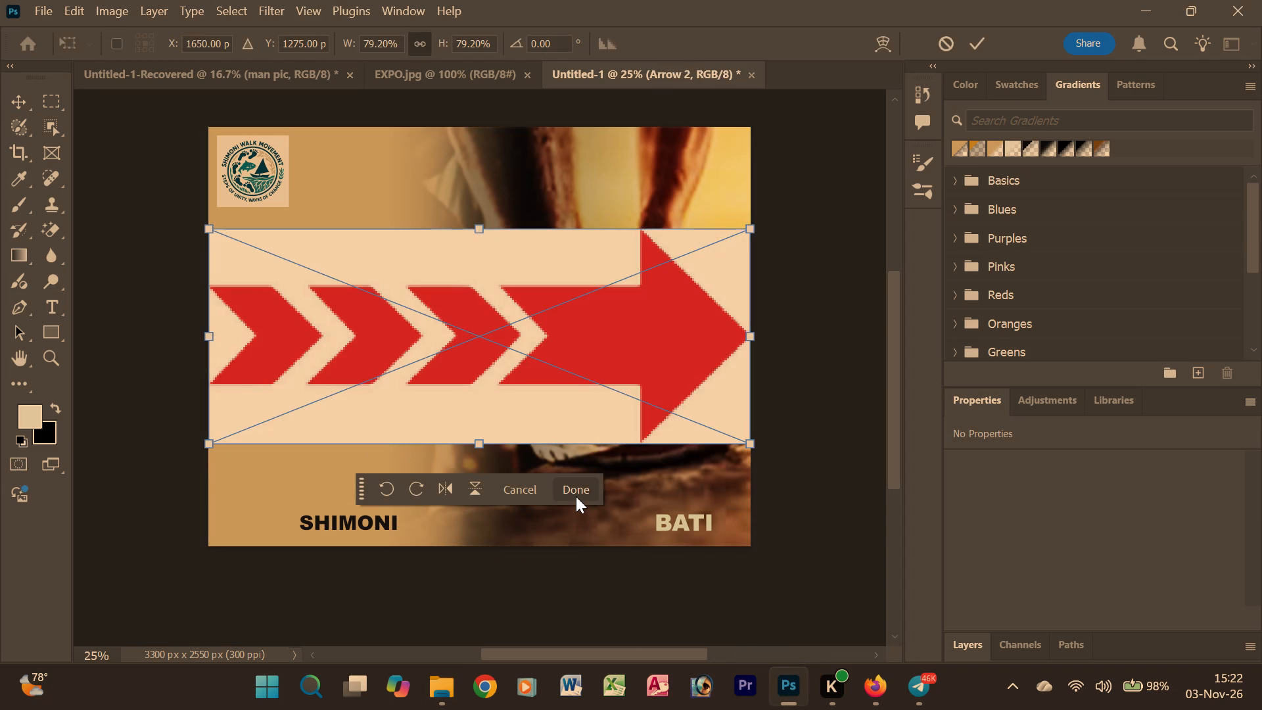
left_click(576, 496)
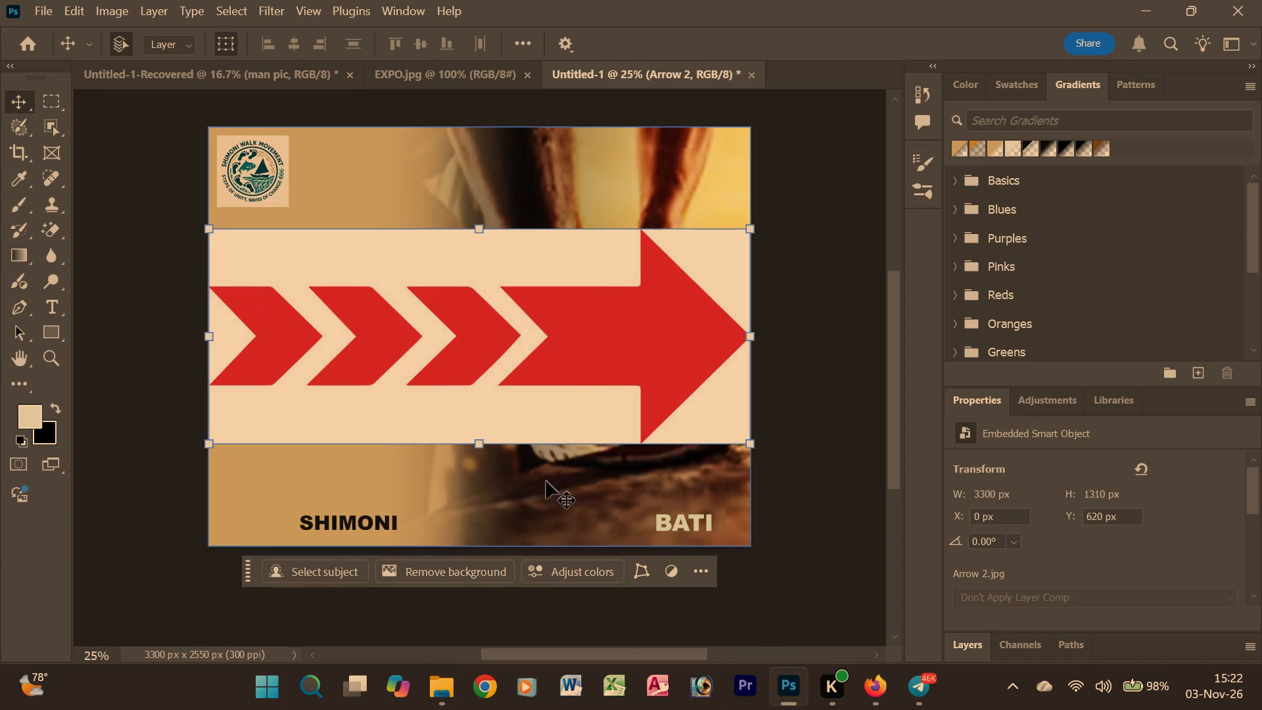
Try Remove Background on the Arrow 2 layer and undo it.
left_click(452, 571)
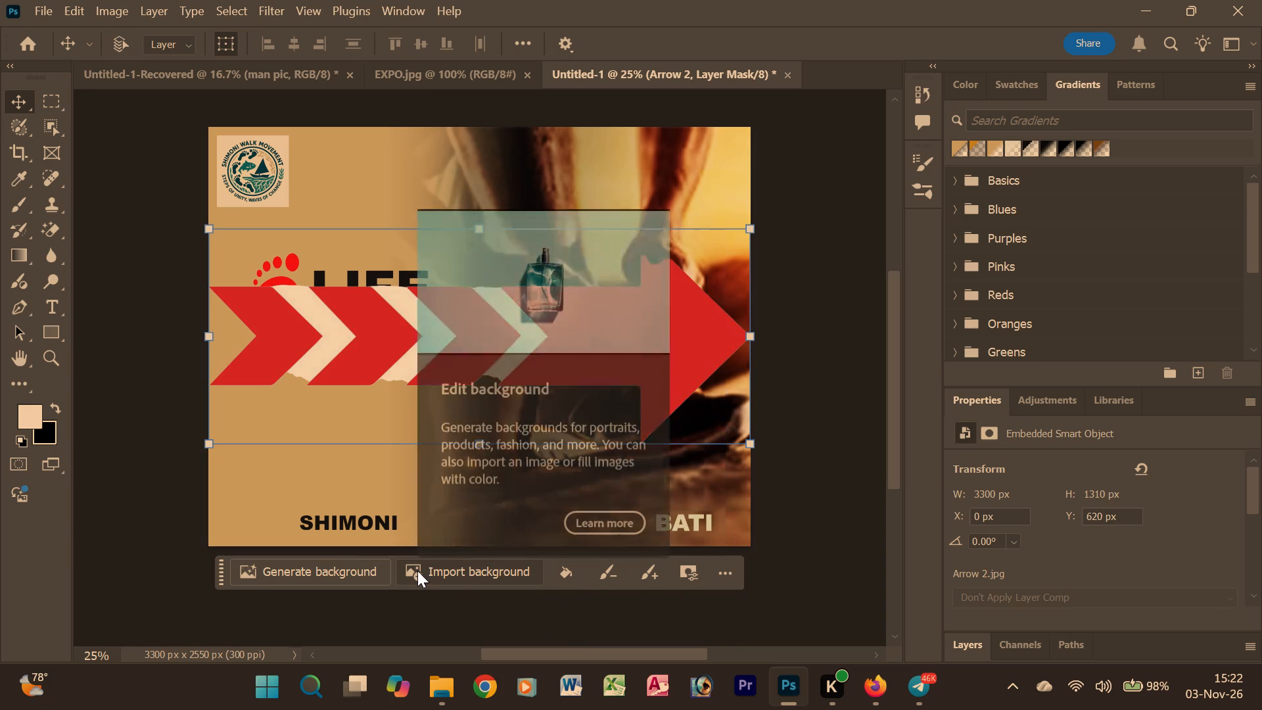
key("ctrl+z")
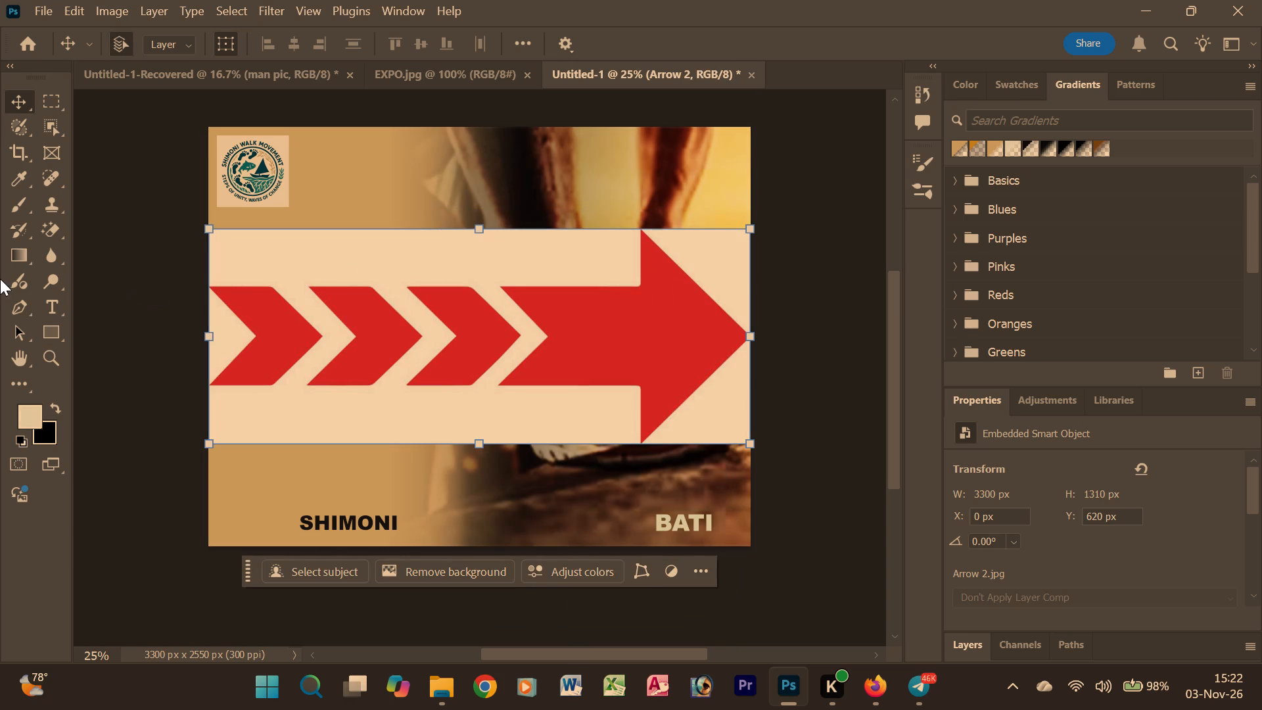
Rasterize the Arrow 2 layer and erase the plain background around the red arrow with the Magic Eraser.
left_click(49, 227)
left_click(349, 258)
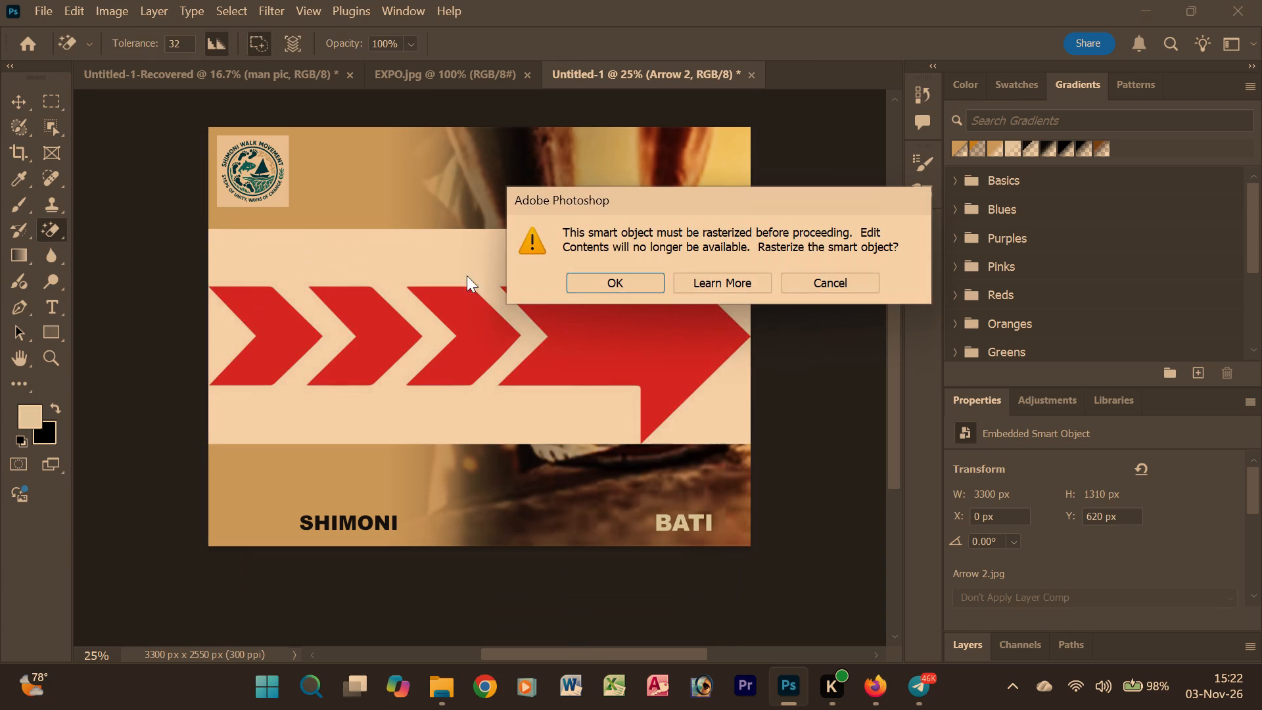
left_click(609, 287)
left_click(544, 271)
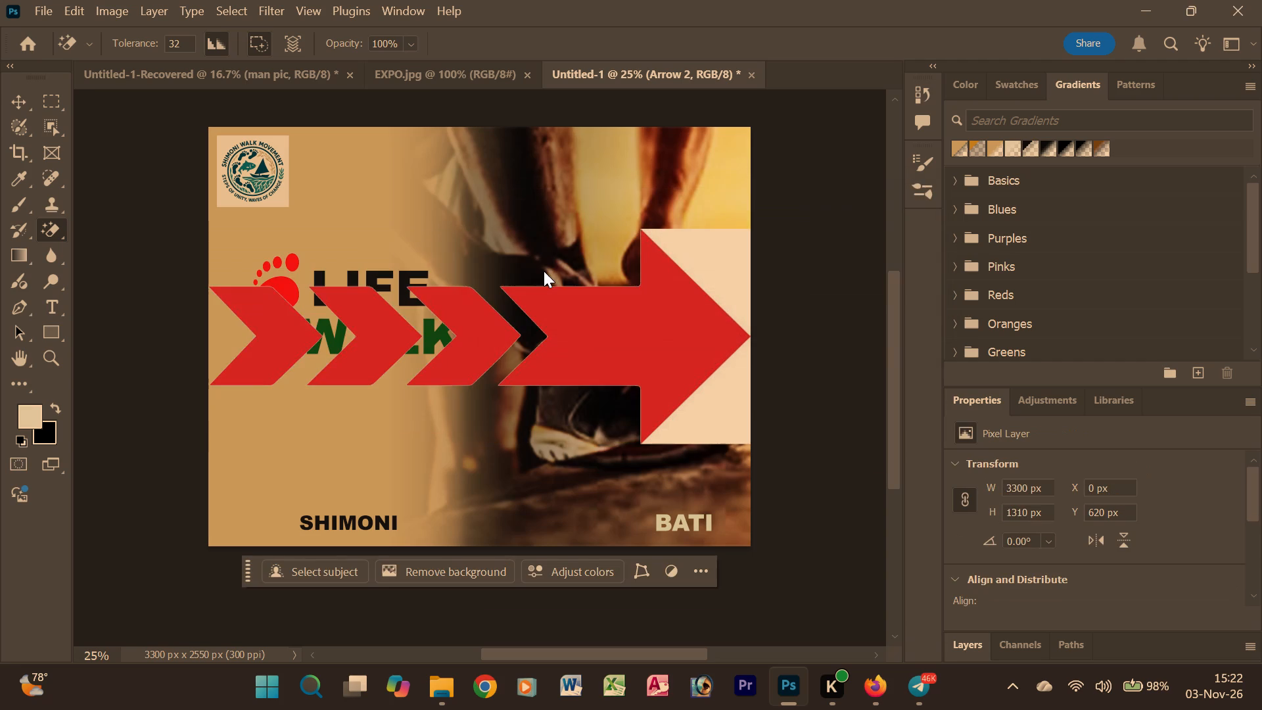
left_click(698, 258)
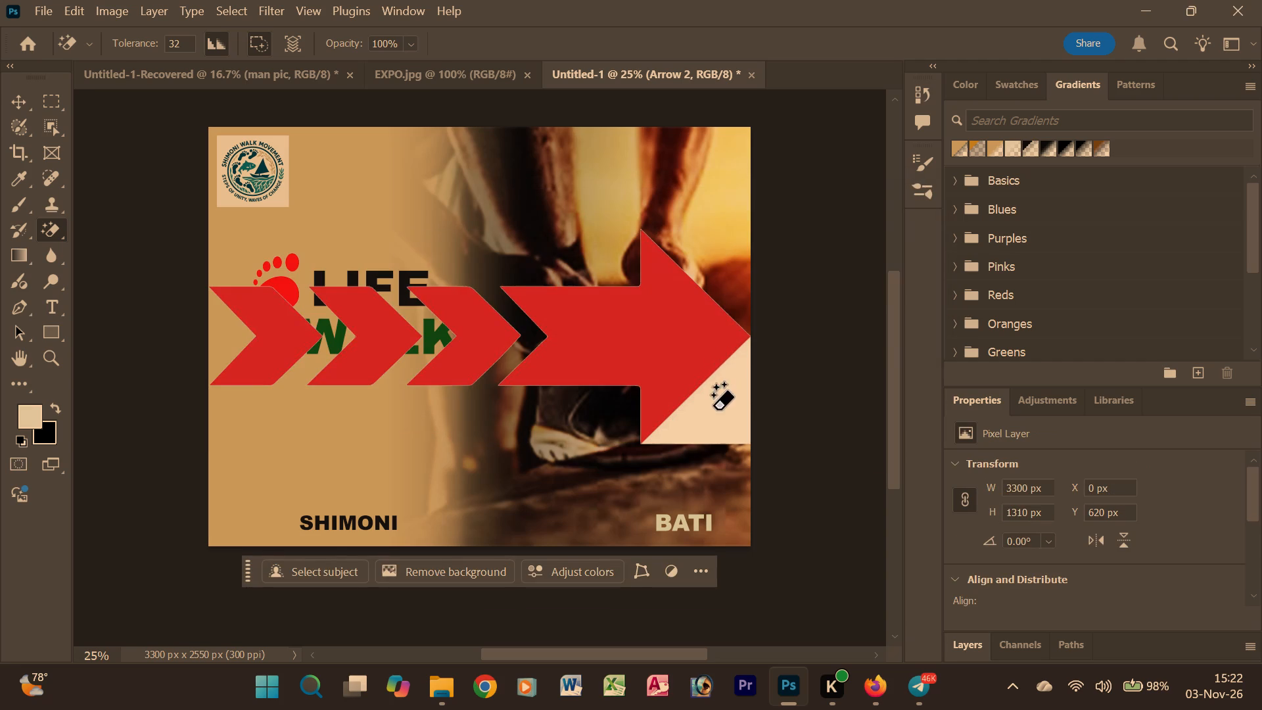
left_click(713, 409)
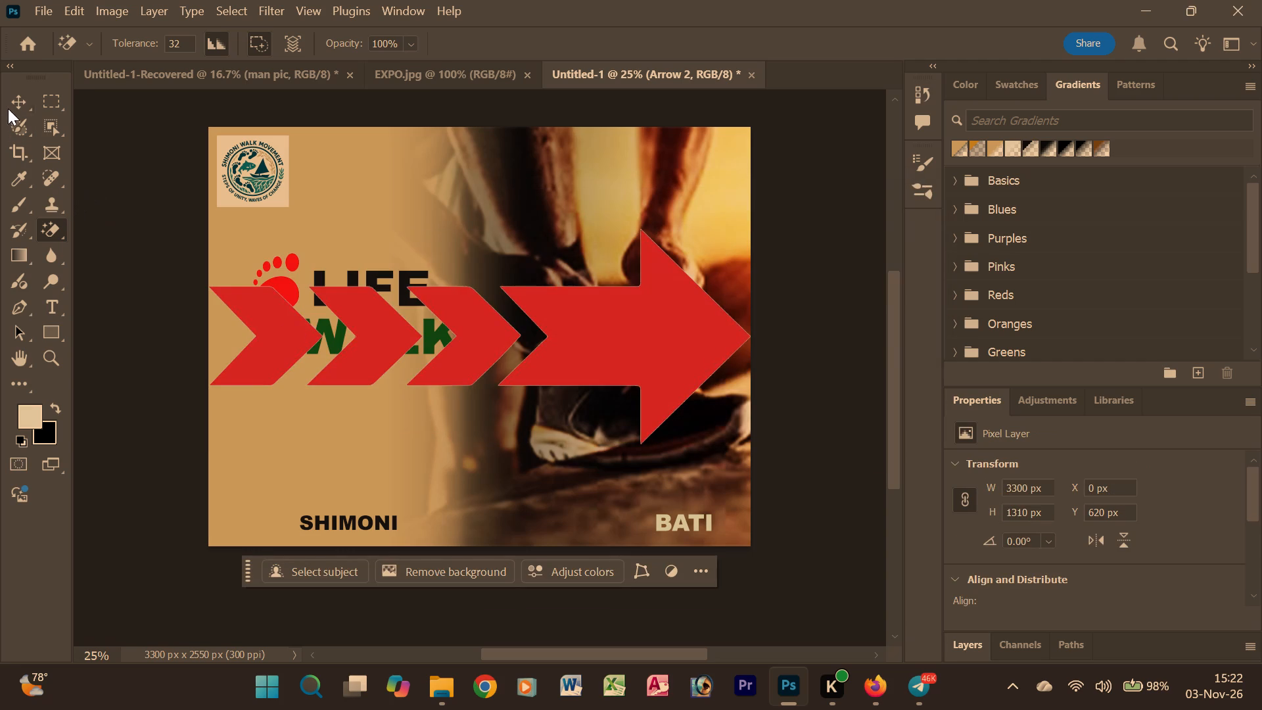
Scale the Arrow 2 layer down to about 1240 × 341 px and position it between SHIMONI and BATI near the poster's bottom edge.
left_click(11, 108)
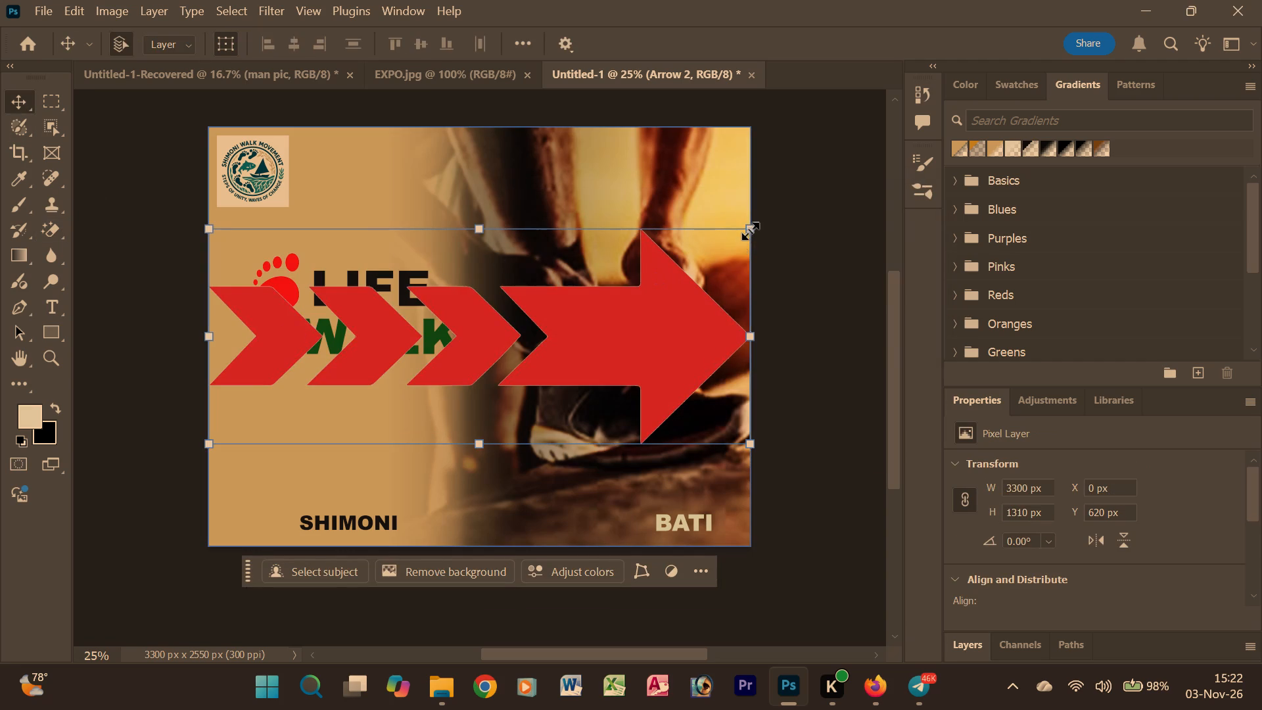
left_click_drag(750, 231, 527, 380)
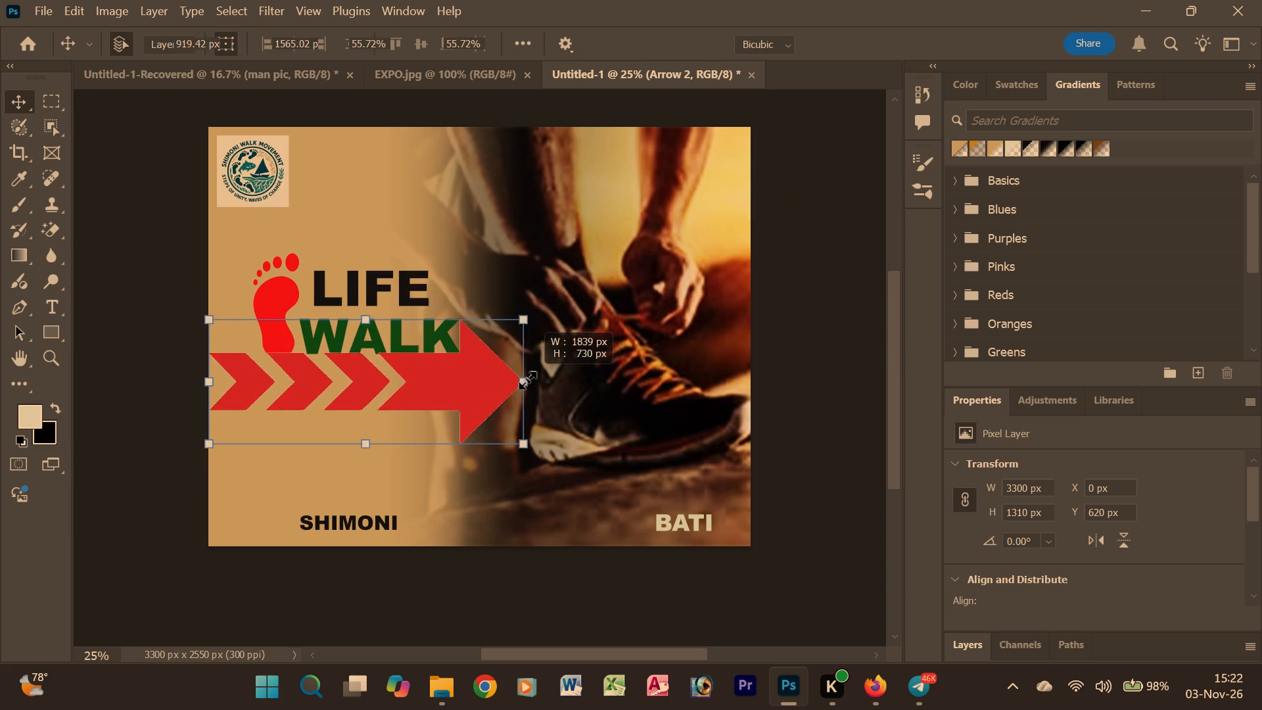
left_click_drag(527, 380, 434, 421)
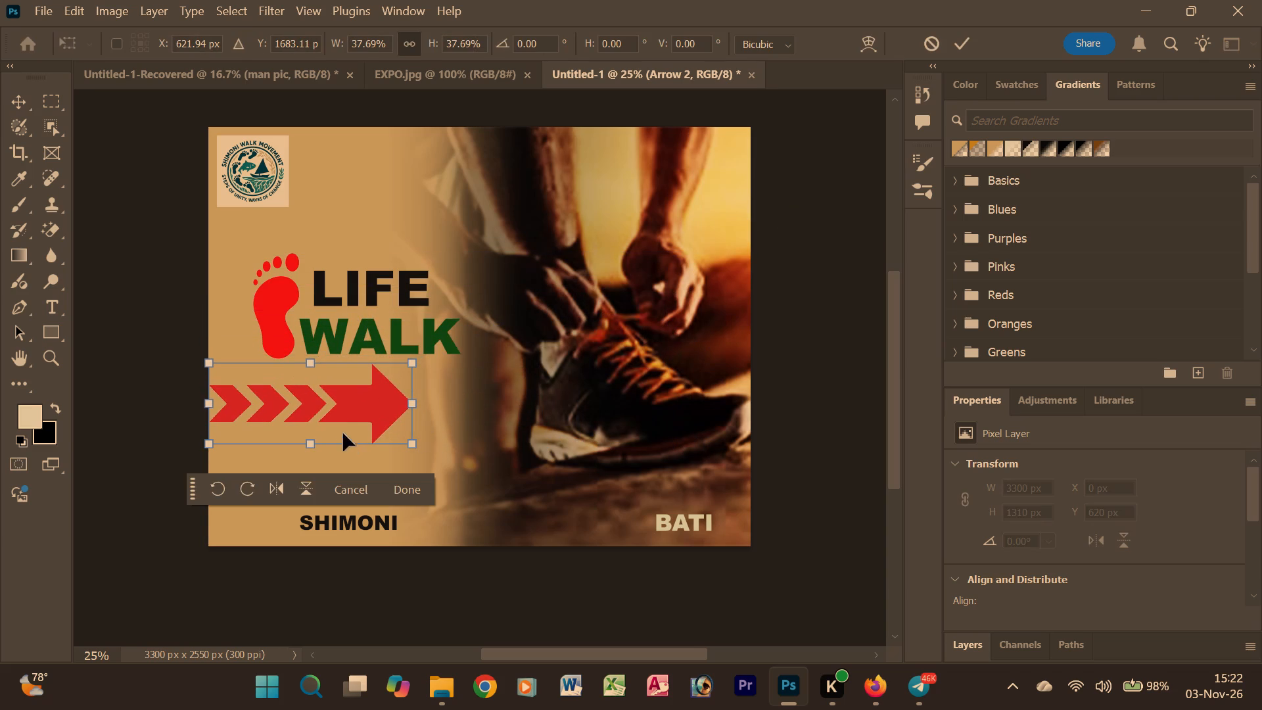
left_click_drag(336, 412, 536, 523)
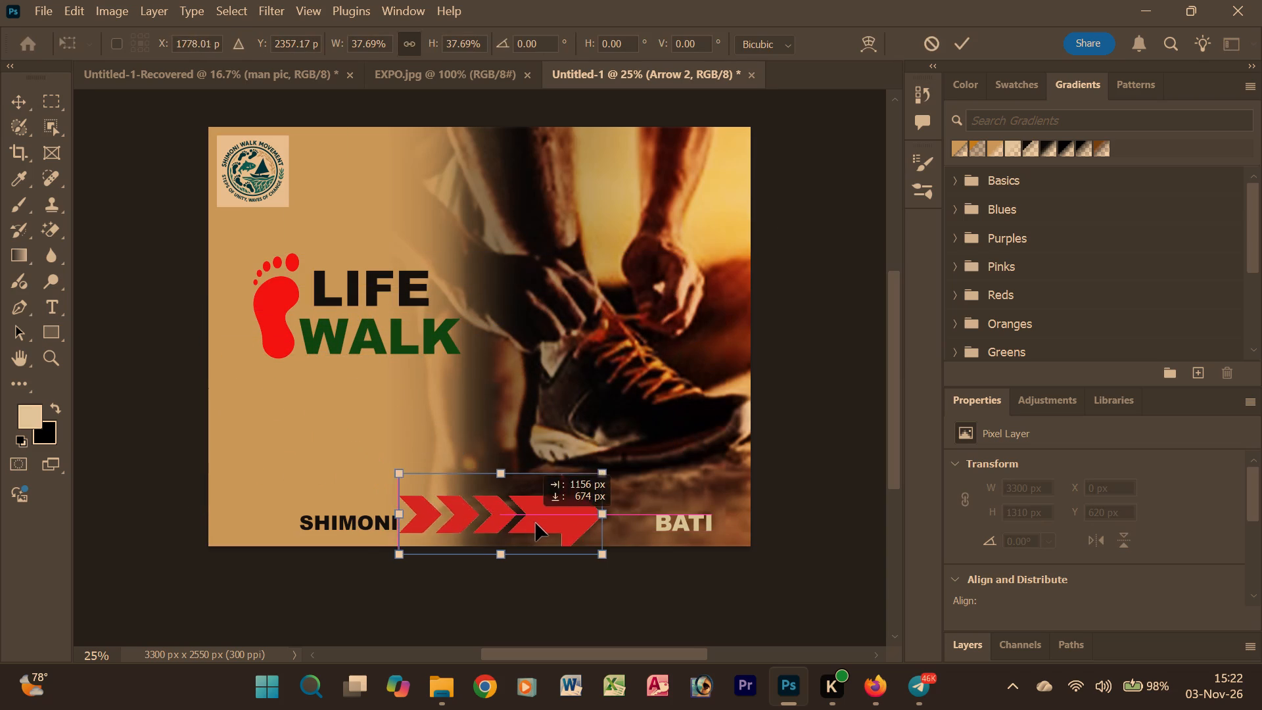
left_click_drag(536, 523, 554, 523)
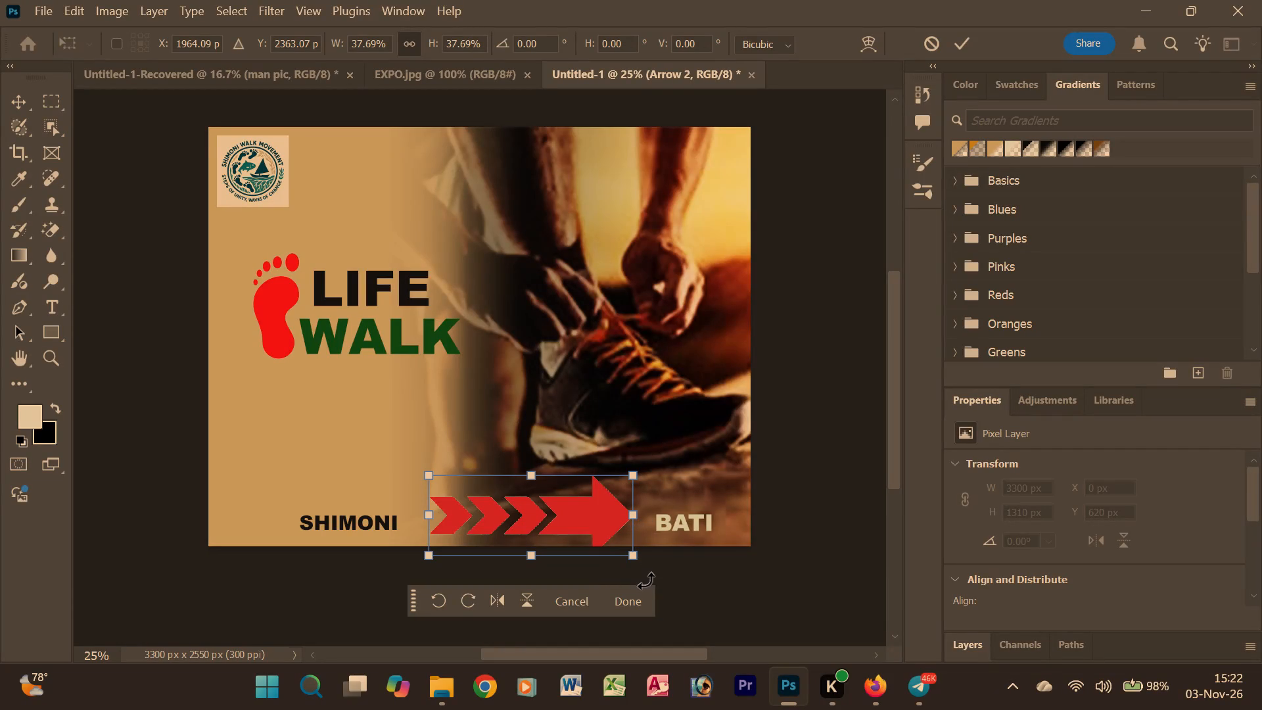
left_click_drag(631, 556, 630, 542, "shift")
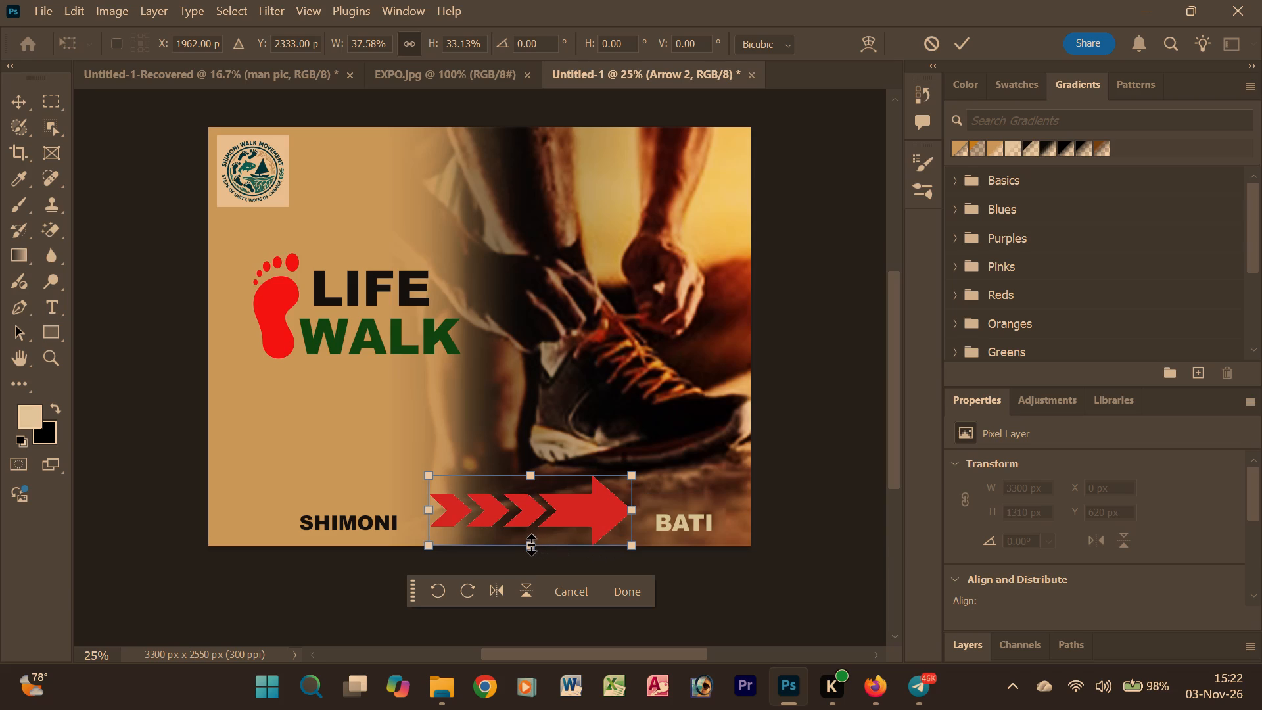
left_click_drag(531, 544, 528, 534, "shift")
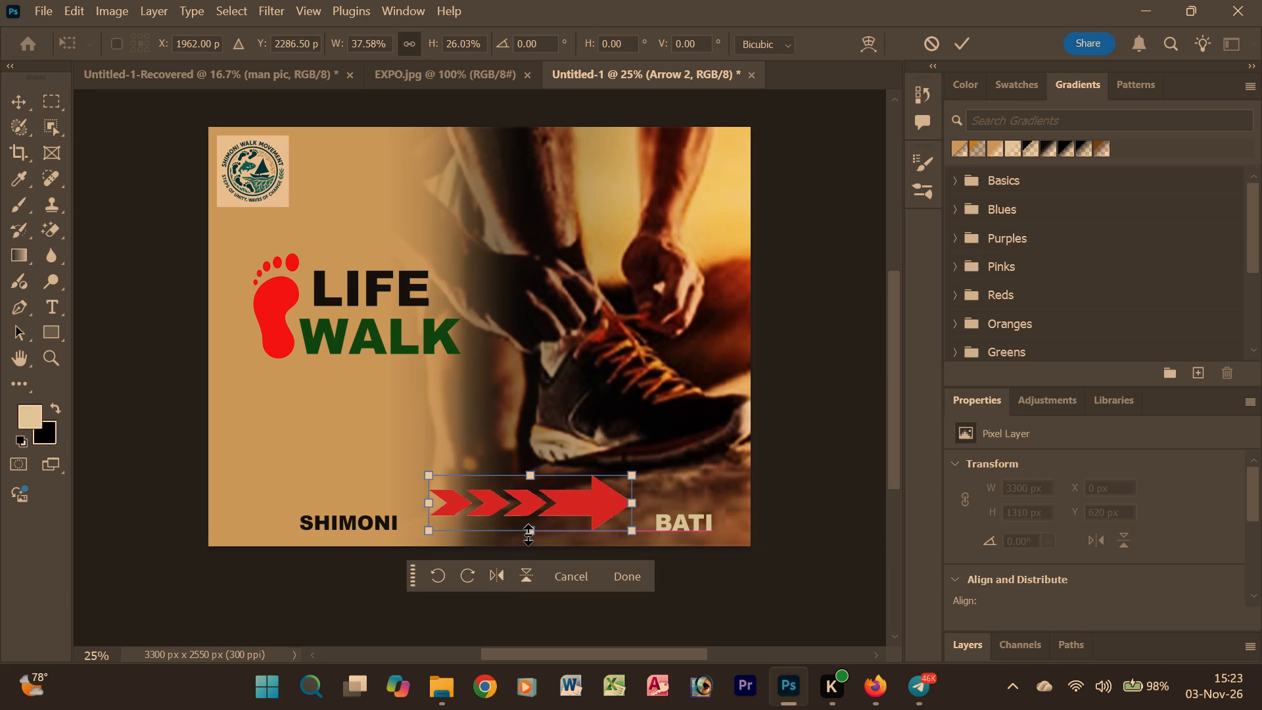
left_click_drag(542, 515, 531, 526)
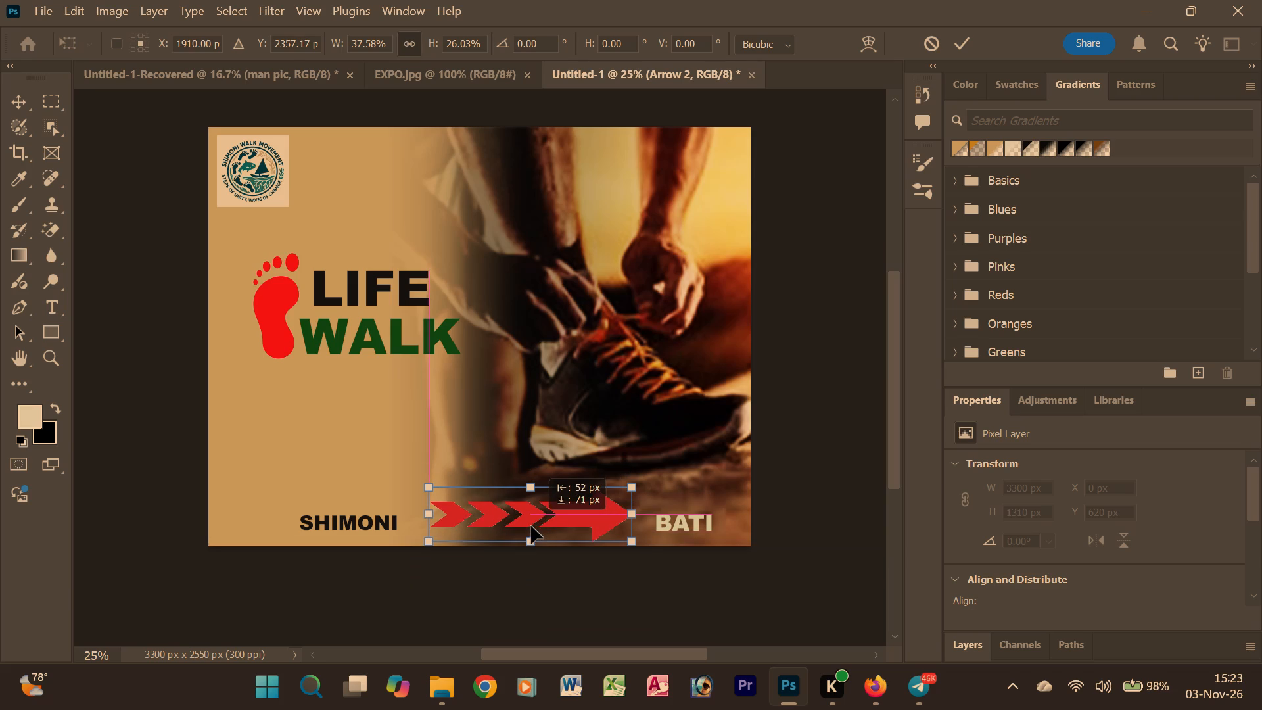
left_click_drag(531, 526, 540, 530)
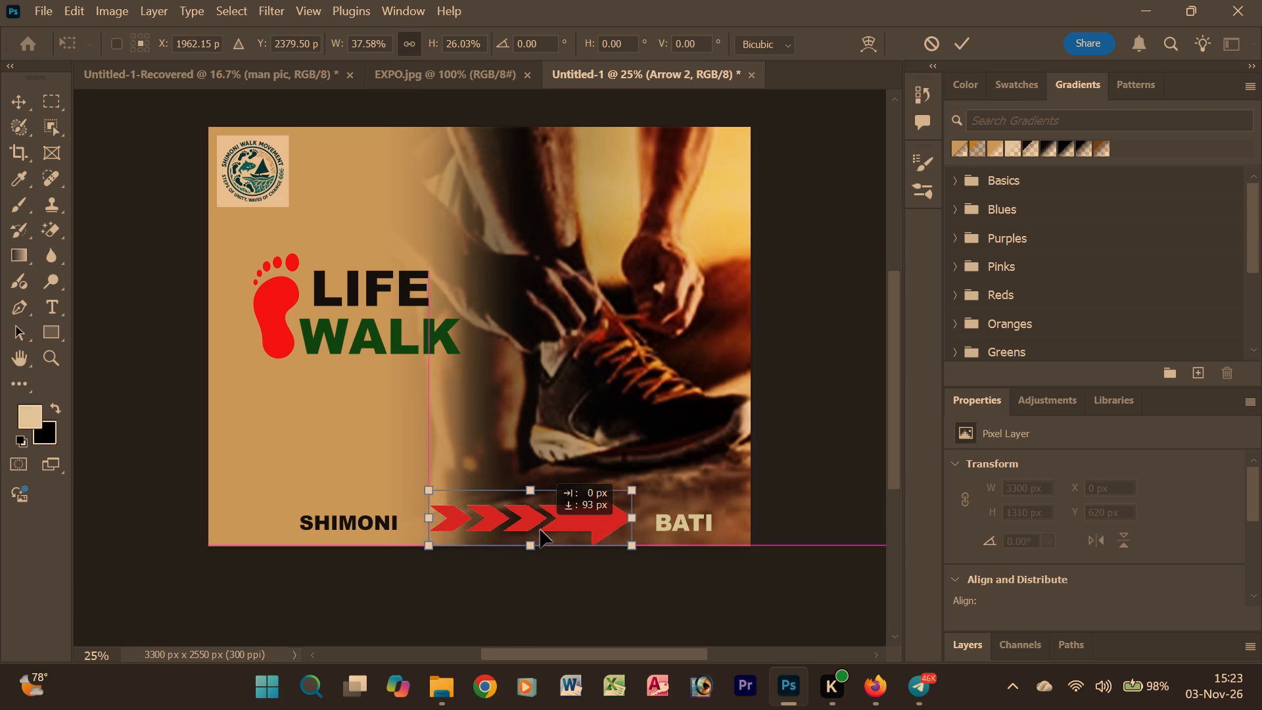
left_click_drag(540, 530, 534, 527)
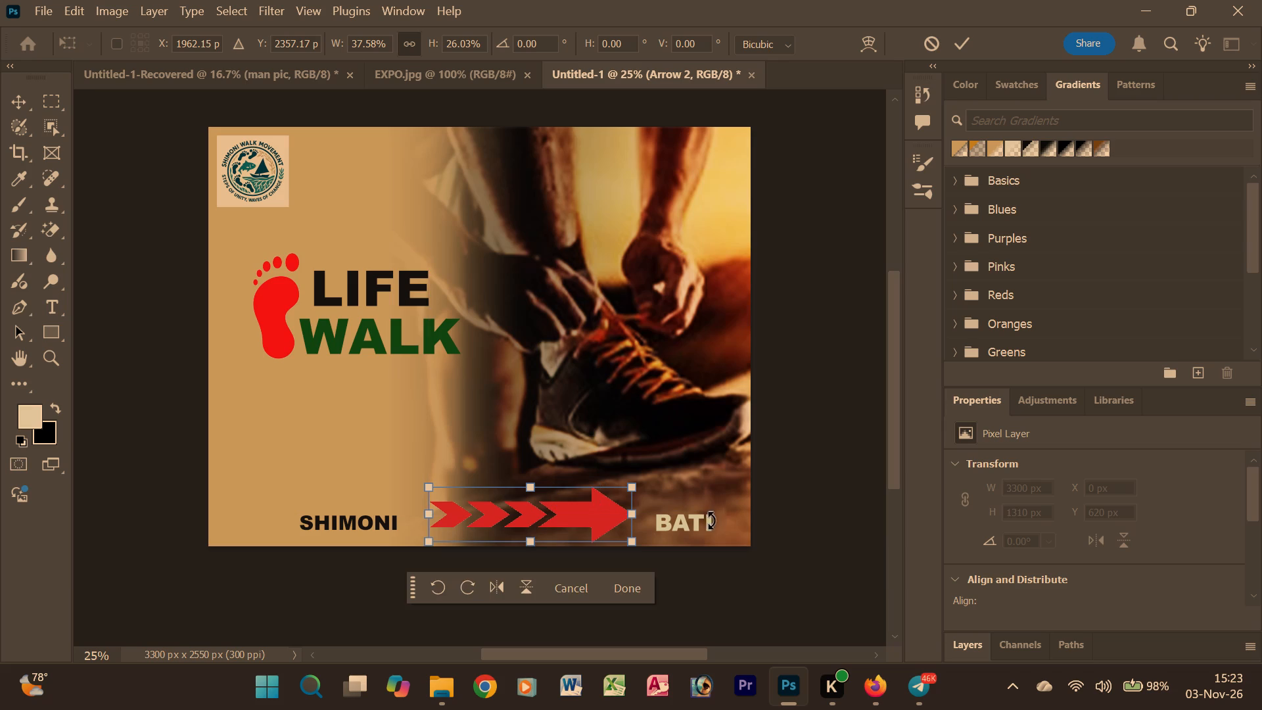
left_click(626, 583)
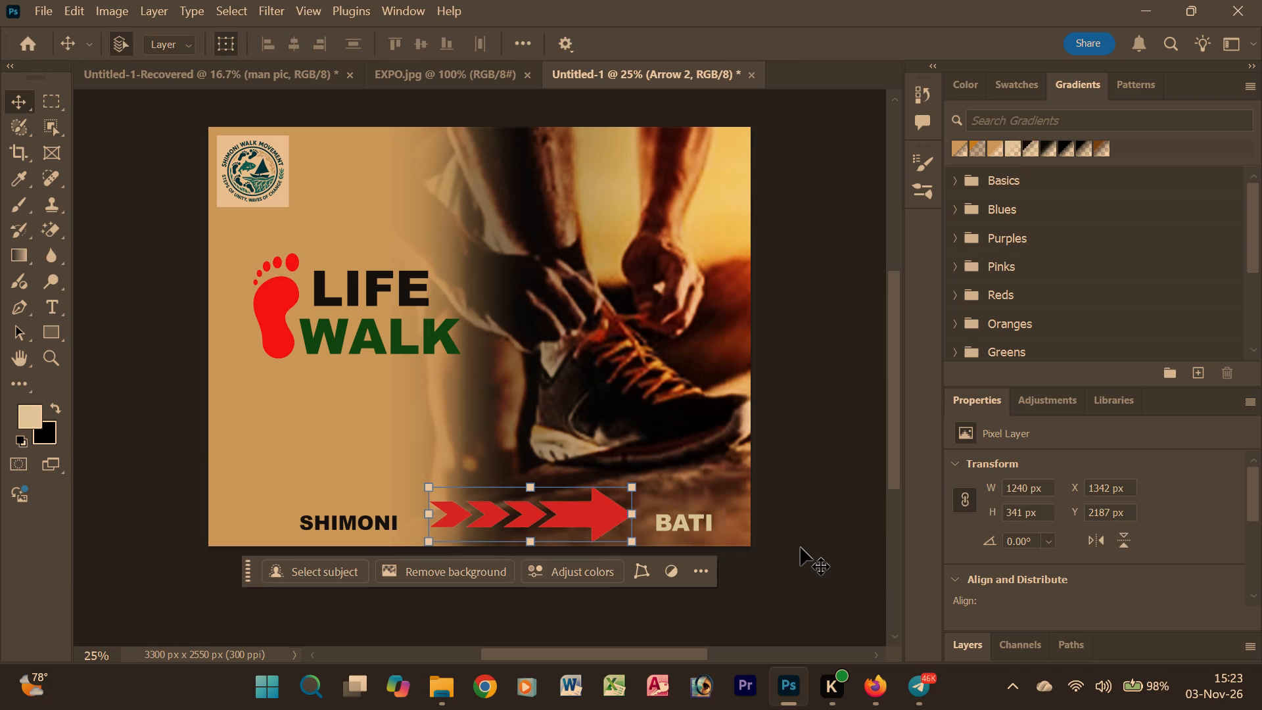
left_click(801, 548)
Enlarge the BATI text to about 50 pt and position it just beyond the red arrow's tip.
left_click_drag(680, 521, 668, 511)
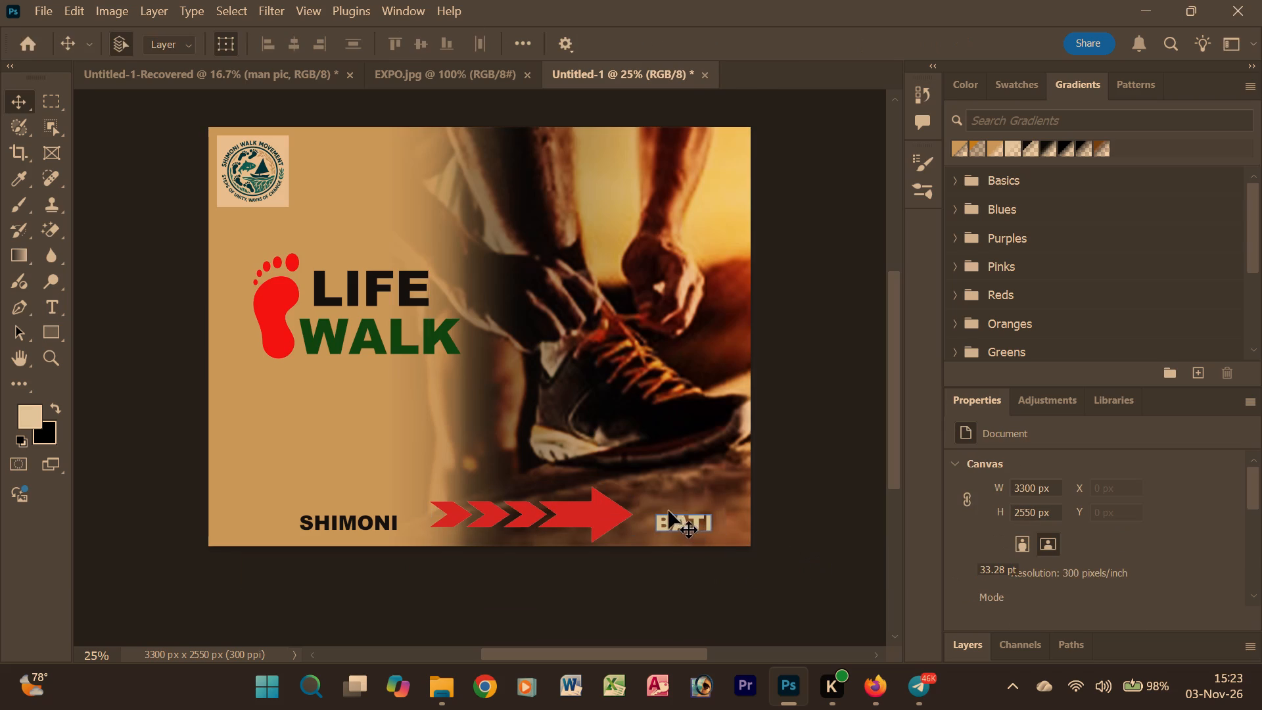
left_click_drag(668, 511, 674, 509)
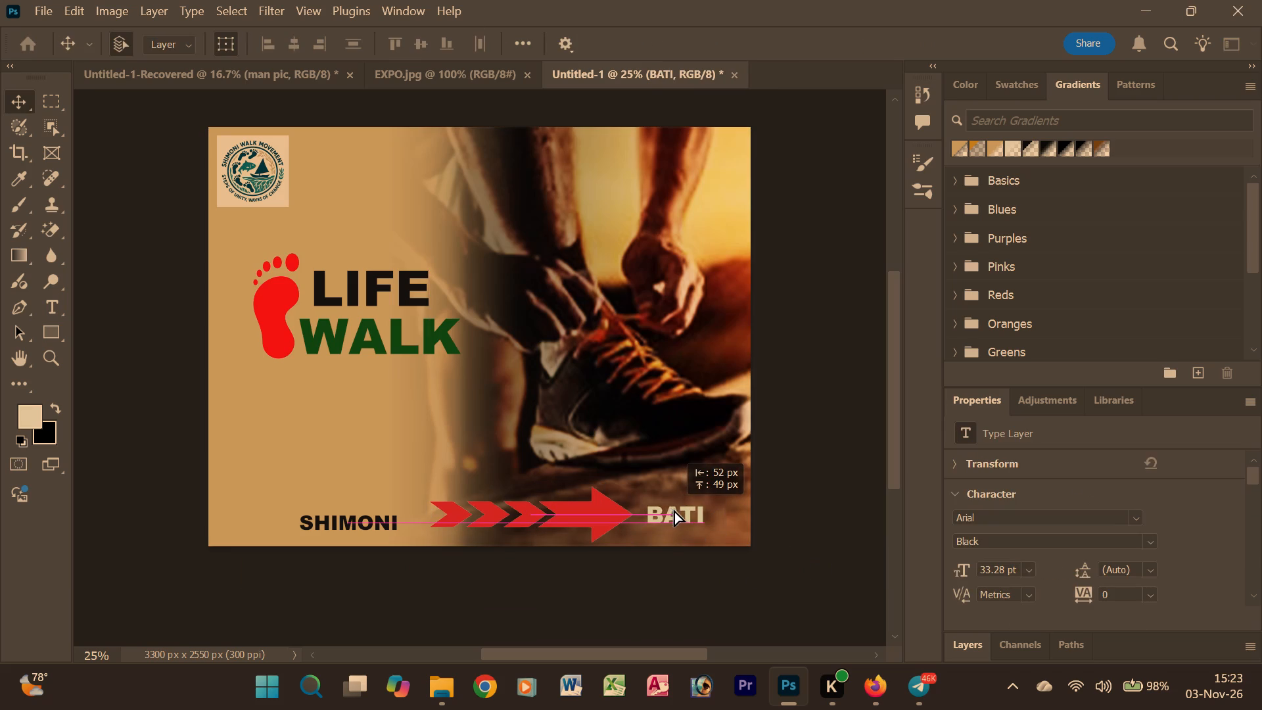
left_click_drag(674, 509, 675, 509)
left_click_drag(714, 502, 722, 488)
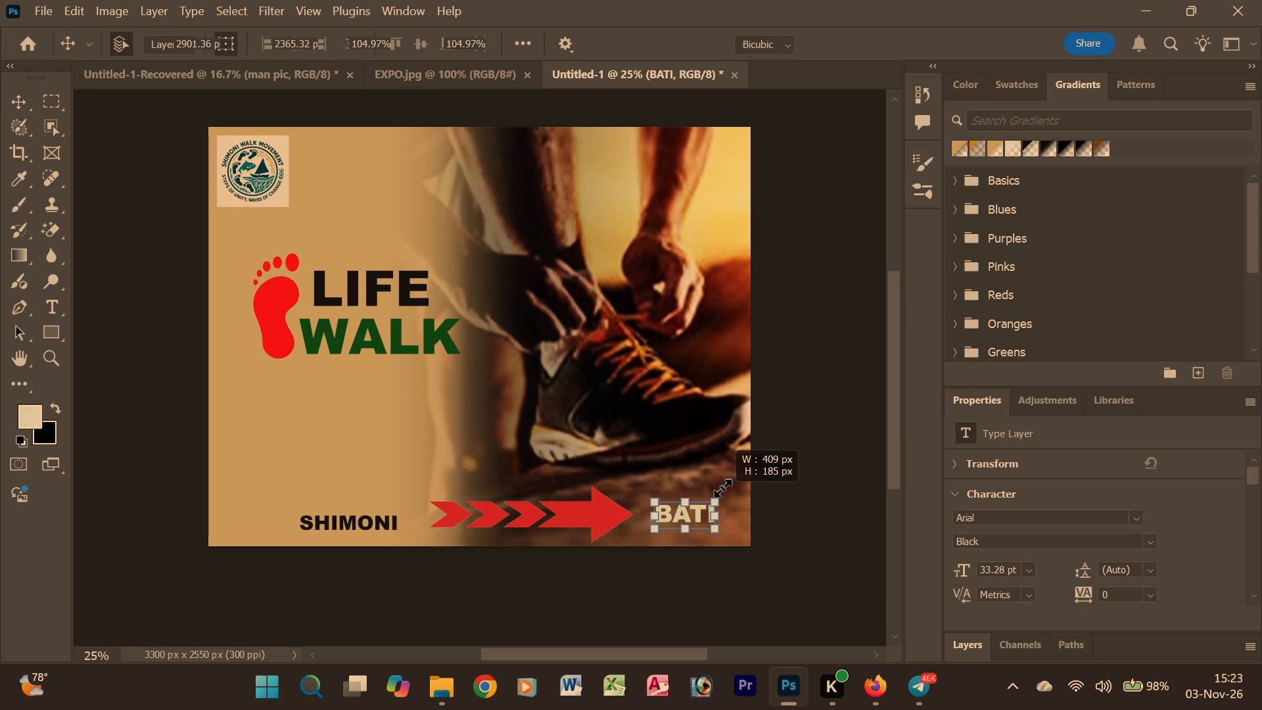
left_click_drag(722, 488, 736, 471)
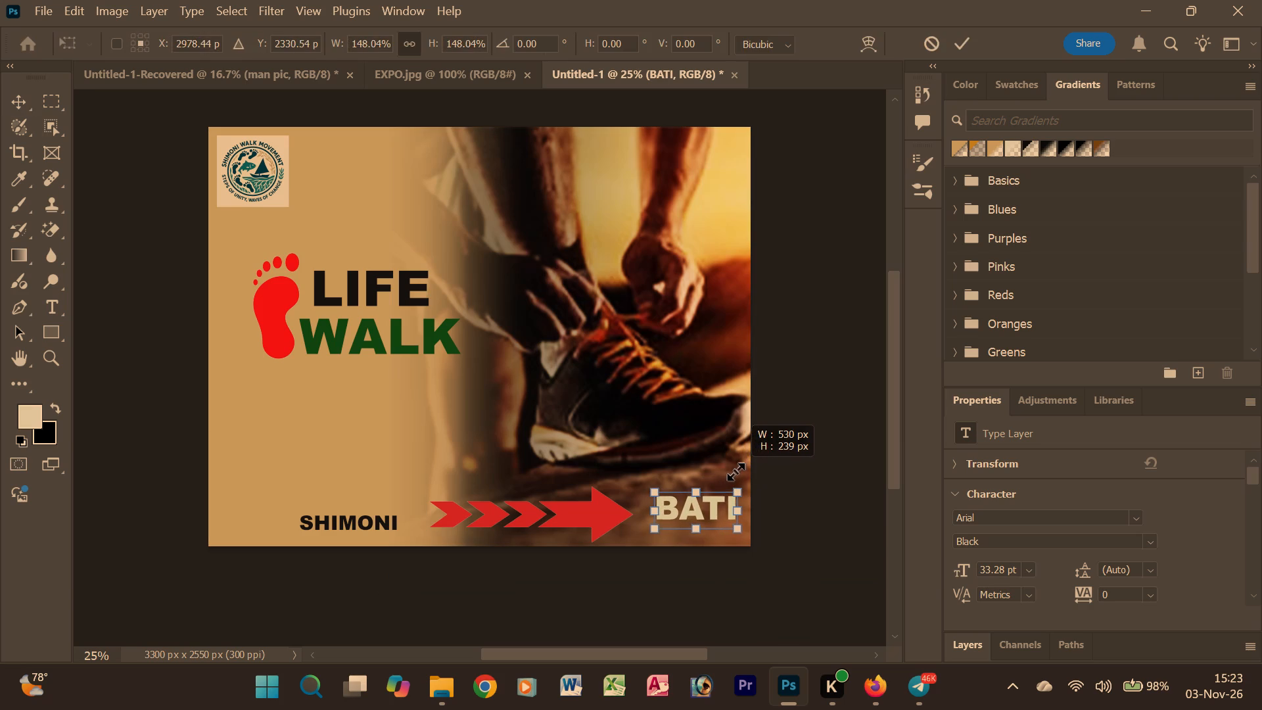
left_click_drag(736, 471, 736, 470)
left_click_drag(707, 513, 695, 513)
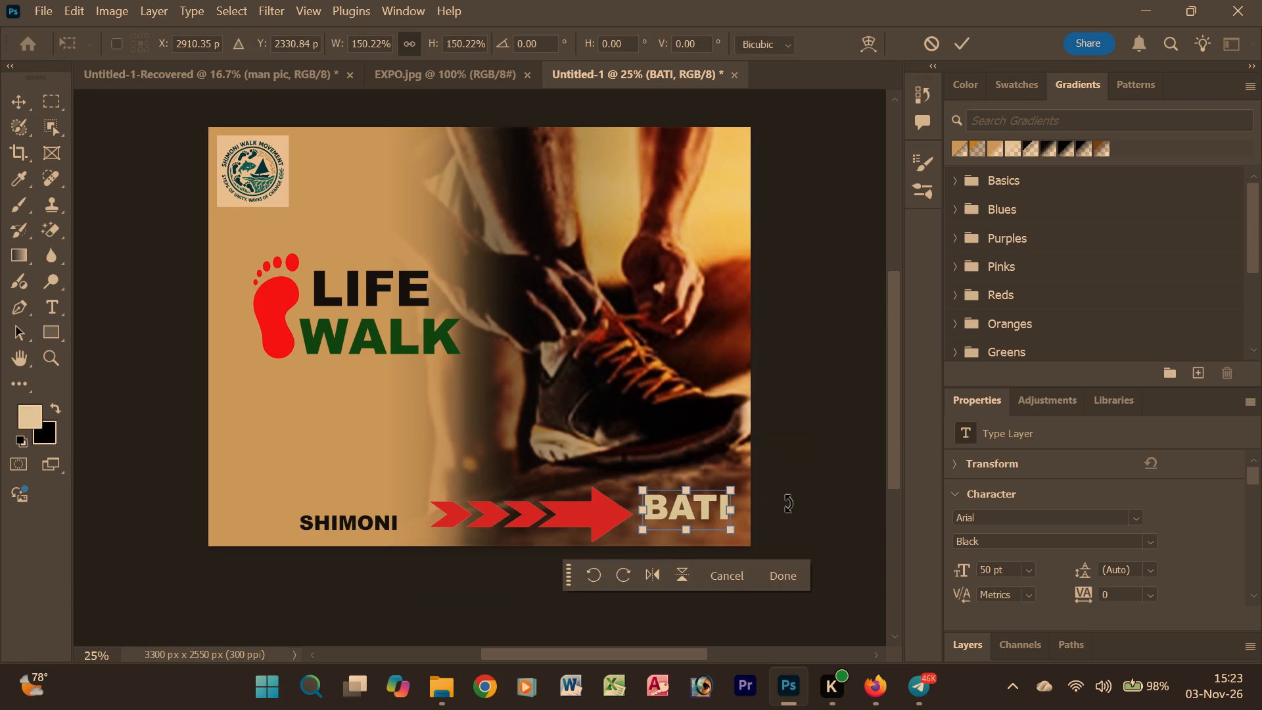
left_click(796, 568)
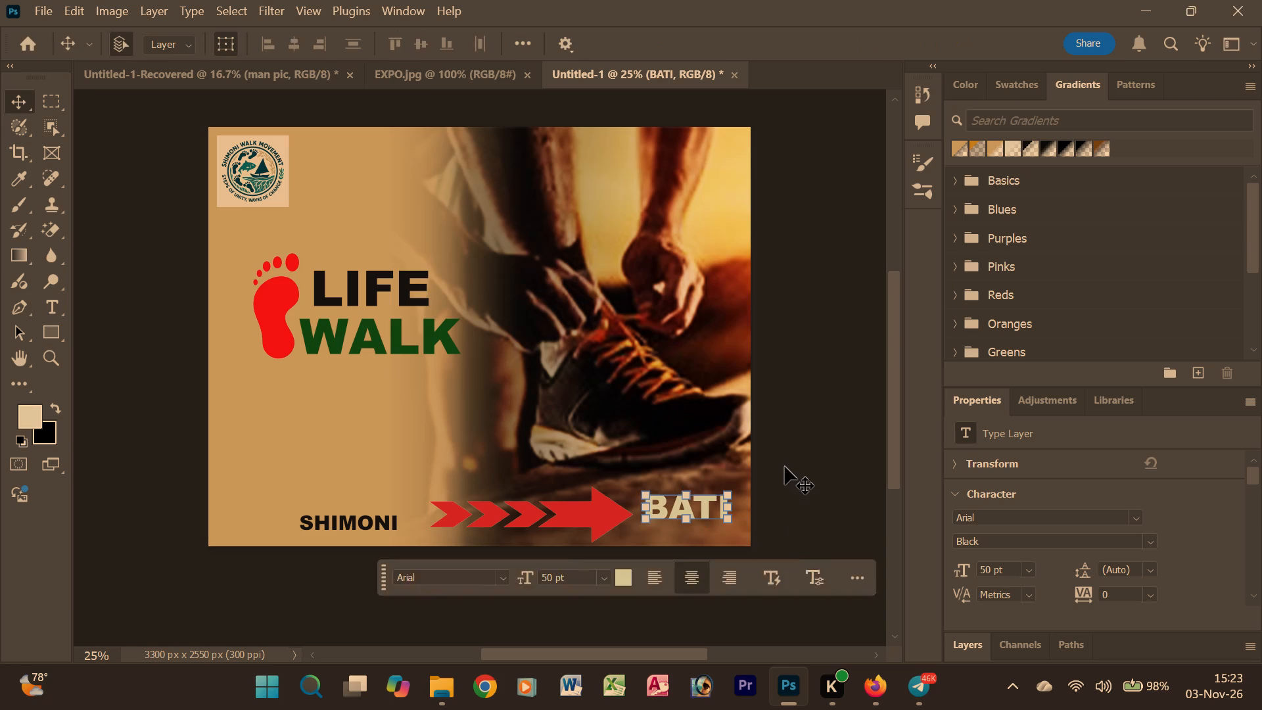
left_click(785, 467)
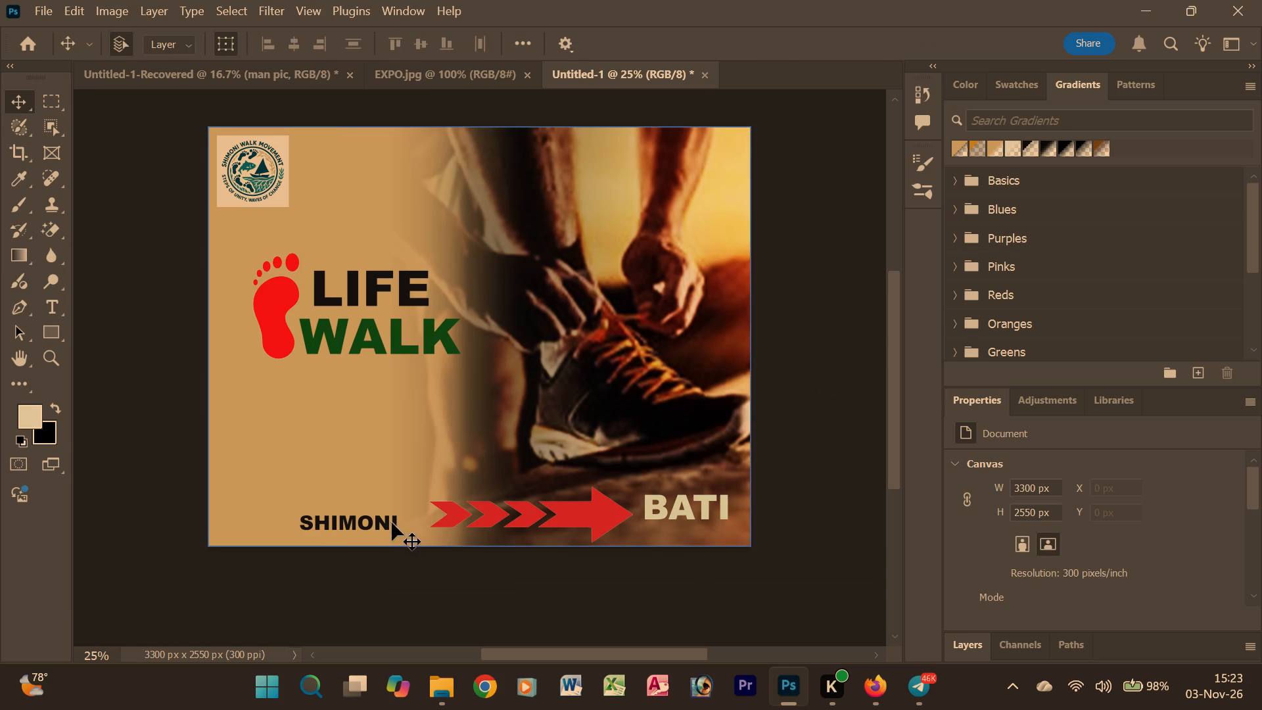
Enlarge the SHIMONI text to about 43 pt and move it clear of the arrow's tail, vertically centred with the arrow.
left_click(375, 521)
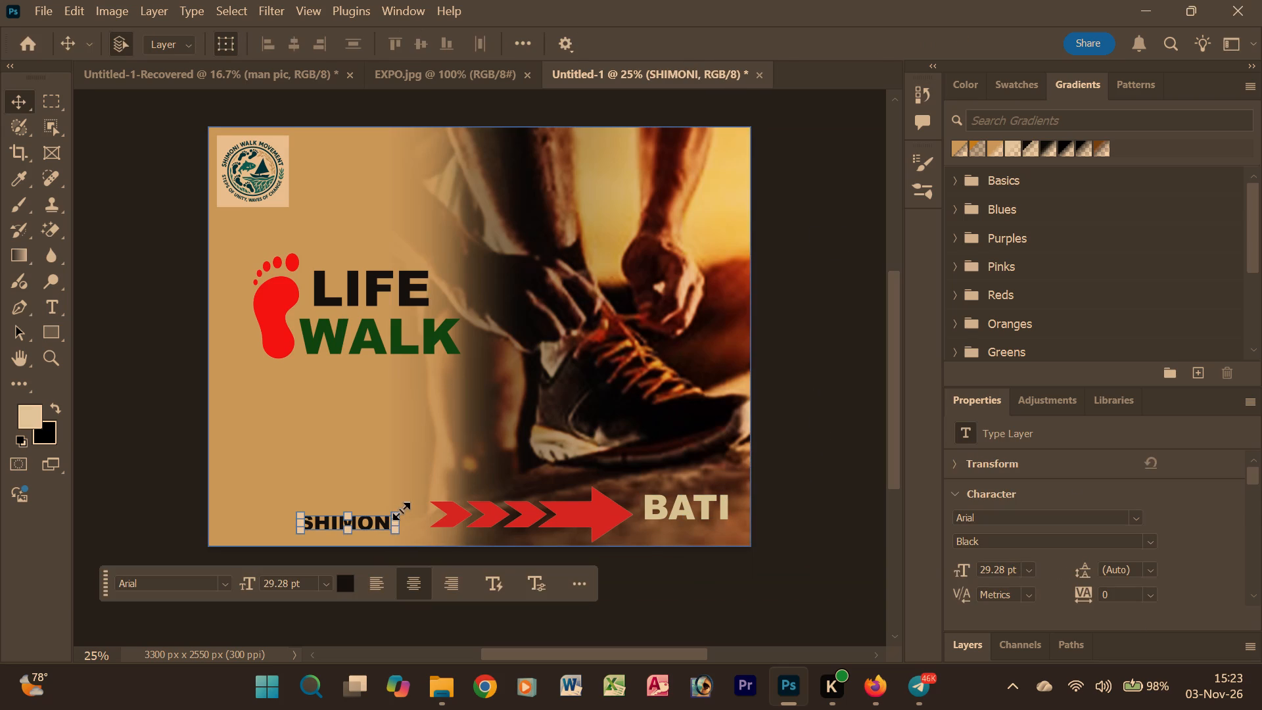
left_click_drag(401, 511, 427, 467)
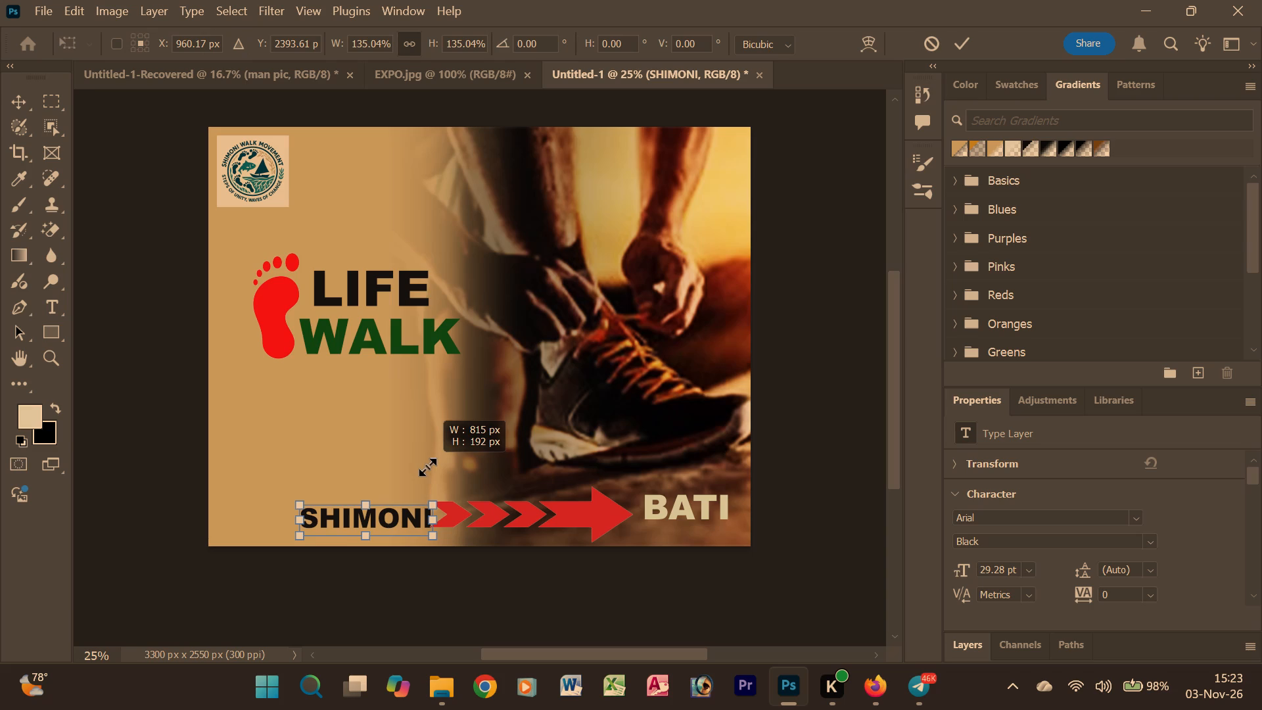
left_click_drag(427, 467, 438, 456)
left_click_drag(384, 520, 359, 514)
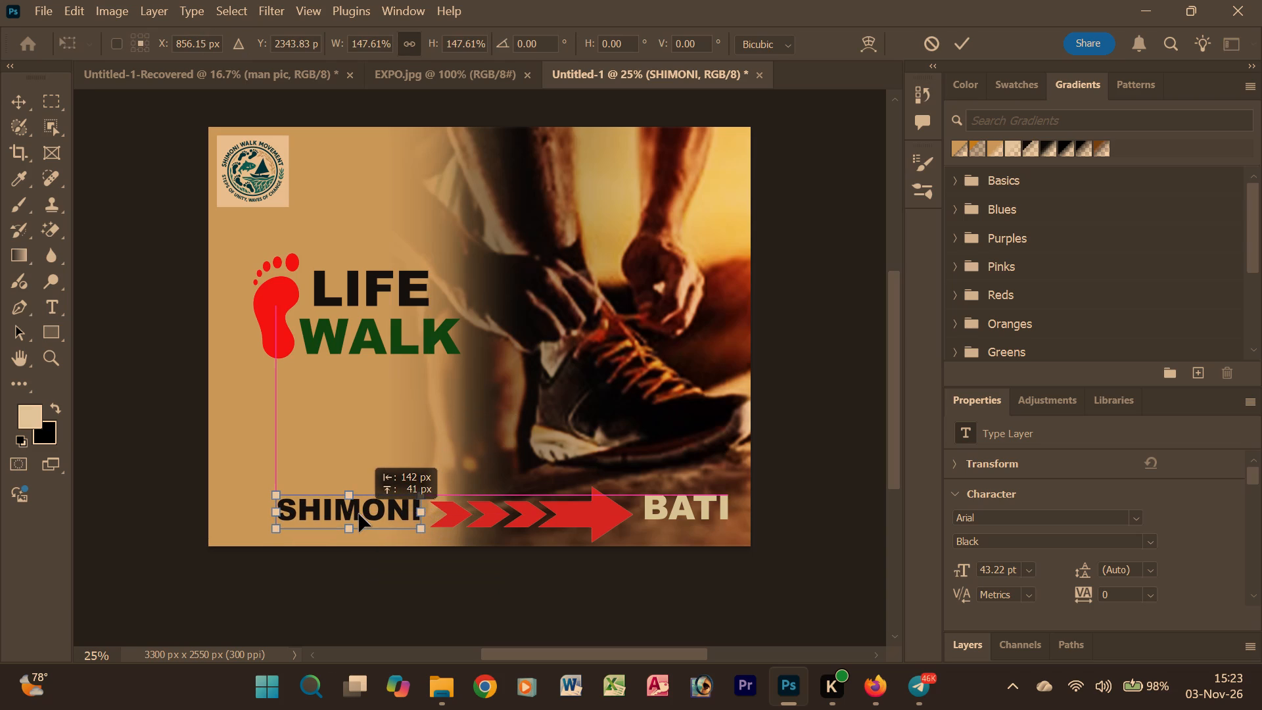
left_click_drag(359, 514, 361, 511)
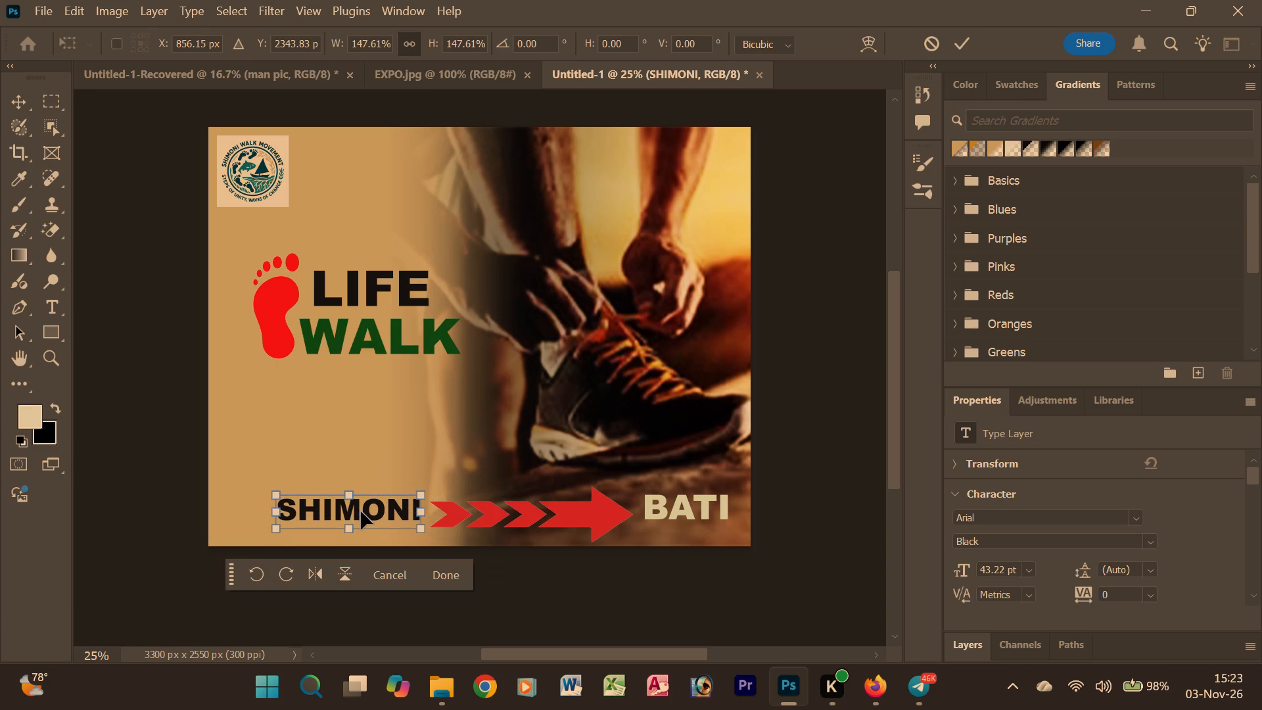
left_click(827, 442)
left_click(794, 465)
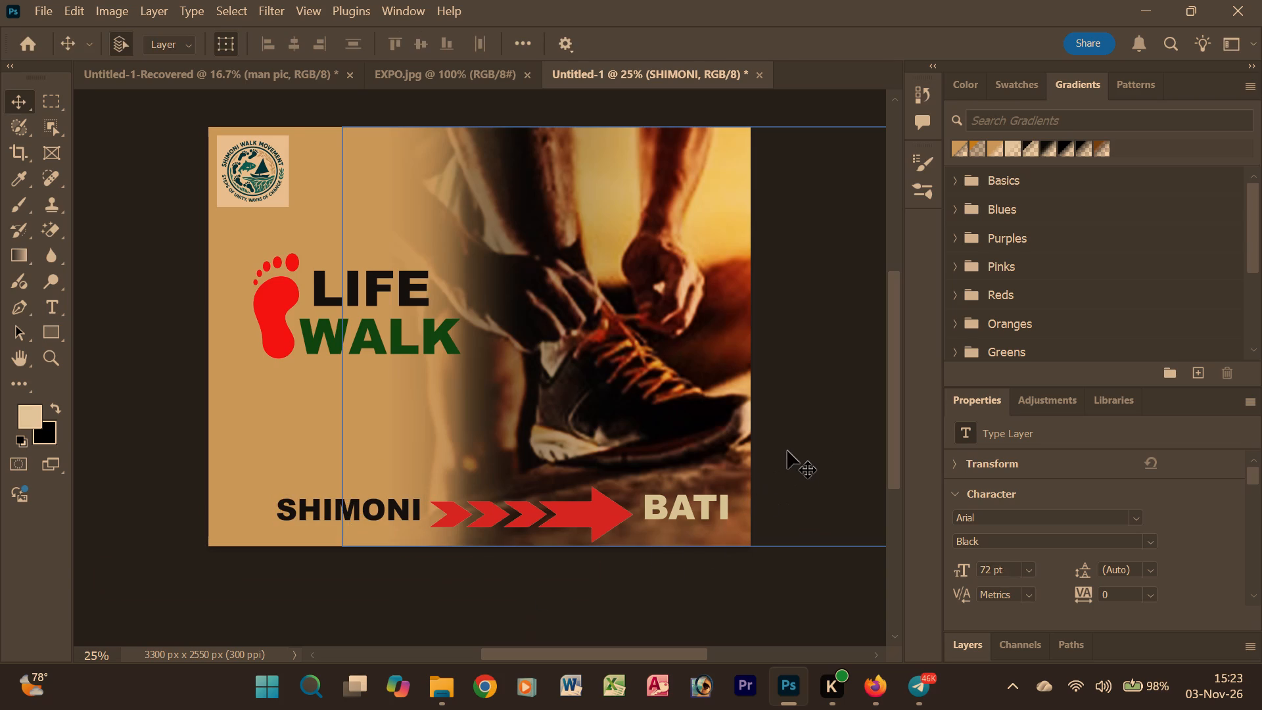
scroll(777, 349, "up", 3)
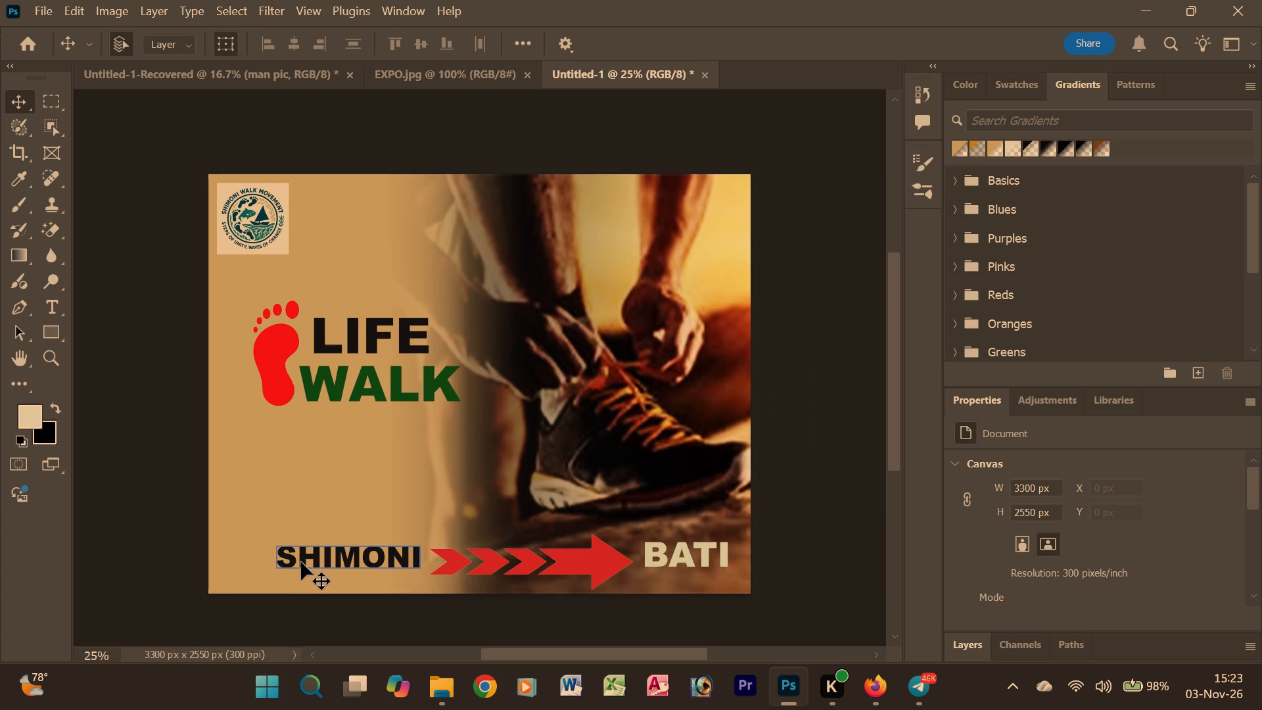
left_click_drag(319, 558, 289, 561)
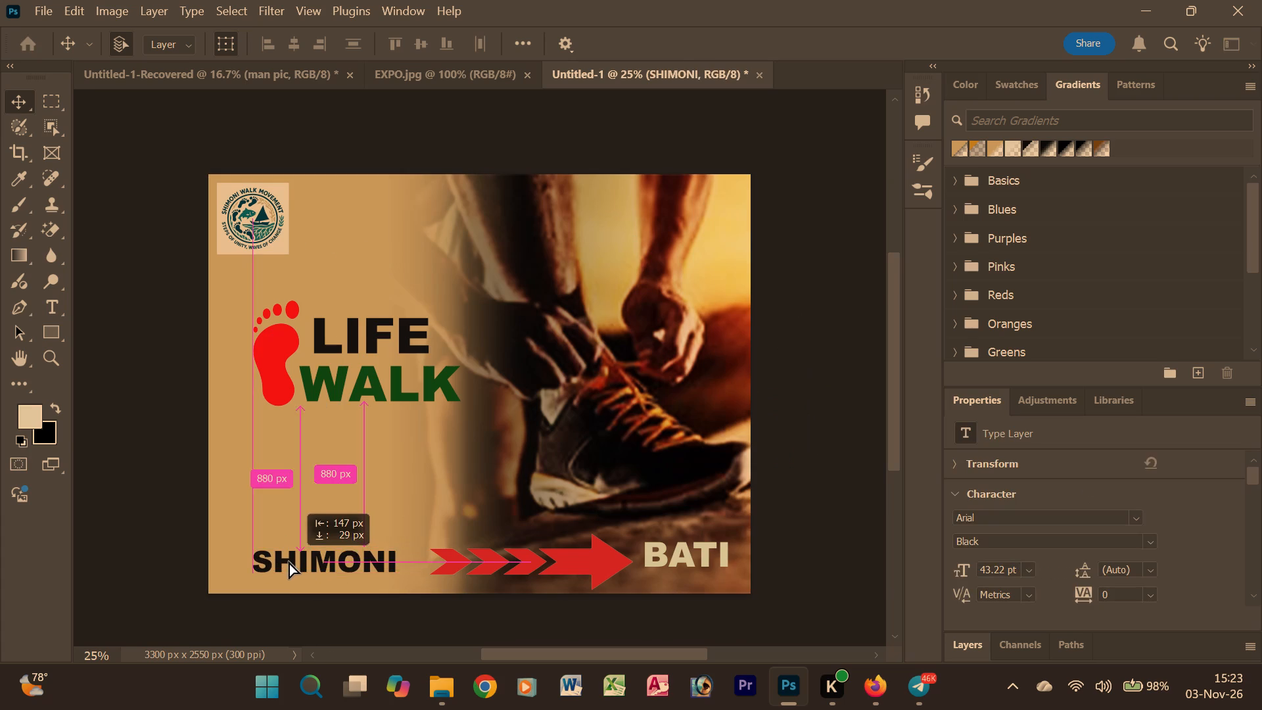
left_click_drag(289, 561, 288, 562)
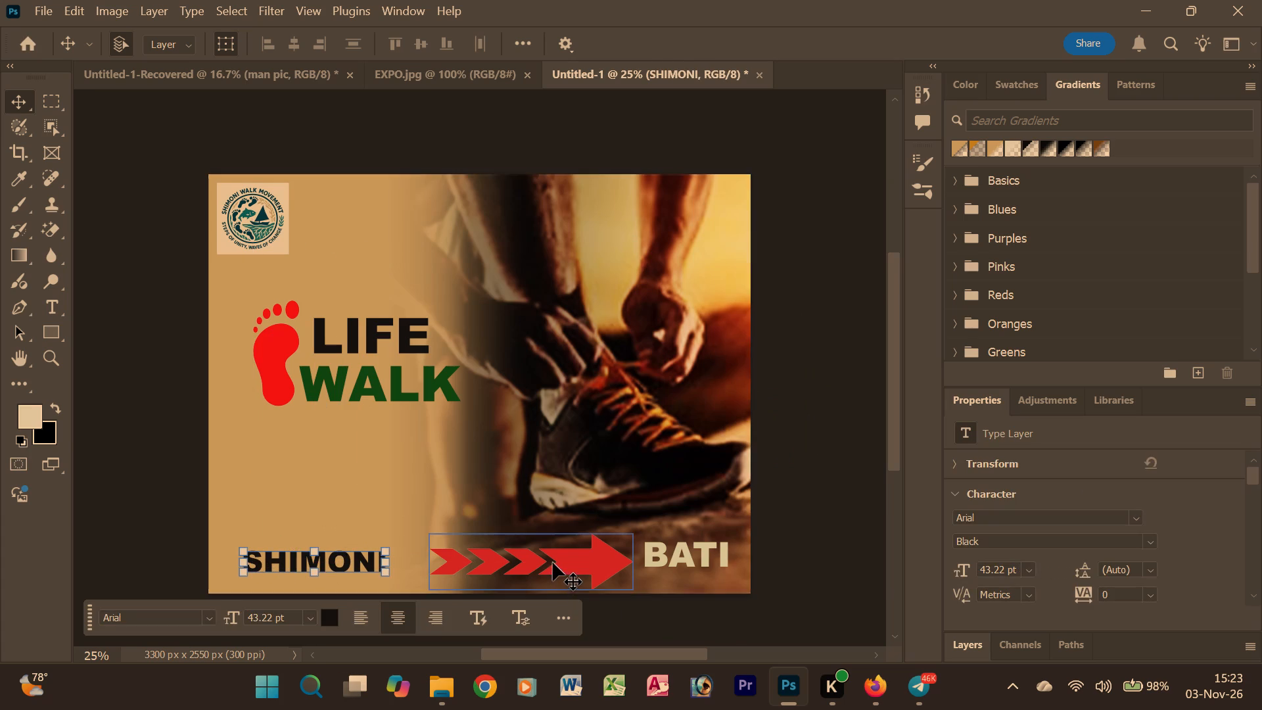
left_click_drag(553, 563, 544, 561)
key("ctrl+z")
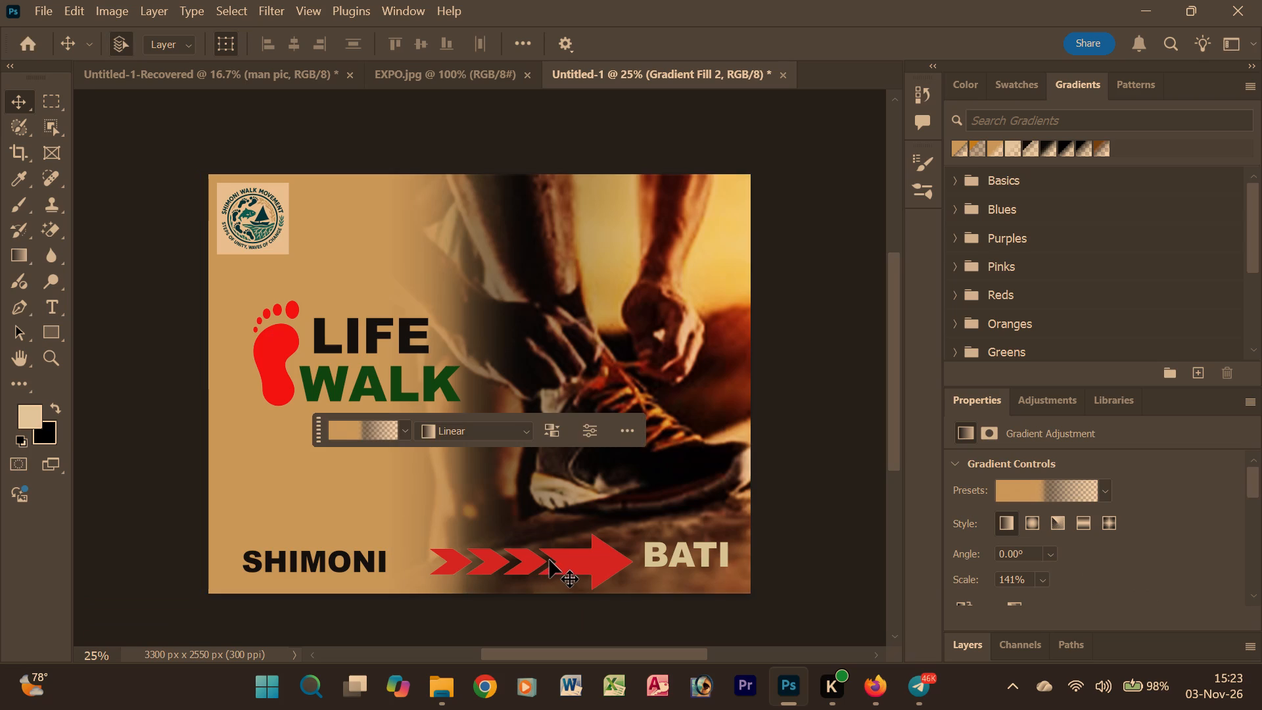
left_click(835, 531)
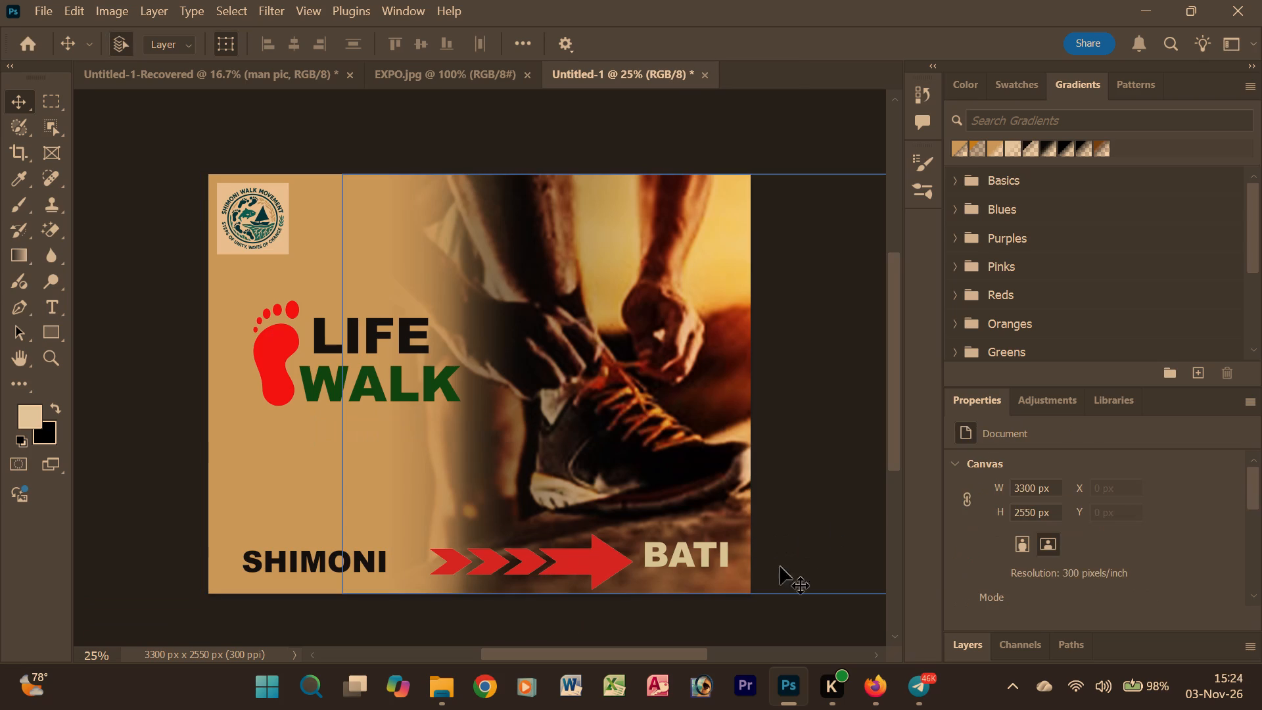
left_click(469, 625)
Move the red arrow about 94 px toward SHIMONI and about 44 px up, level with the BATI text.
left_click_drag(530, 561, 508, 554)
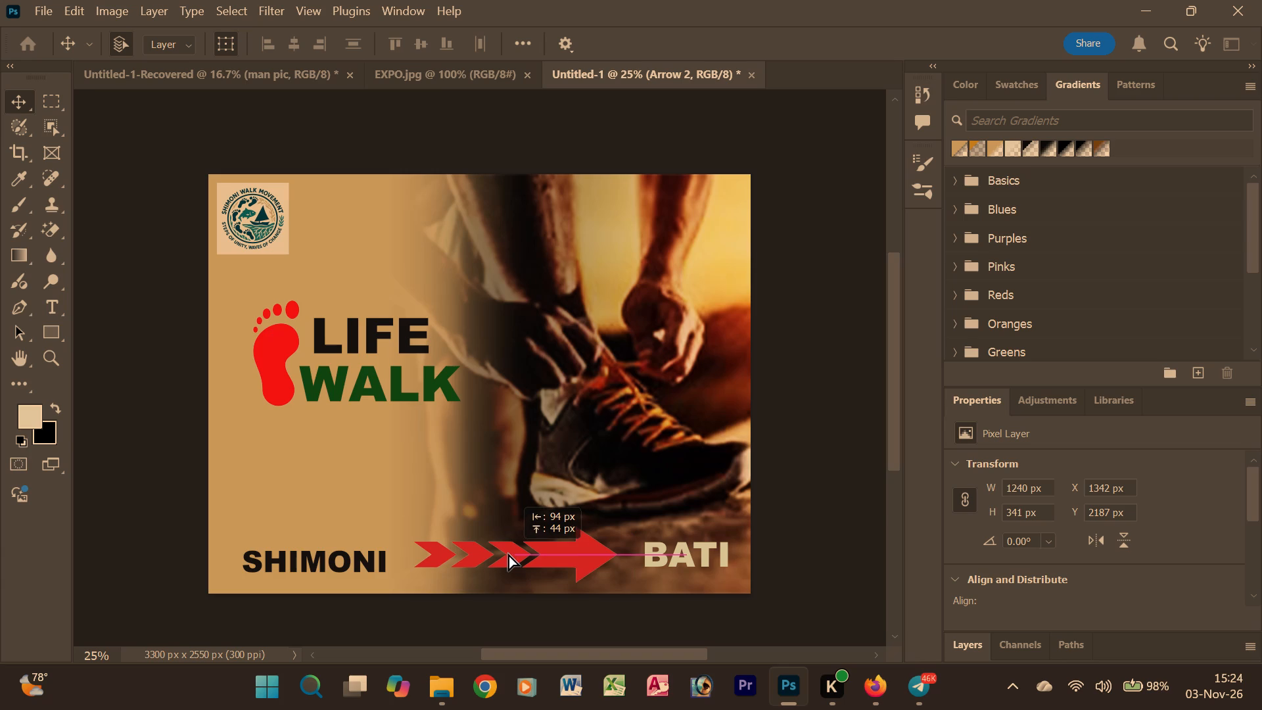
left_click_drag(508, 554, 506, 556)
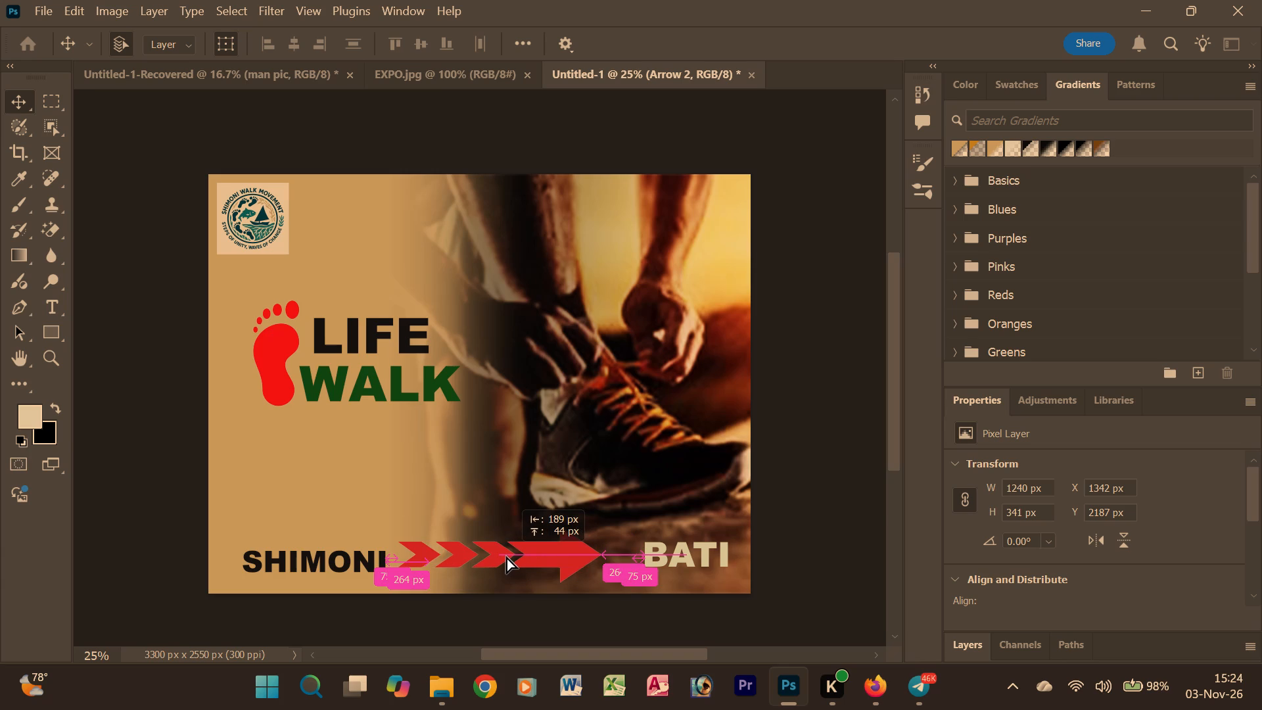
left_click_drag(506, 556, 513, 558)
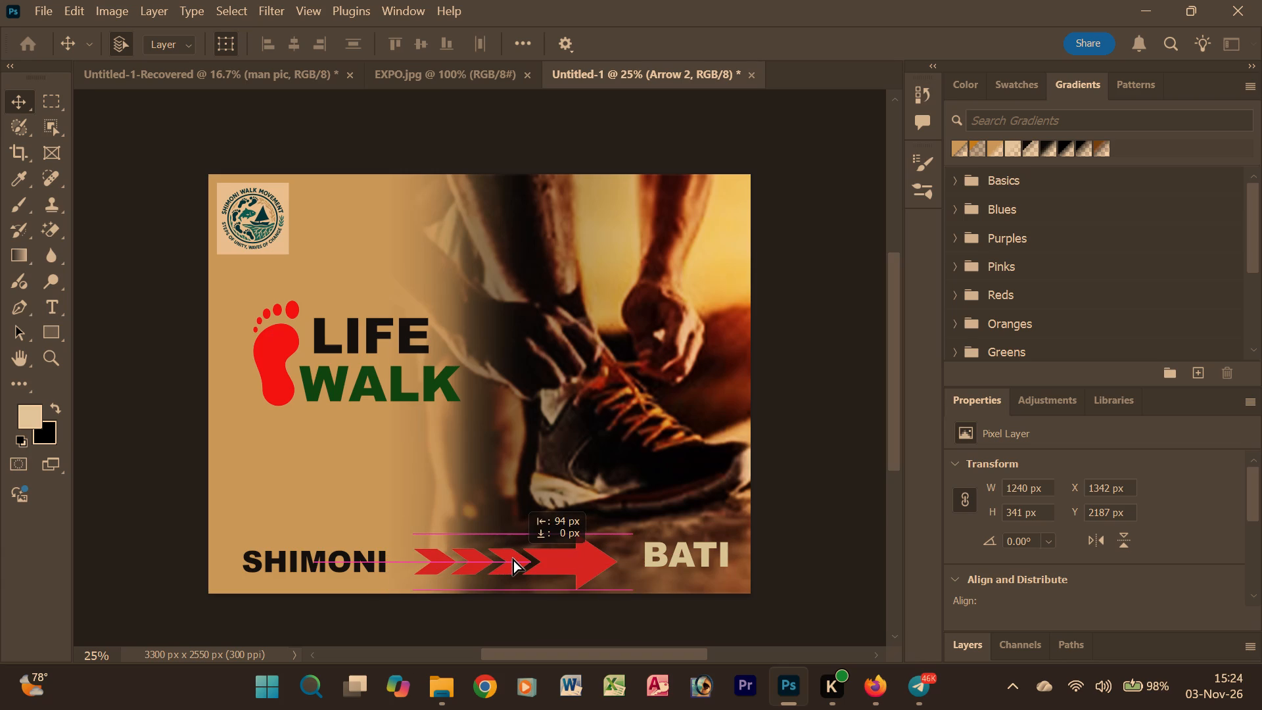
left_click_drag(513, 558, 513, 556)
Stretch the SHIMONI text vertically to about 114% height, keeping its width, so its top lines up with BATI.
left_click(302, 556)
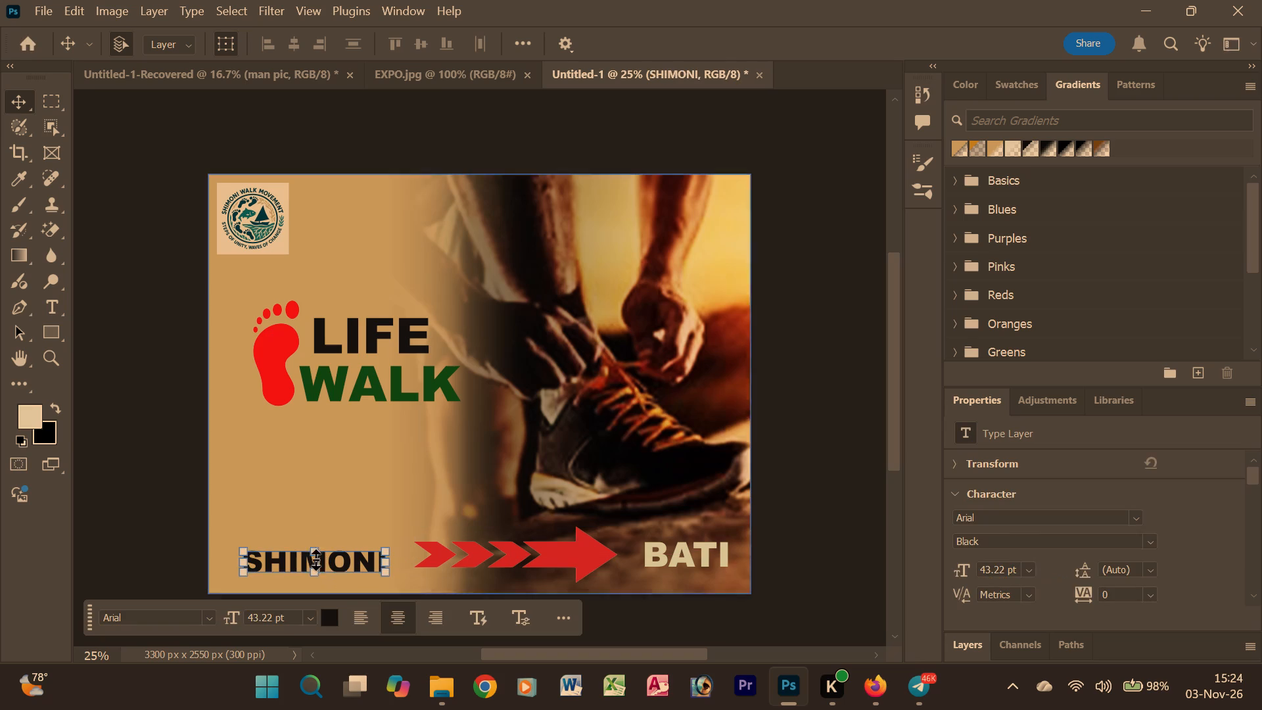
left_click_drag(316, 550, 310, 541)
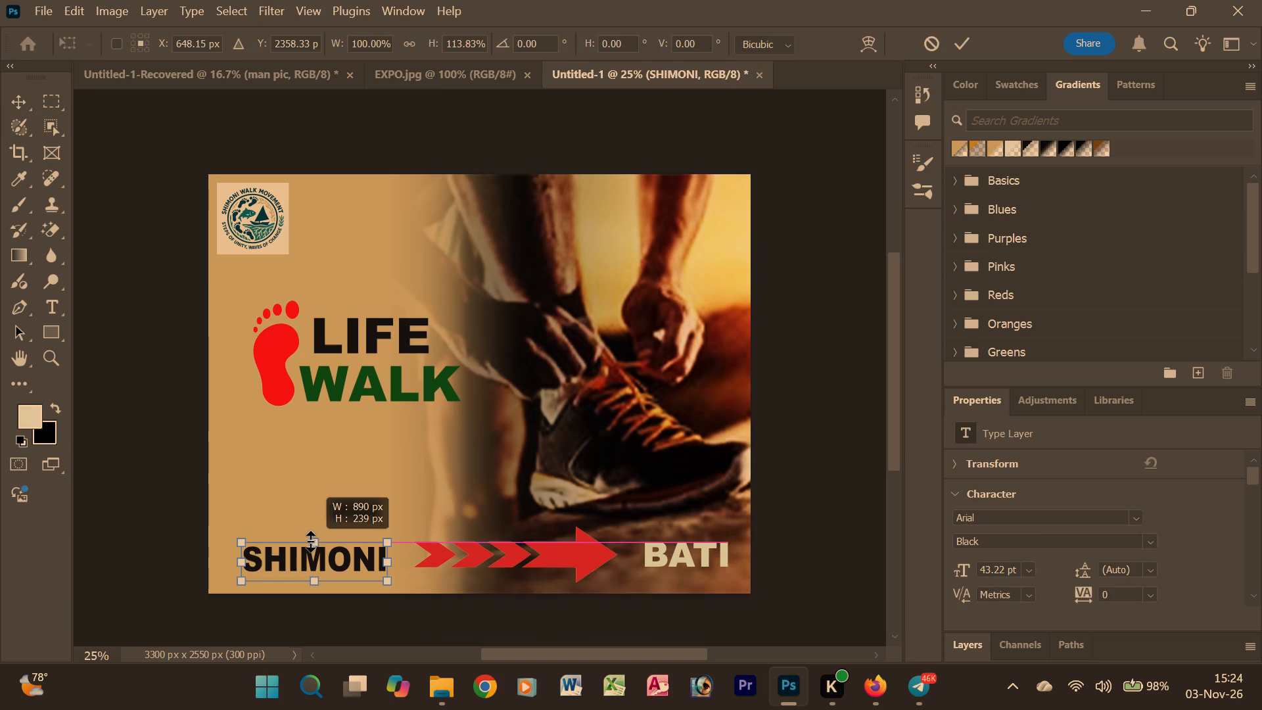
left_click_drag(310, 541, 312, 537)
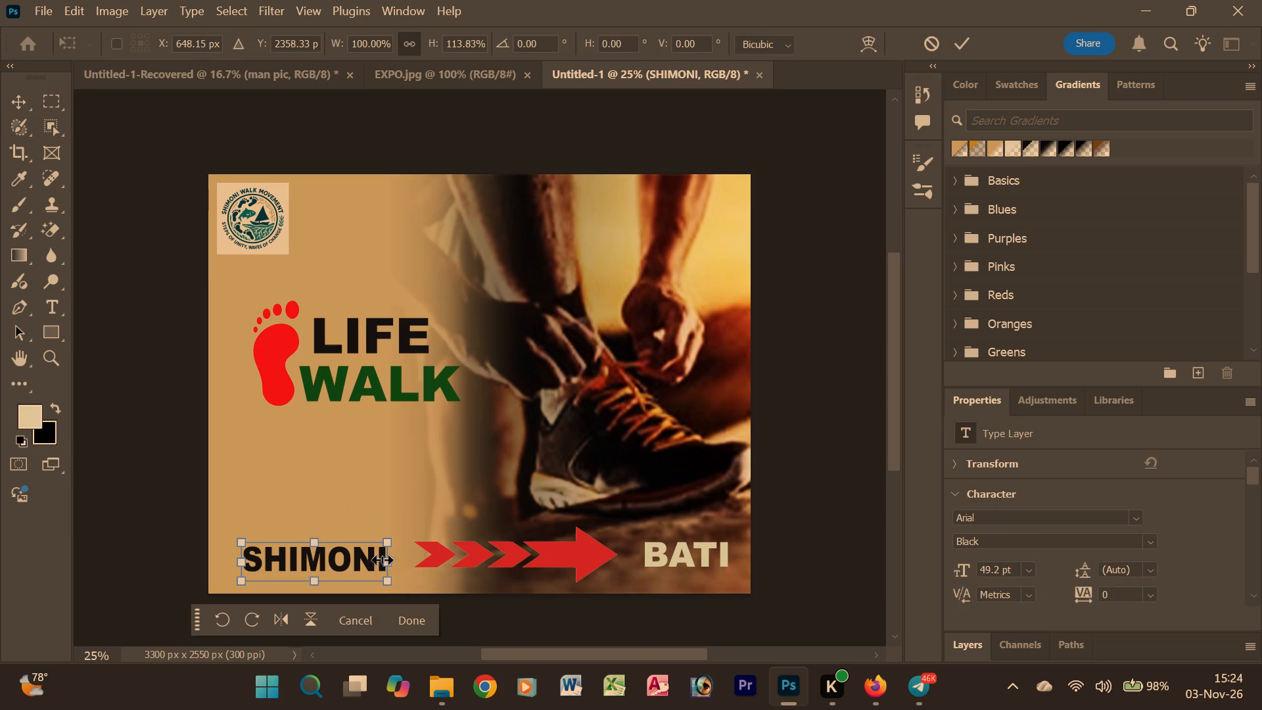
left_click(425, 623)
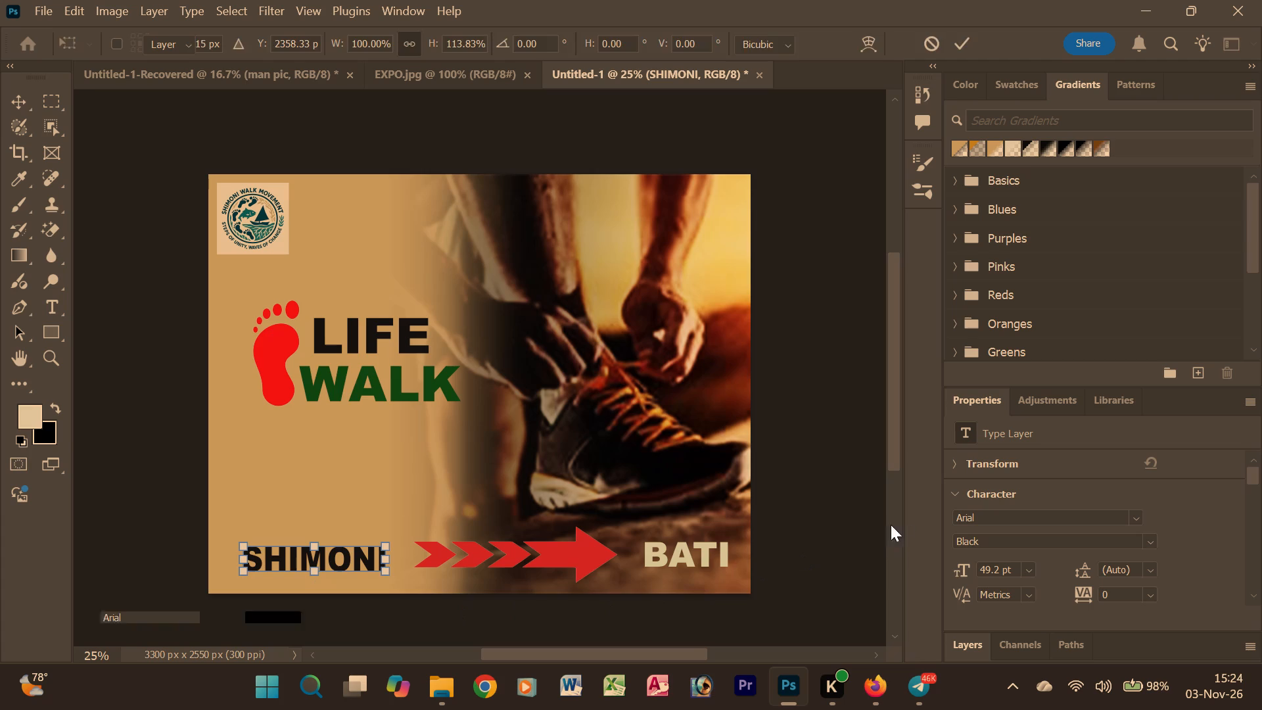
Apply the vertical stretch of the SHIMONI text and deselect it.
left_click(829, 540)
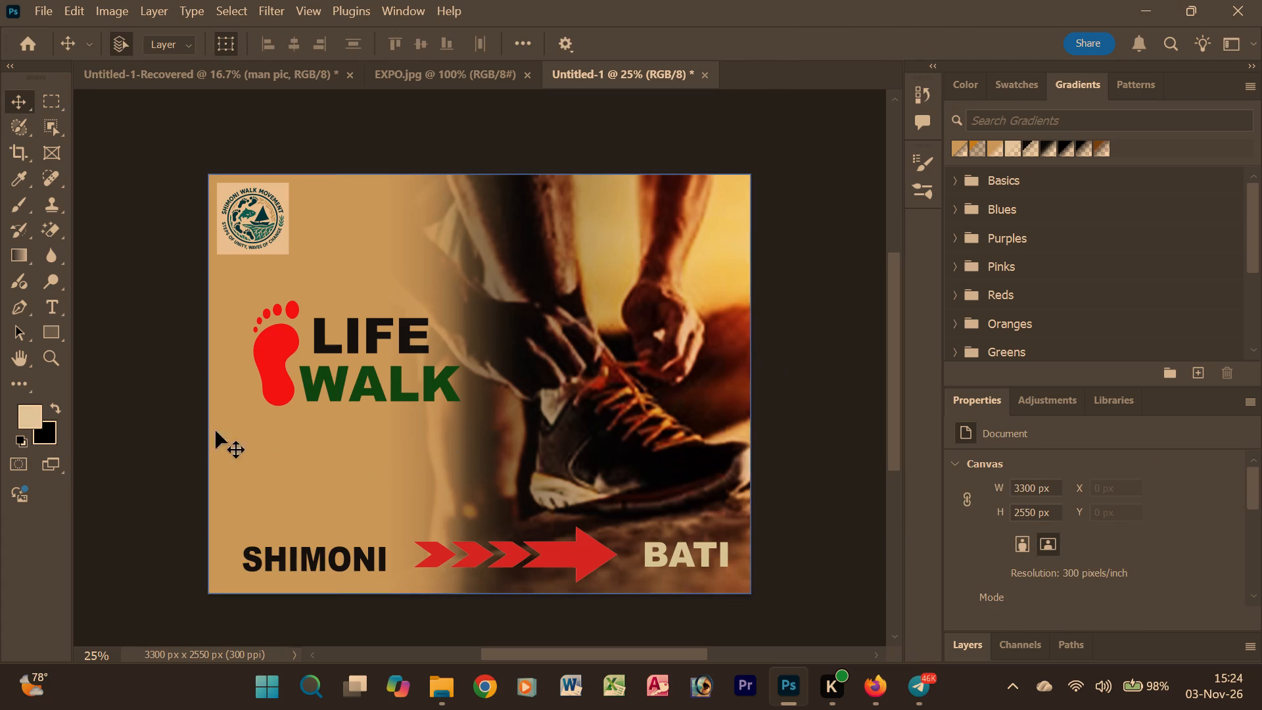
left_click(799, 260)
left_click(137, 402)
scroll(136, 402, "up", 2)
scroll(136, 402, "down", 1)
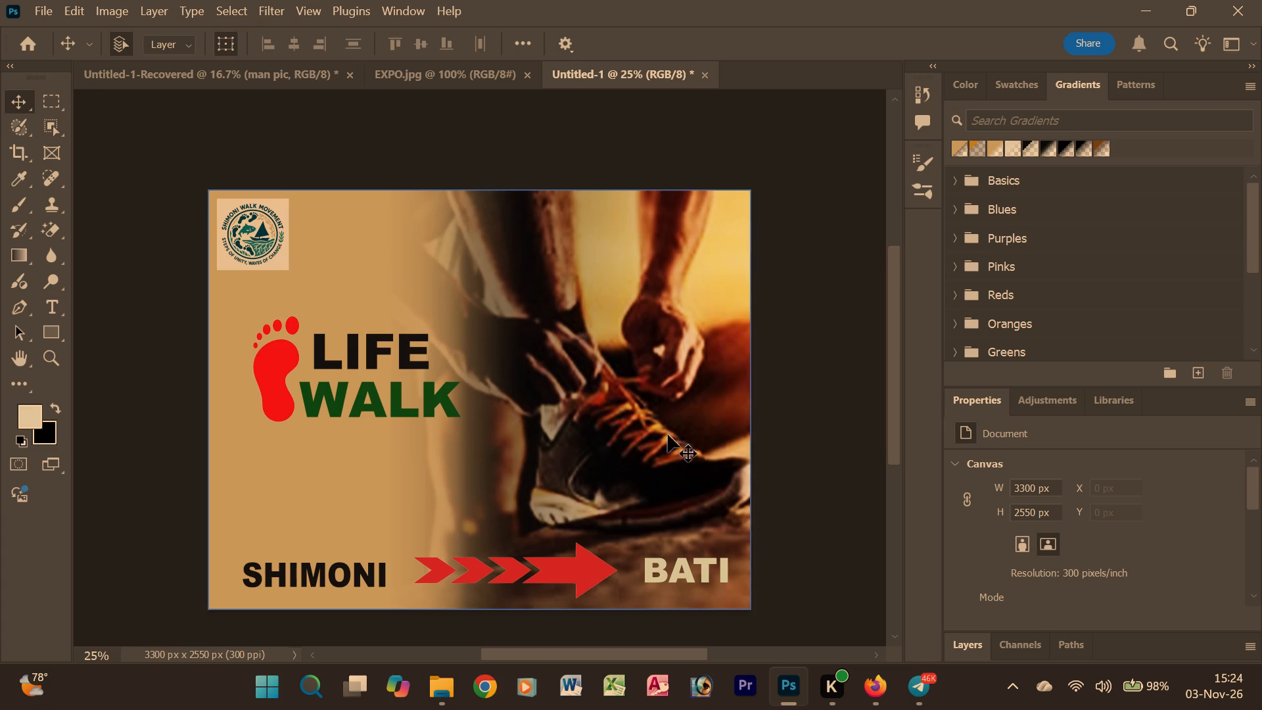
Switch to Firefox, search Pinterest for "date design ideas" and browse the results for a date layout.
left_click(870, 697)
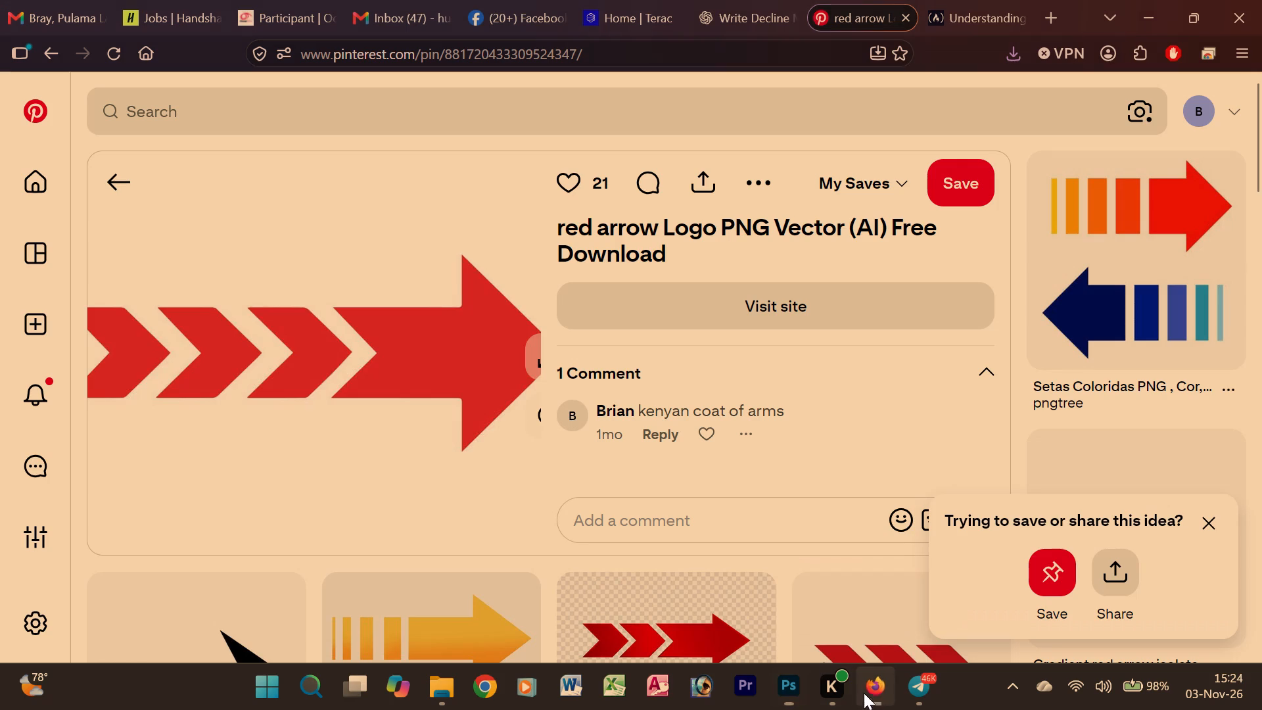
left_click(112, 188)
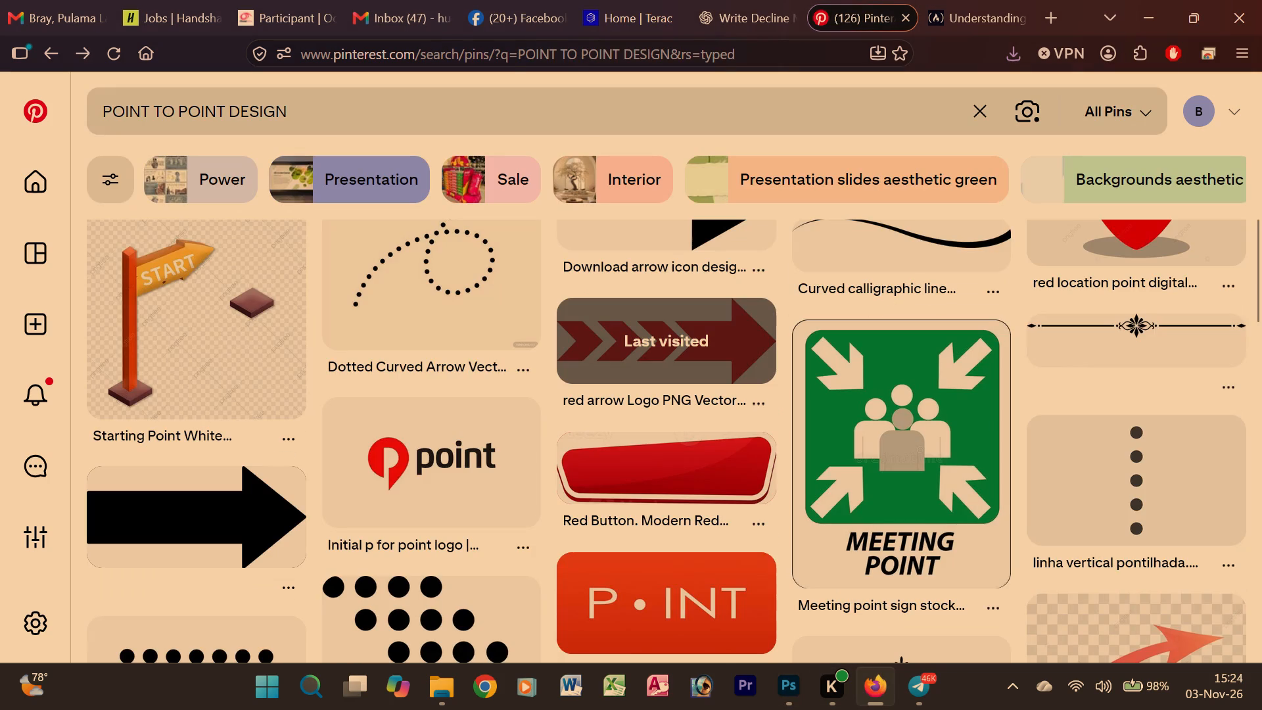
left_click(977, 103)
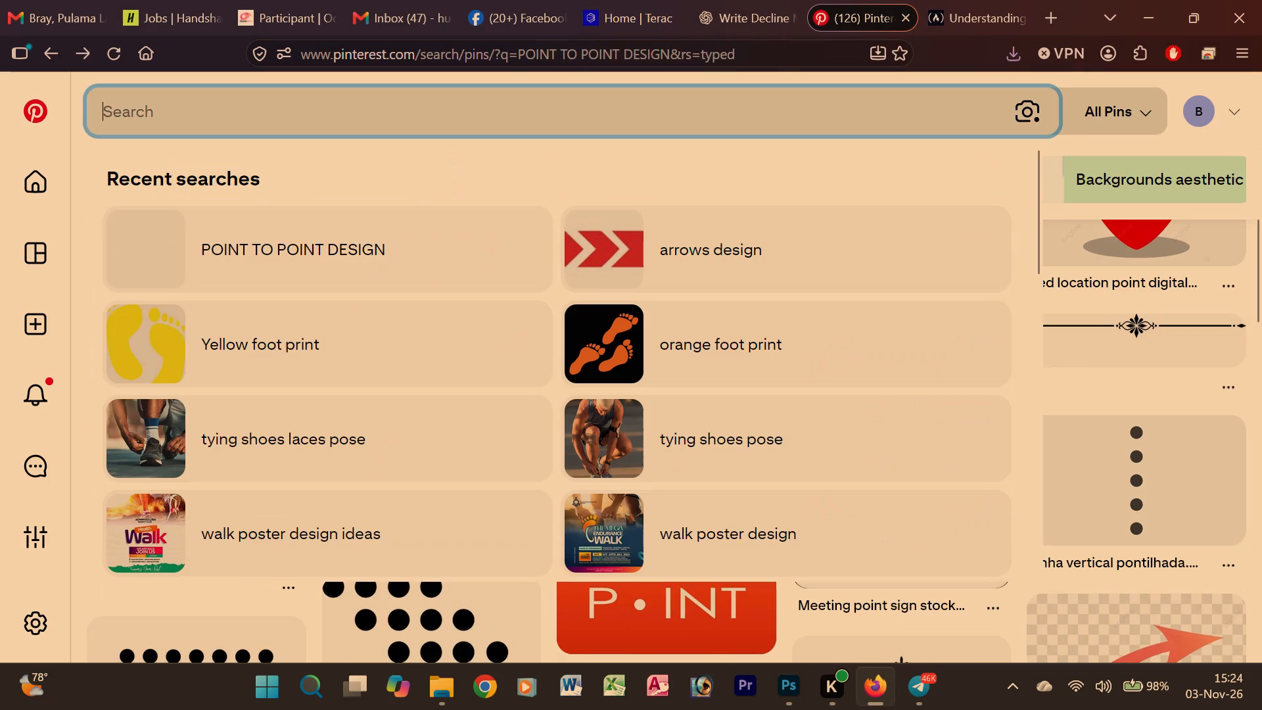
left_click(413, 111)
type("date desi")
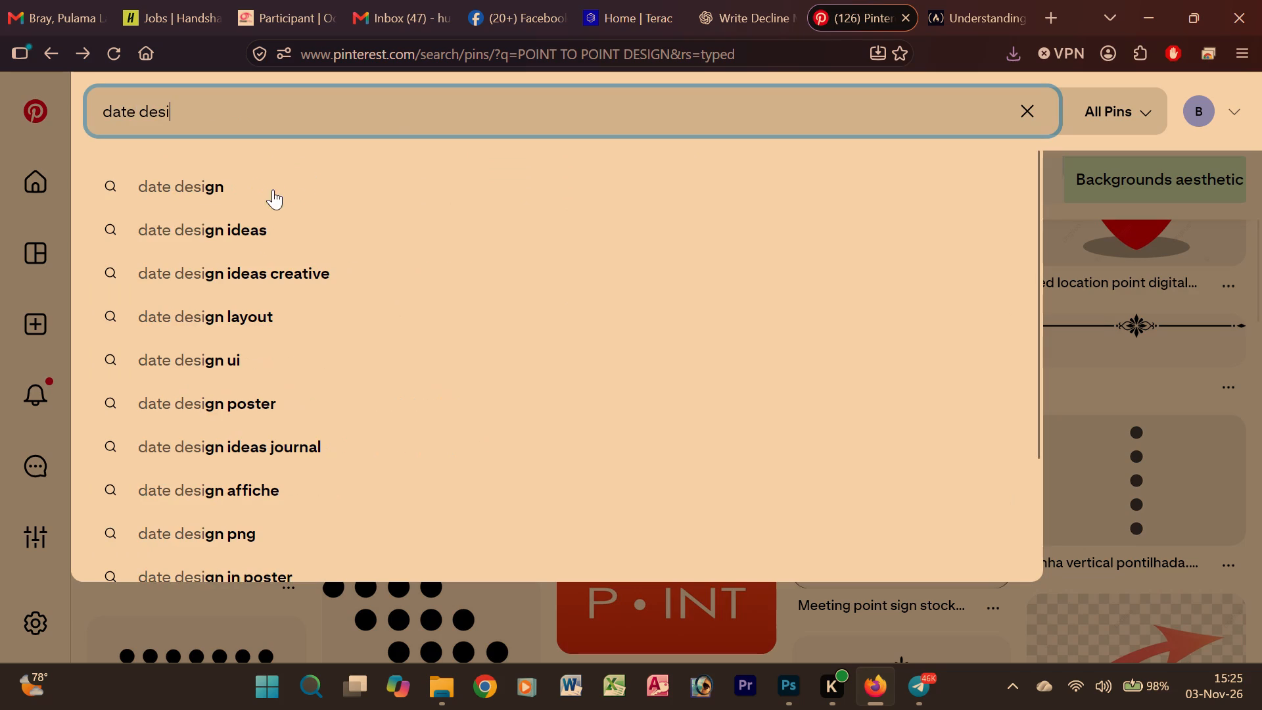
left_click(259, 231)
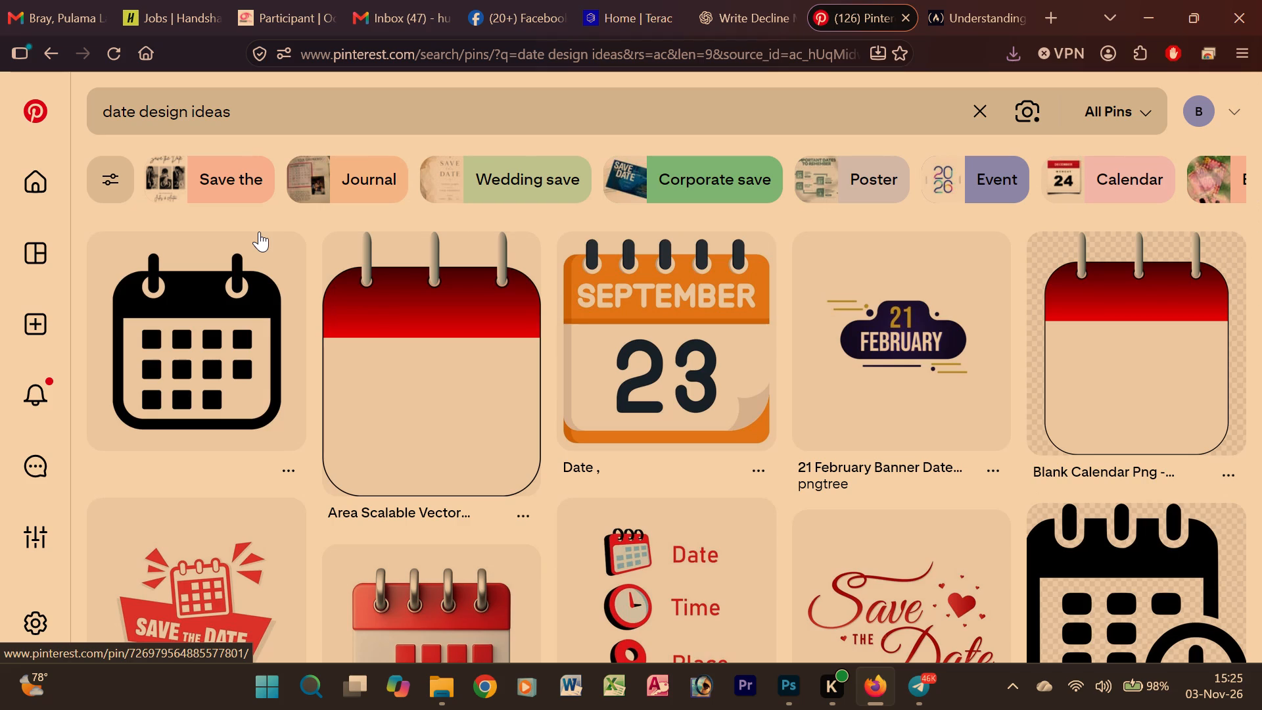
scroll(479, 312, "down", 4)
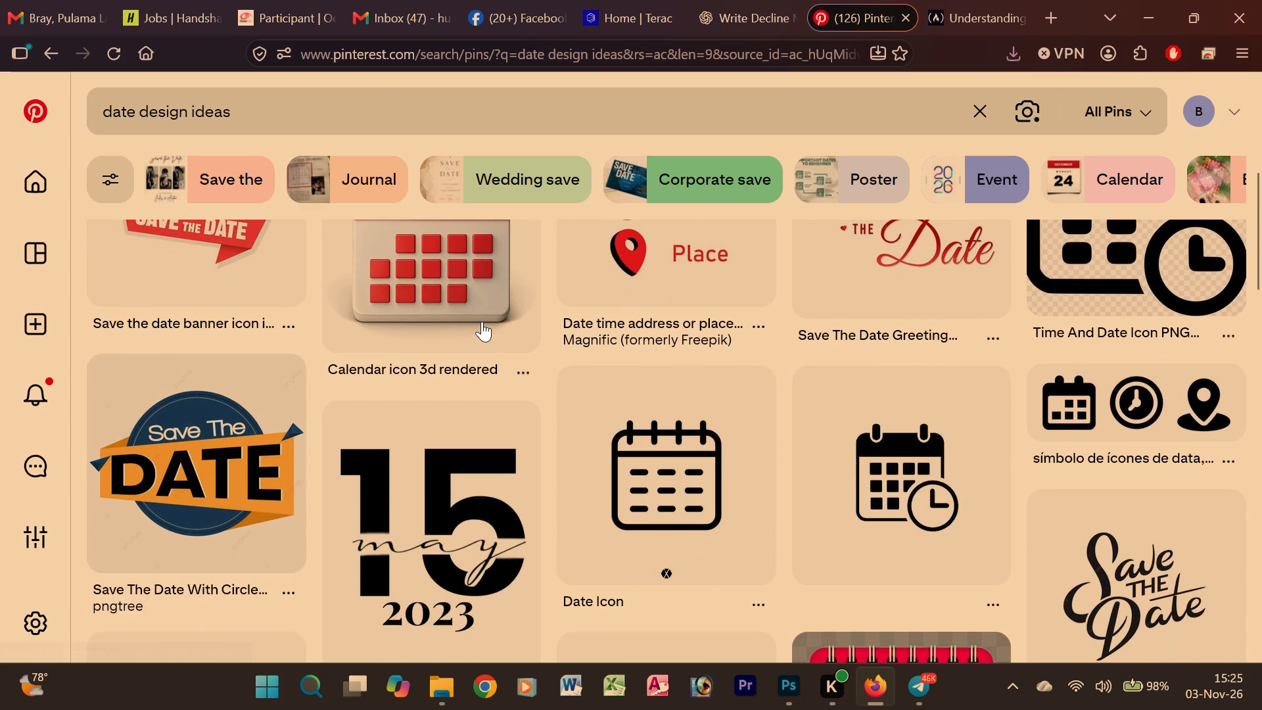
scroll(482, 321, "down", 1)
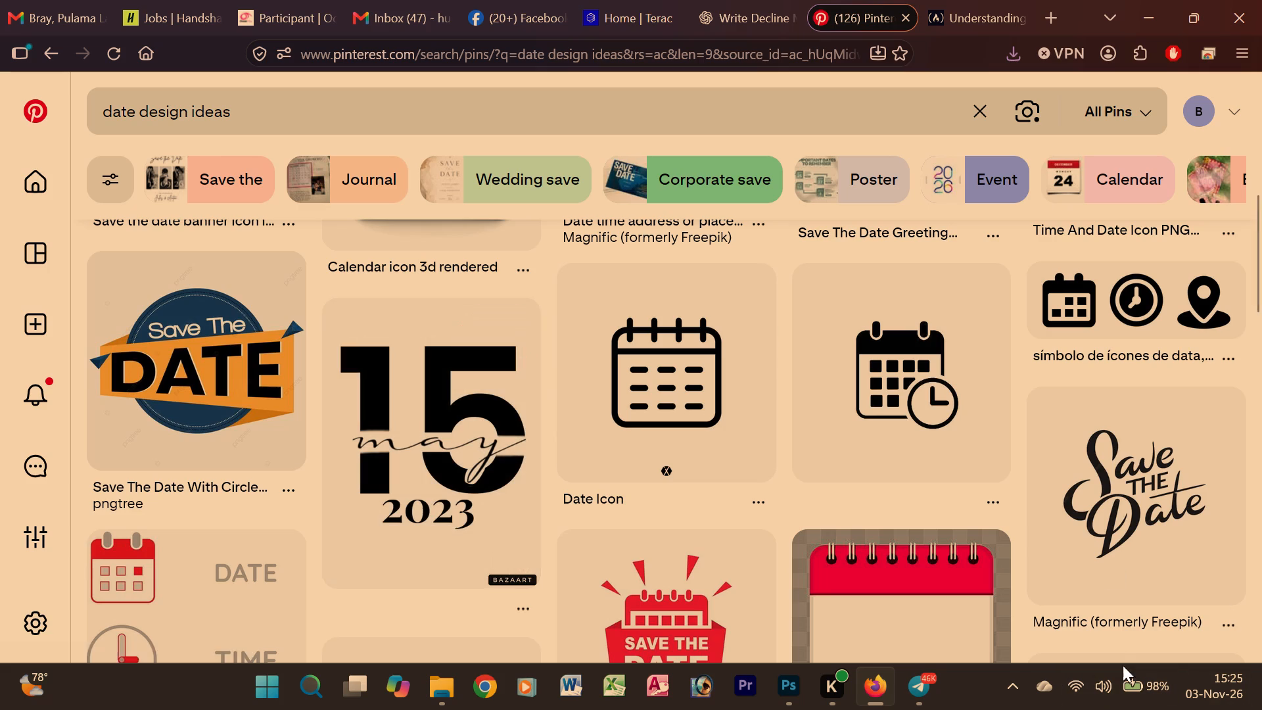
Consult the system calendar for November 2026 and close it.
left_click(1213, 704)
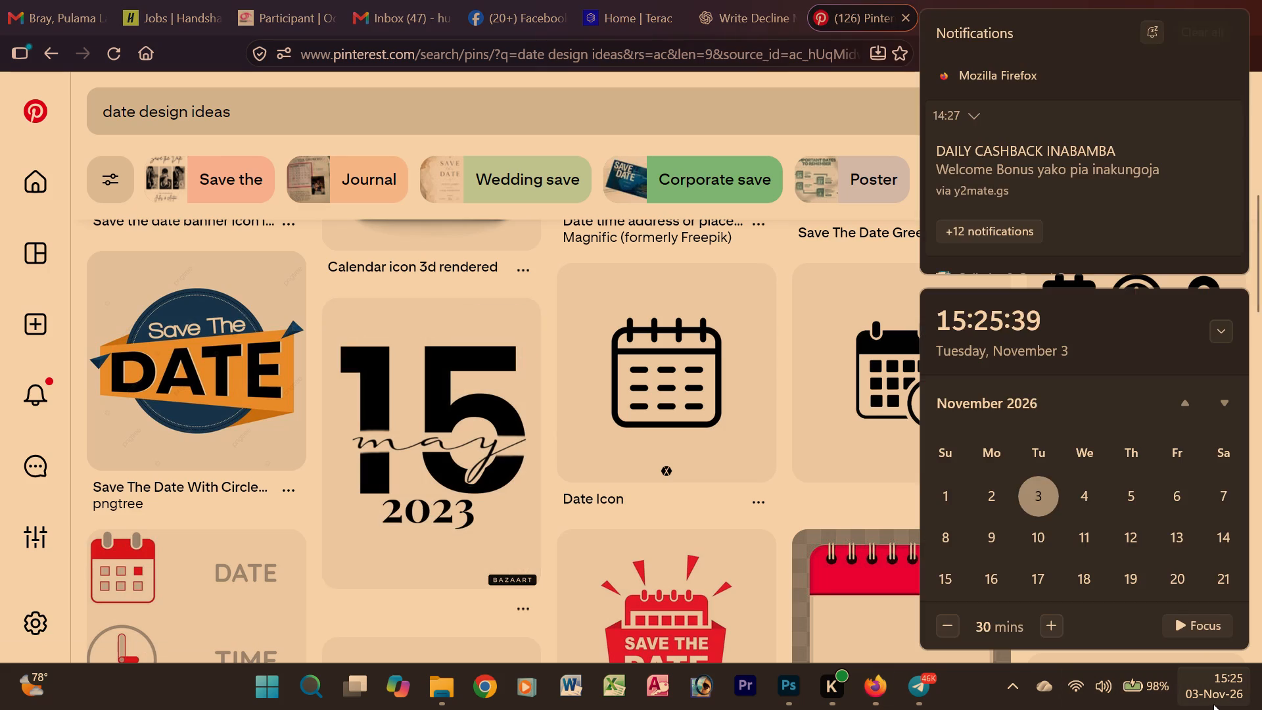
left_click(1213, 704)
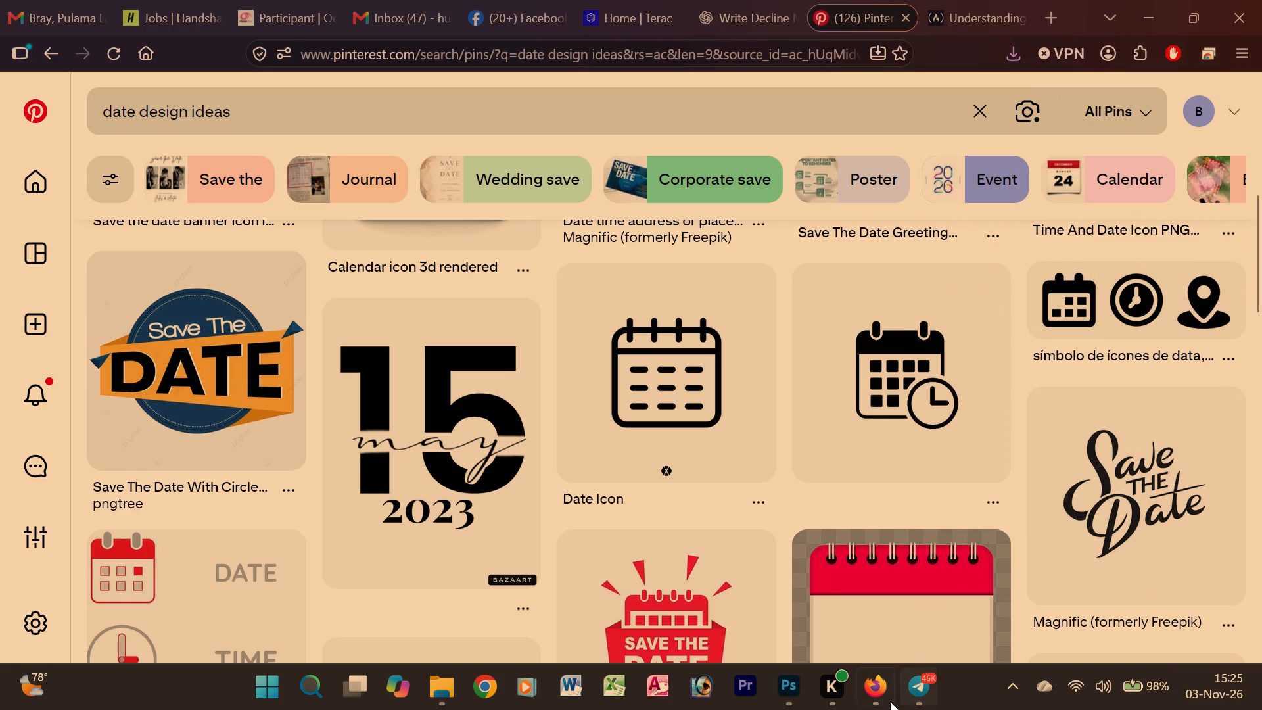
Switch to Photoshop and add the text "7" in 72 pt Arial Black beside the logo, above LIFE.
left_click(790, 702)
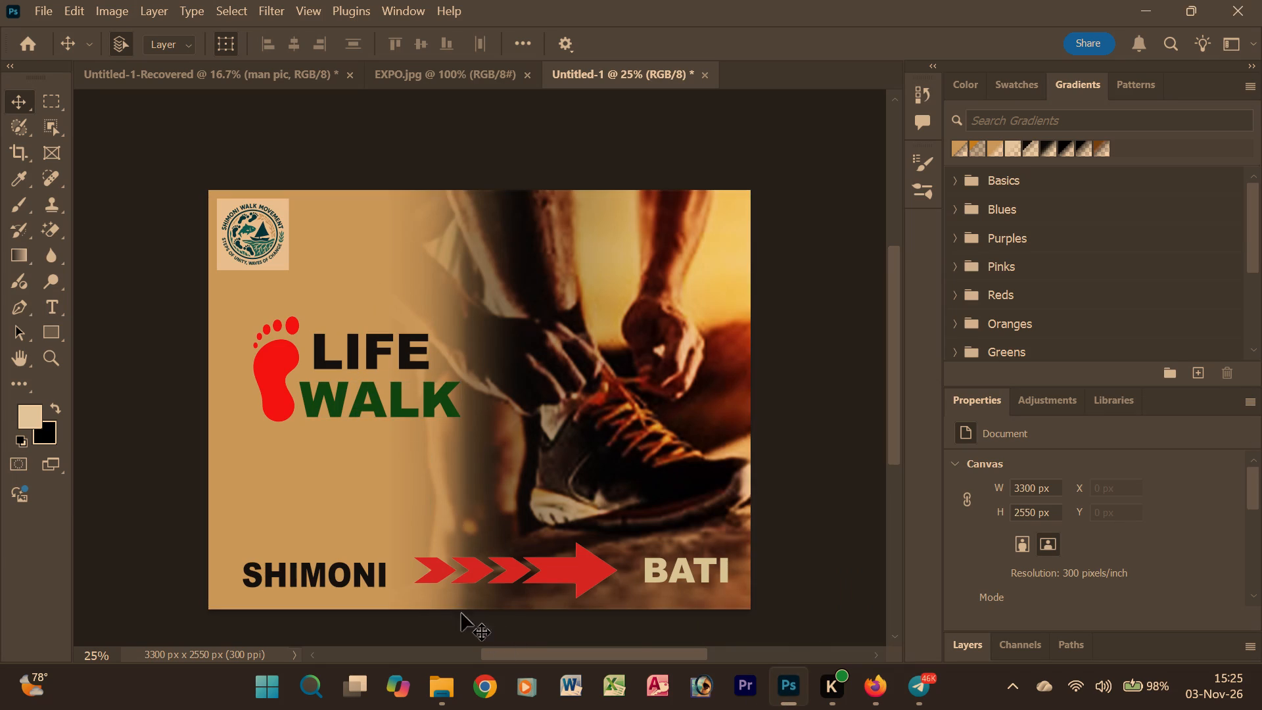
left_click(53, 309)
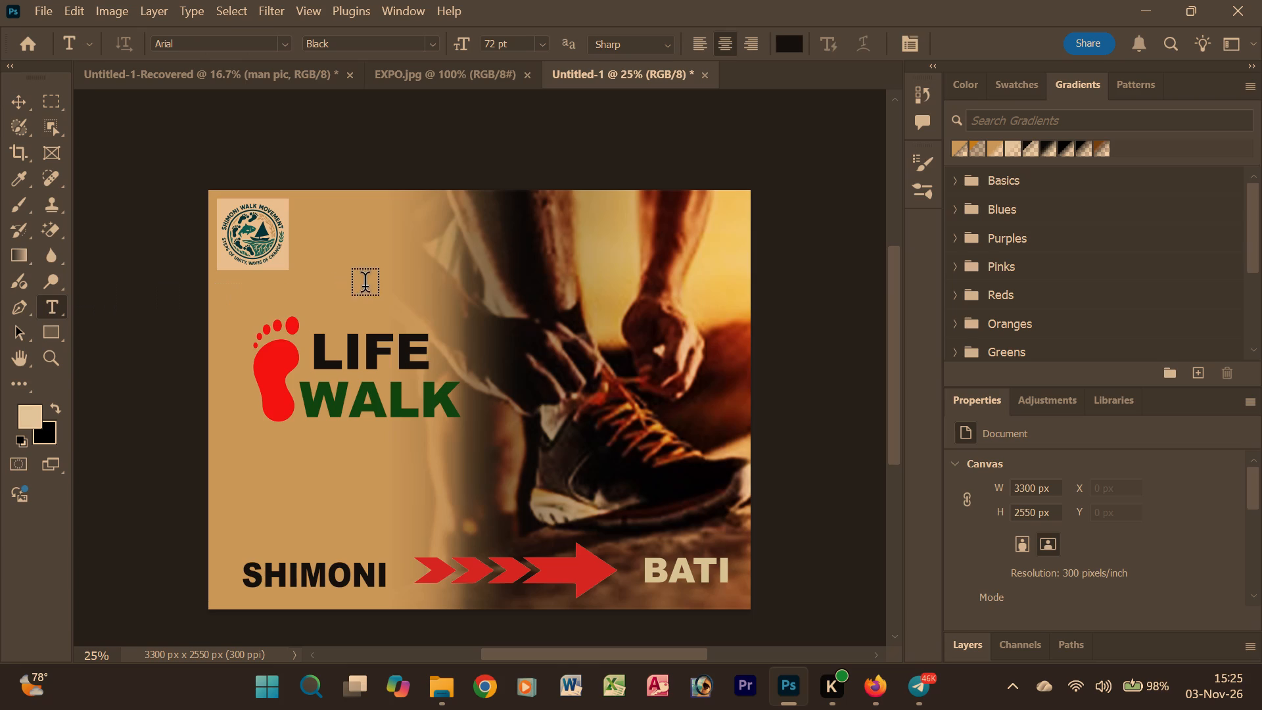
left_click(354, 259)
key("7")
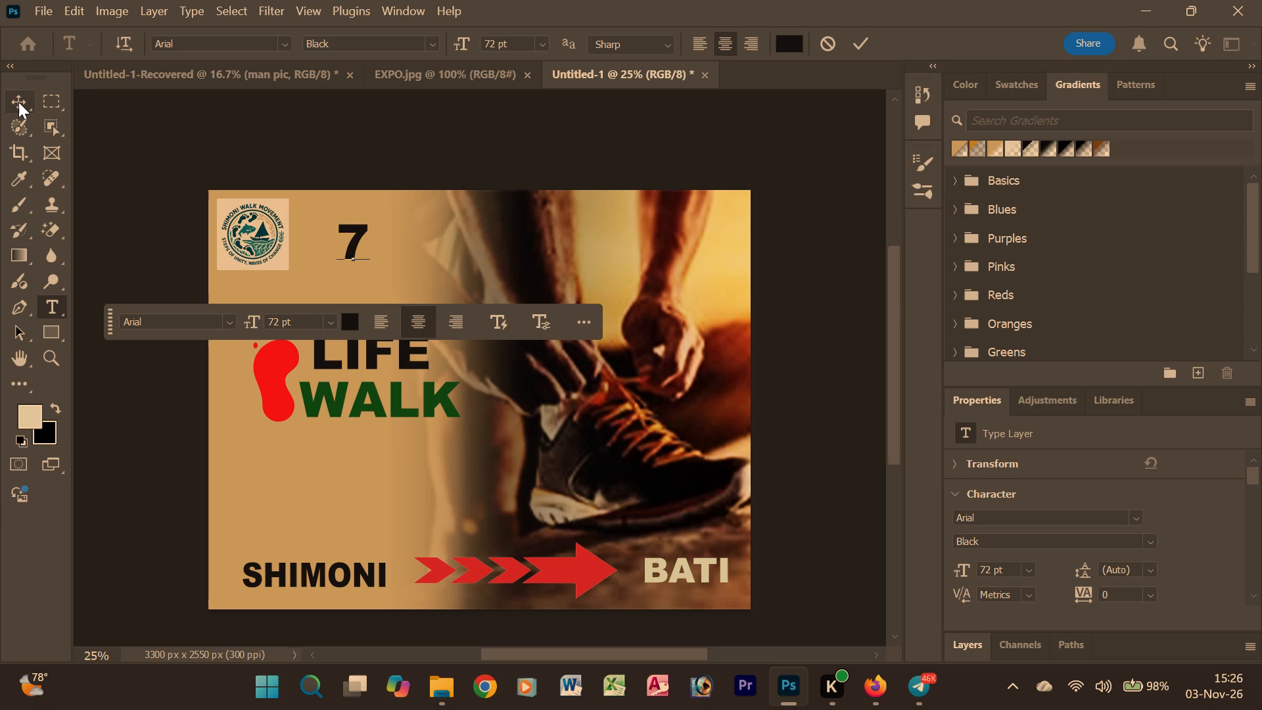
left_click(260, 142)
Add a separate text "2026" in 72 pt Arial Black directly below the 7.
left_click(352, 294)
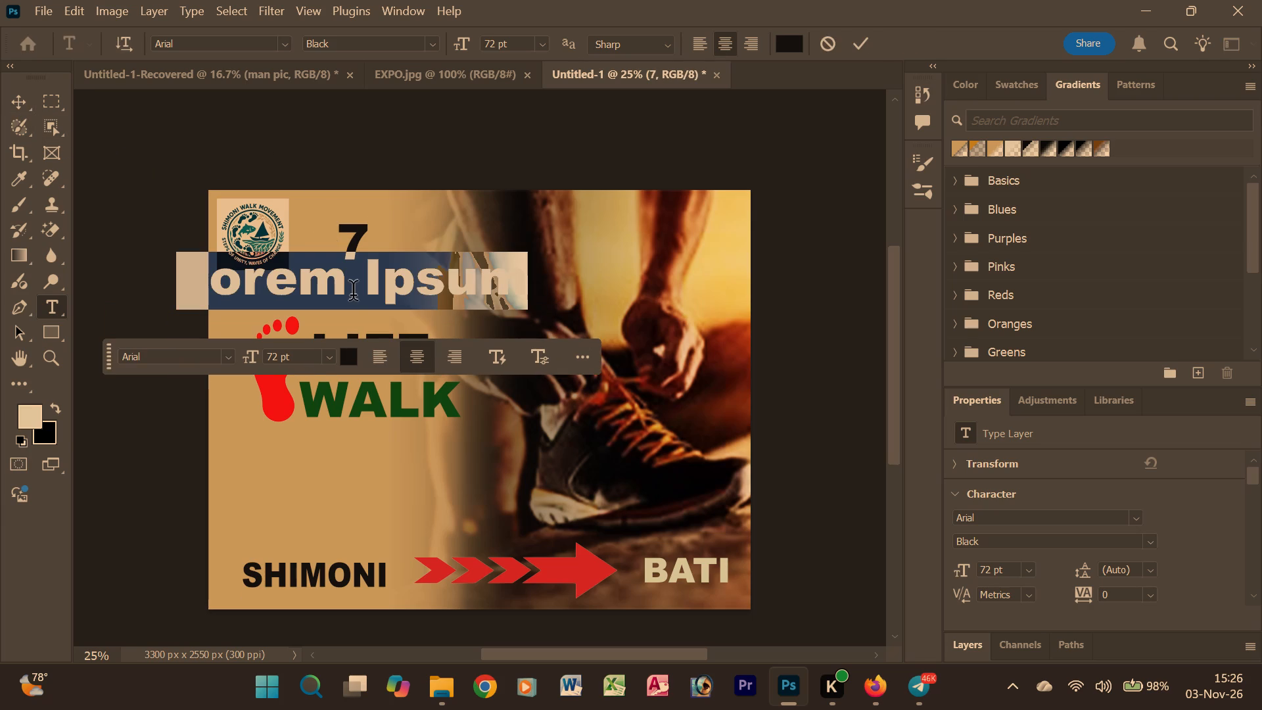
type("202")
key("6")
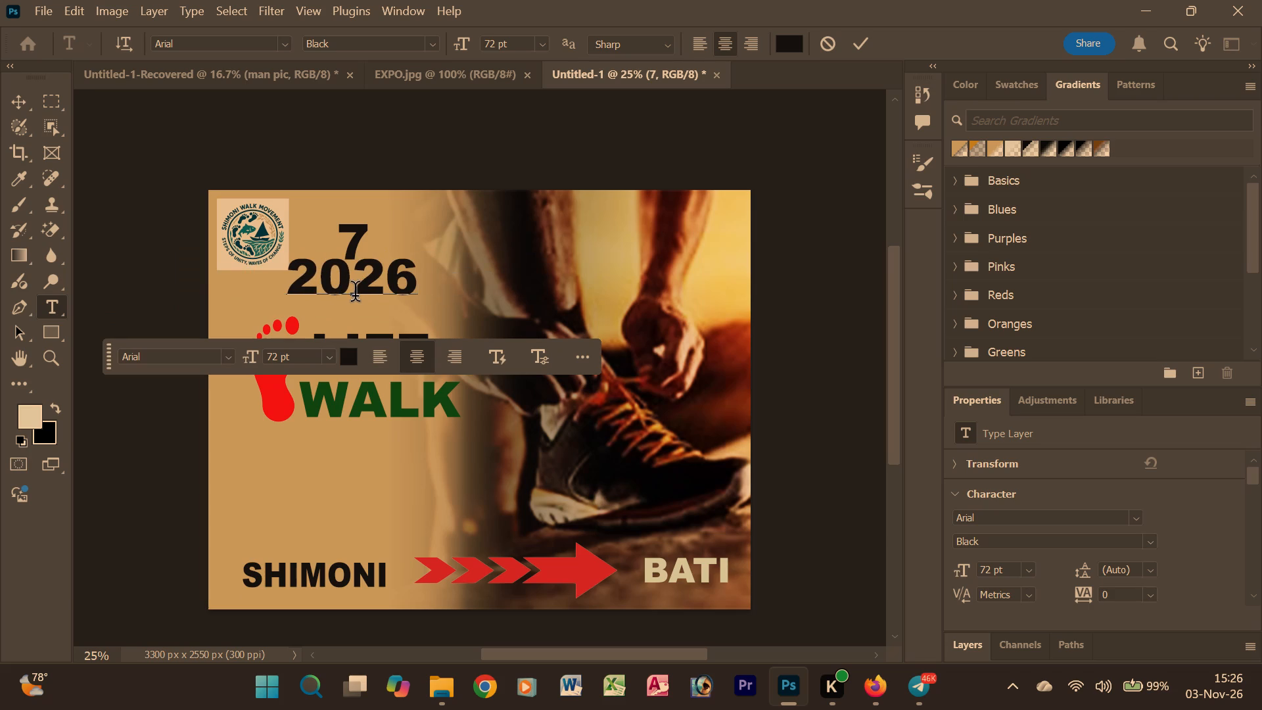
left_click(155, 114)
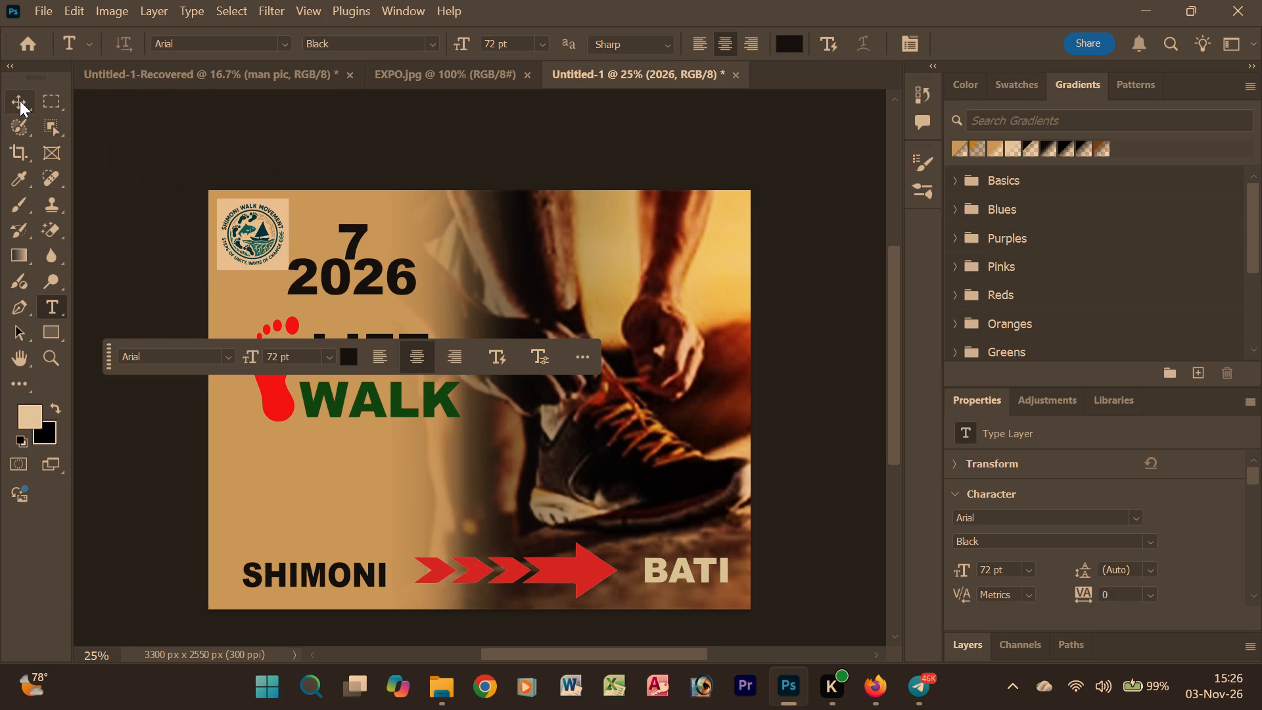
Scale the 2026 text down to about 37 pt and centre it just beneath the 7, clear of LIFE.
left_click(20, 101)
left_click_drag(369, 278, 369, 279)
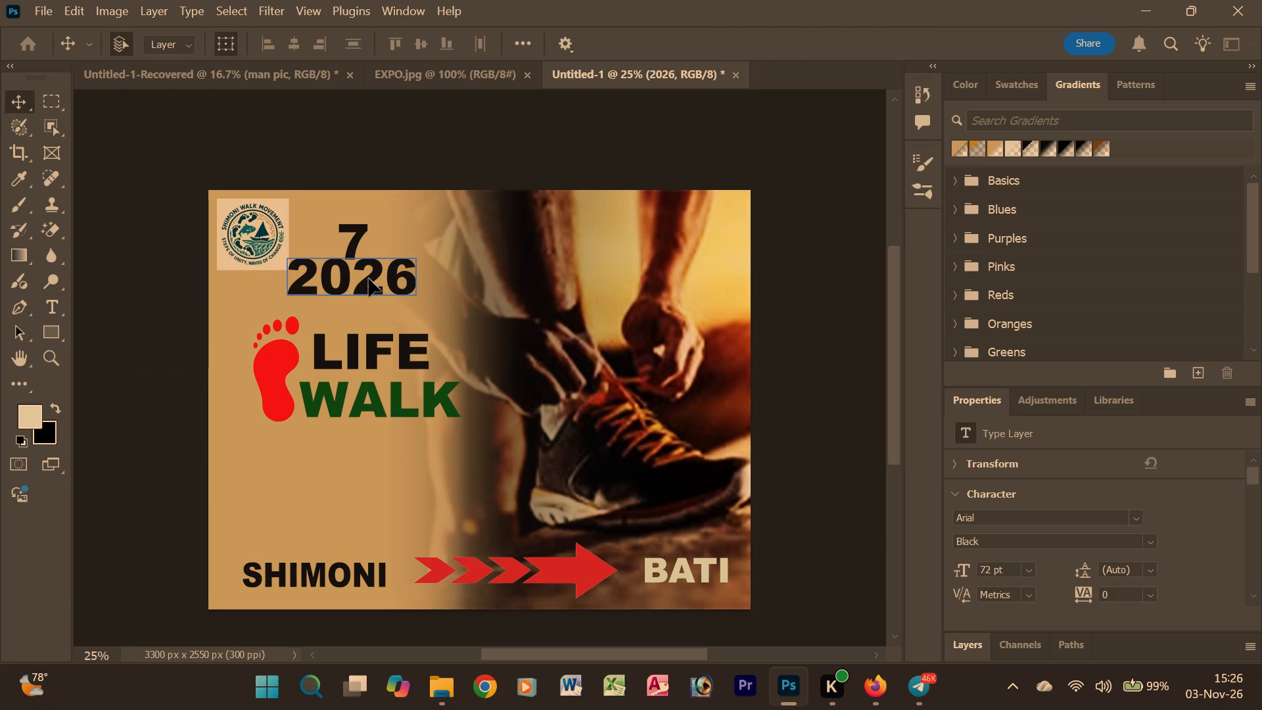
left_click_drag(369, 279, 378, 286)
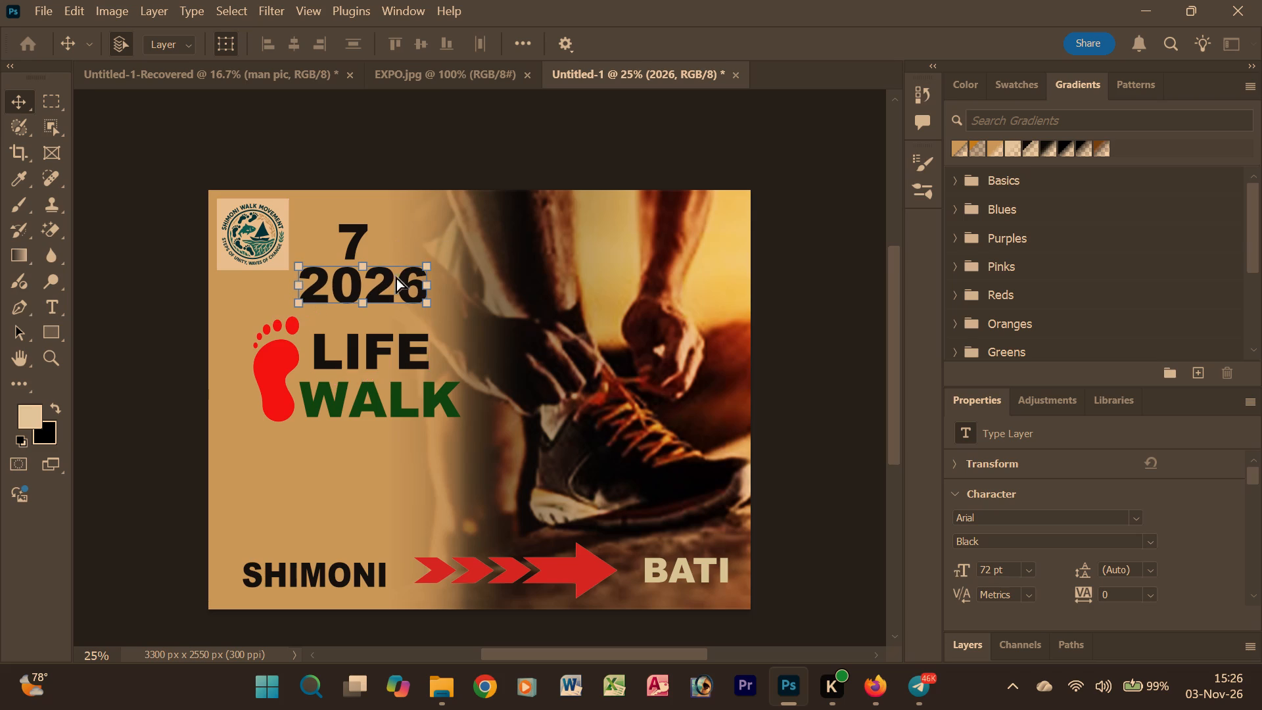
left_click_drag(429, 263, 396, 276)
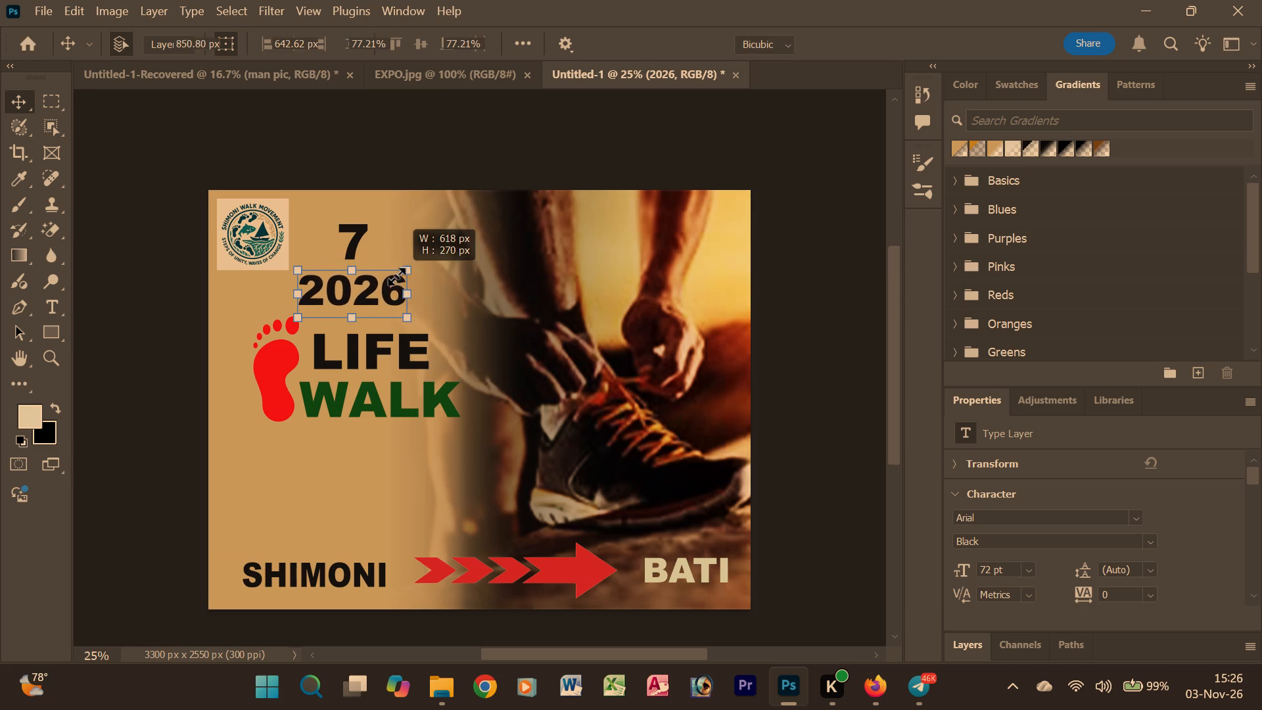
left_click_drag(396, 276, 381, 284)
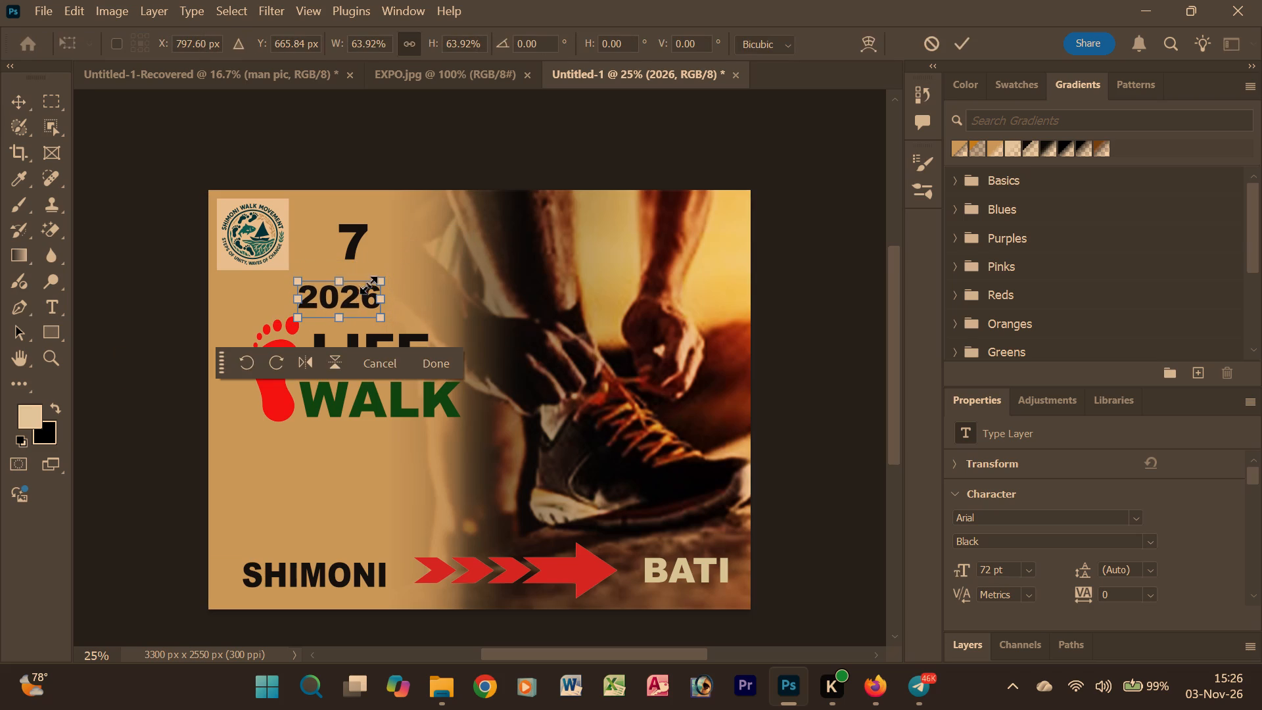
left_click_drag(350, 297, 362, 295)
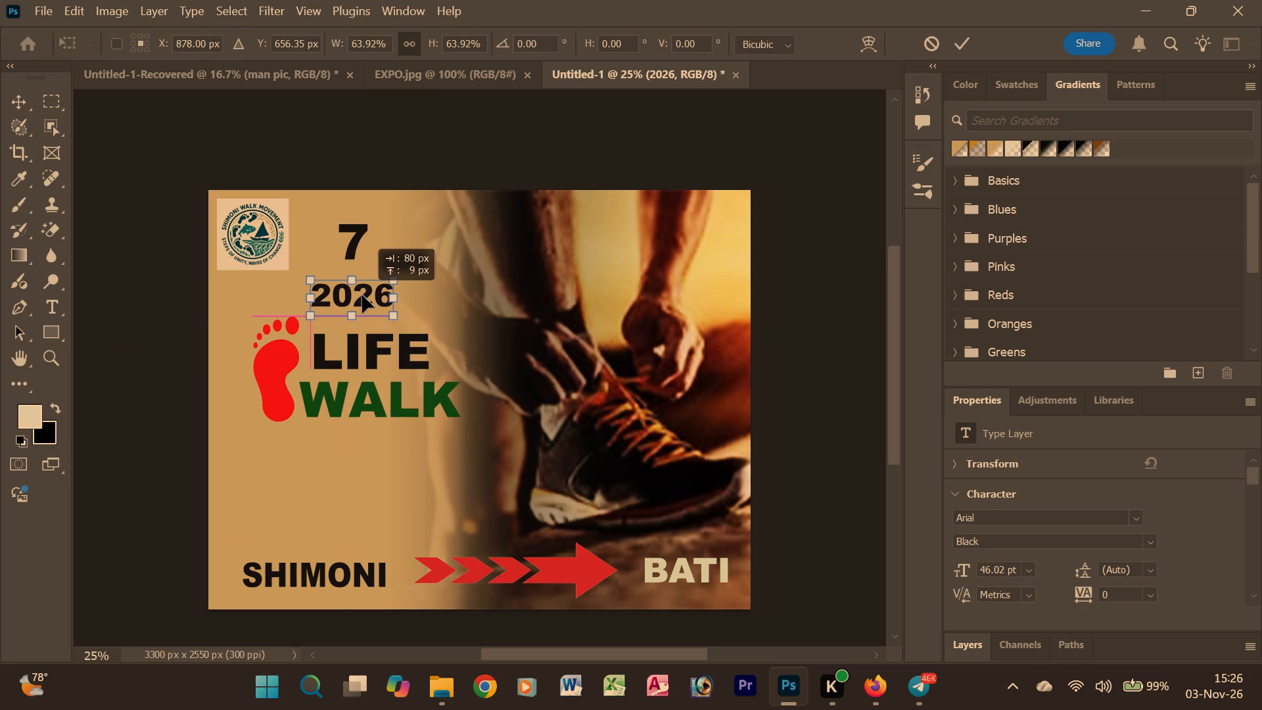
left_click_drag(362, 295, 363, 289)
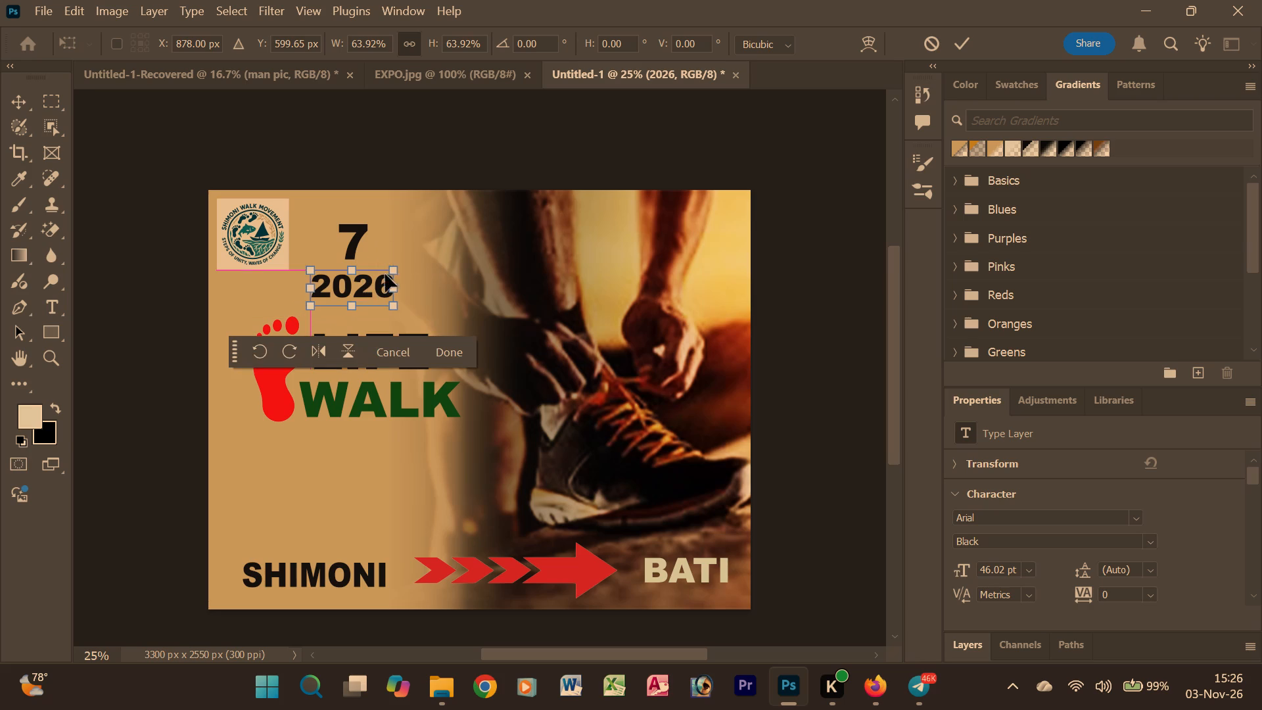
left_click_drag(396, 269, 379, 275)
left_click_drag(354, 285, 360, 285)
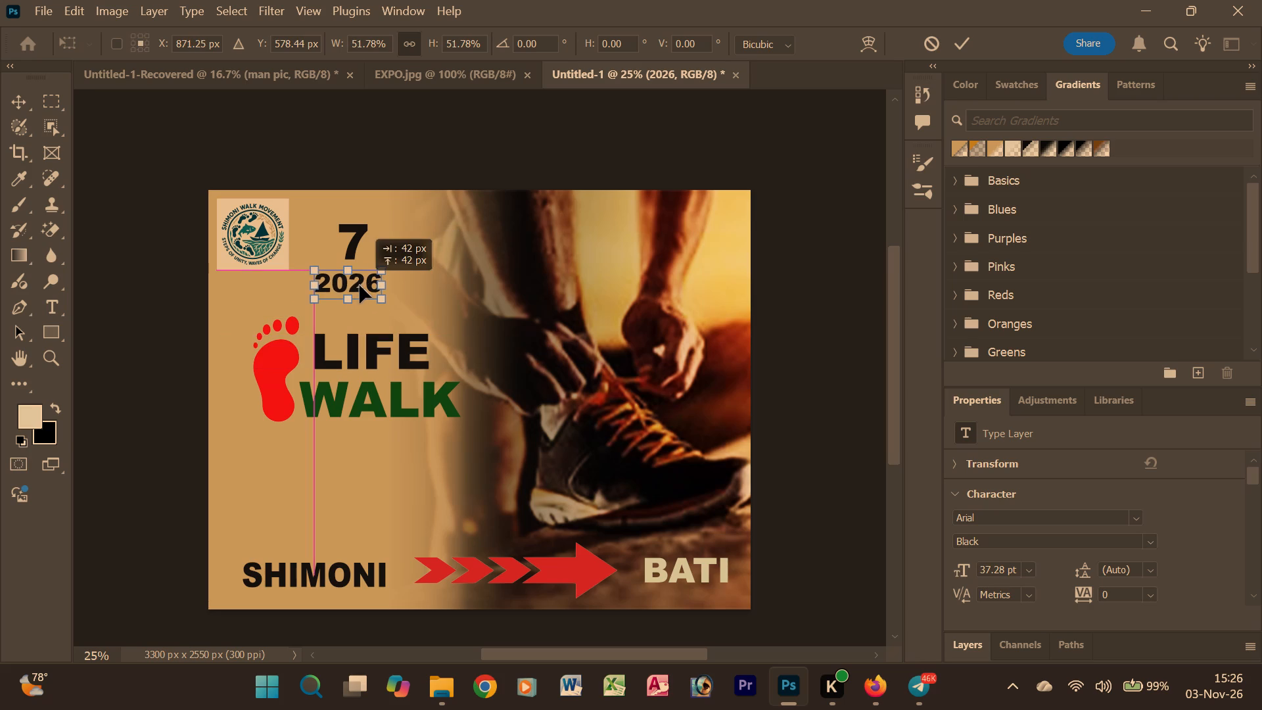
left_click_drag(360, 285, 360, 286)
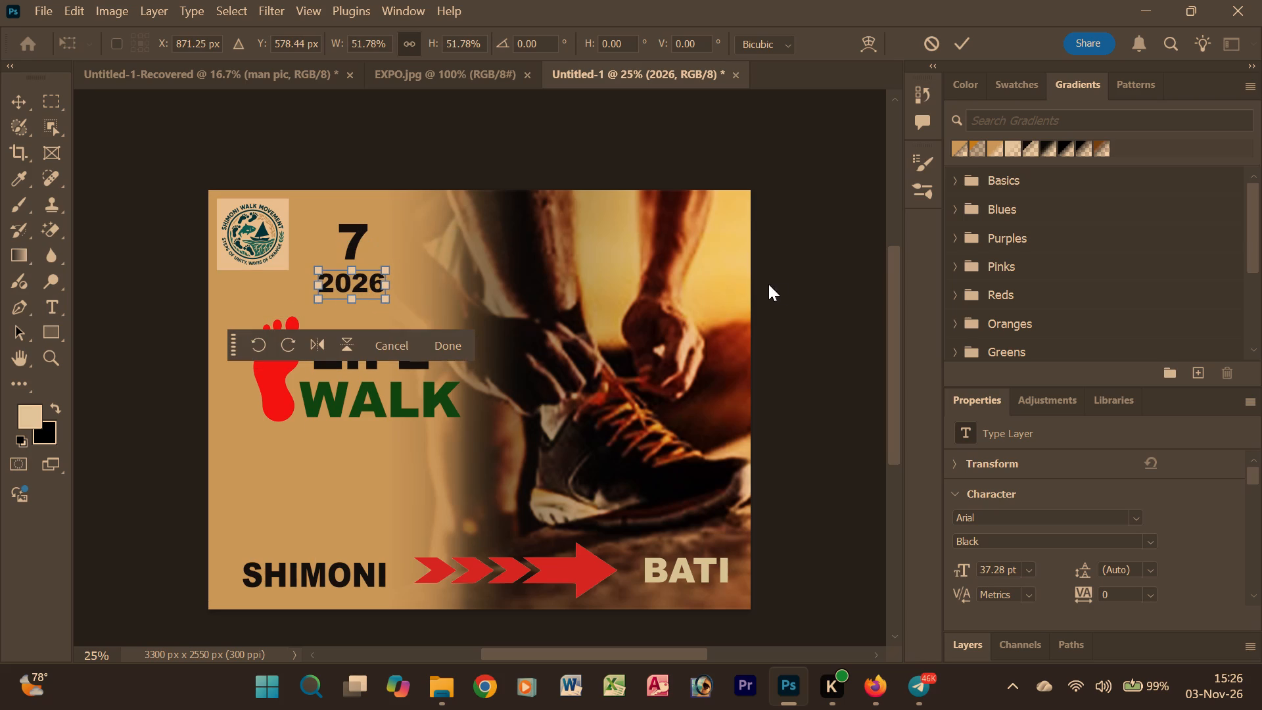
left_click(438, 344)
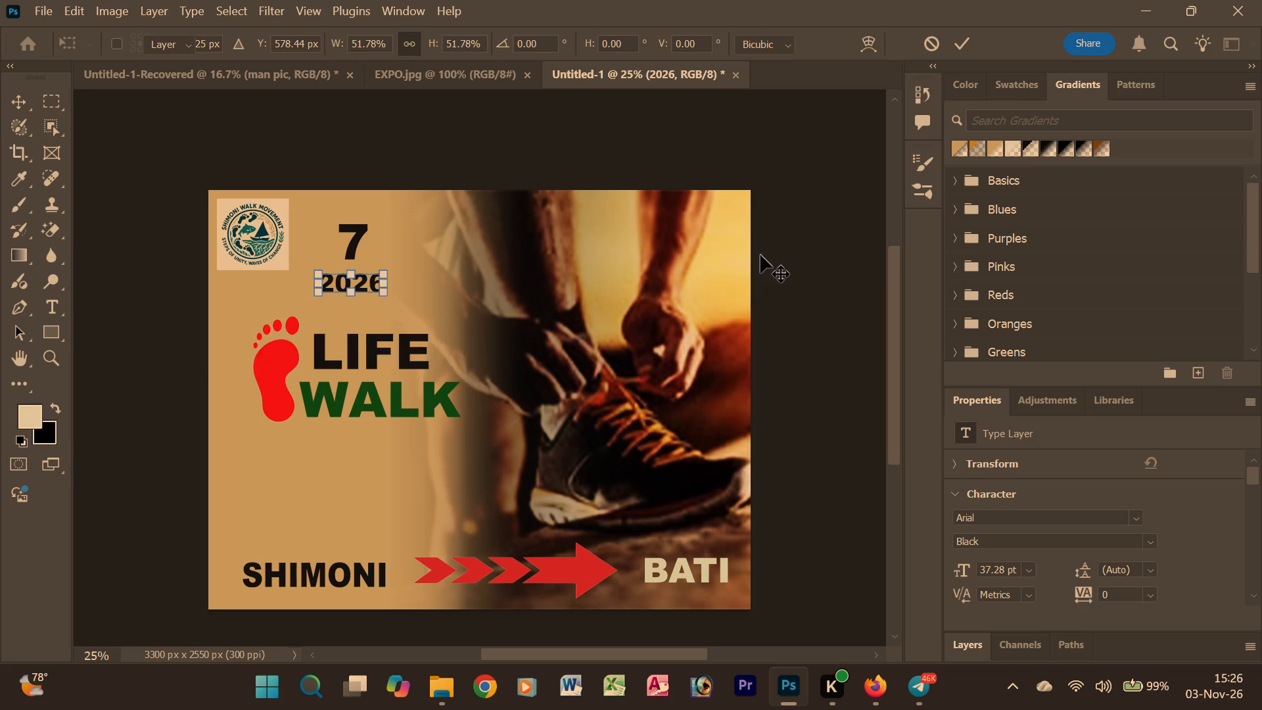
left_click(770, 256)
Enlarge the 7 to about 123 pt and stretch it wider, keeping it above 2026 beside the logo.
left_click(352, 238)
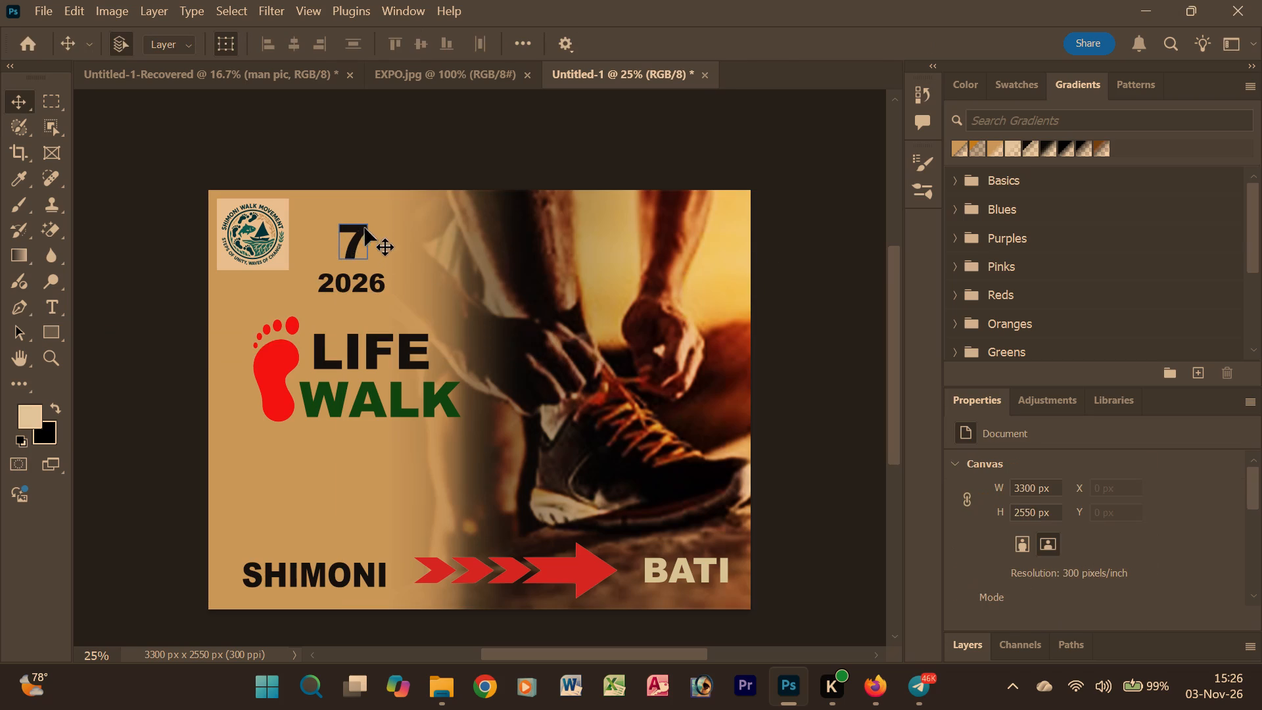
left_click_drag(365, 237, 373, 237)
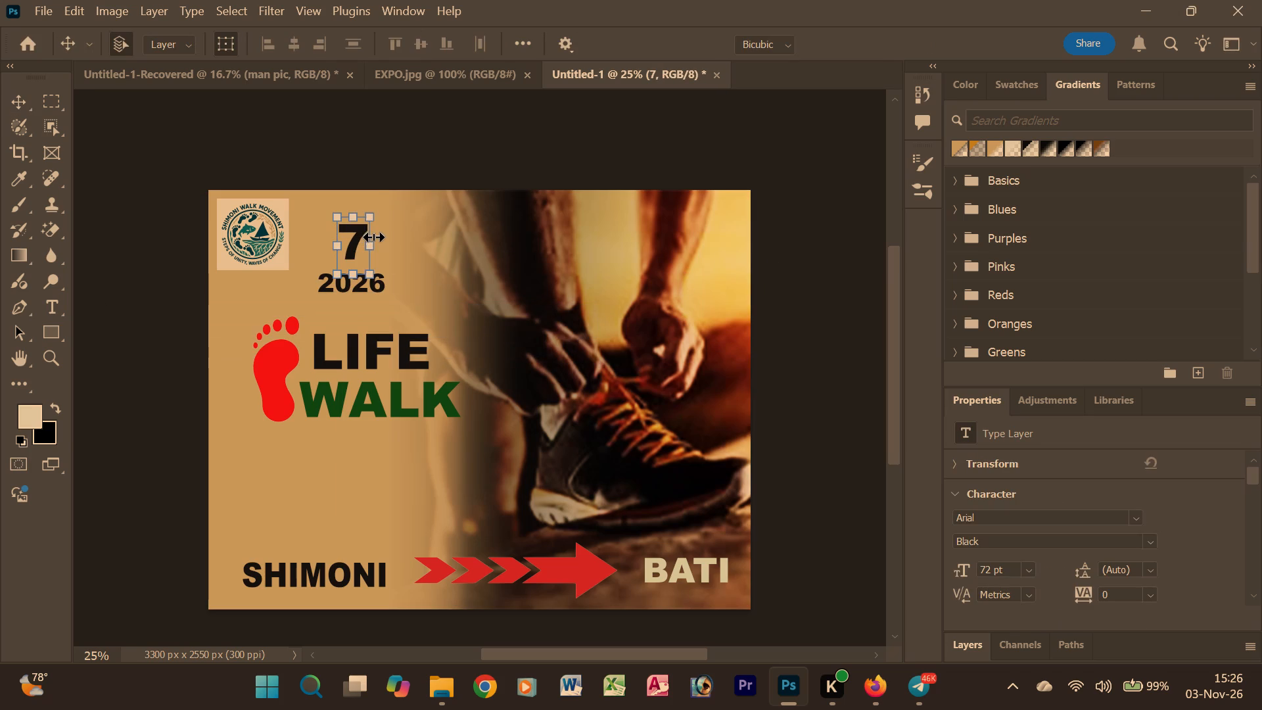
left_click_drag(373, 237, 381, 237)
left_click_drag(337, 245, 336, 246)
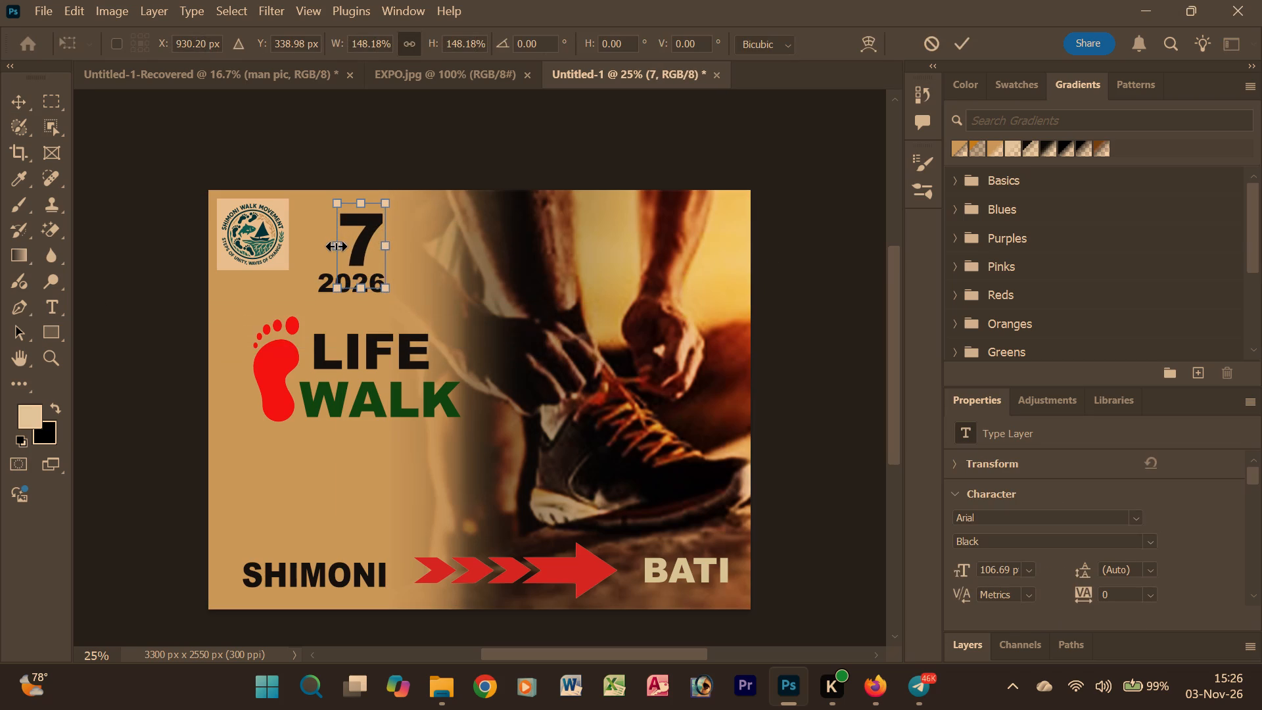
left_click_drag(336, 246, 335, 246)
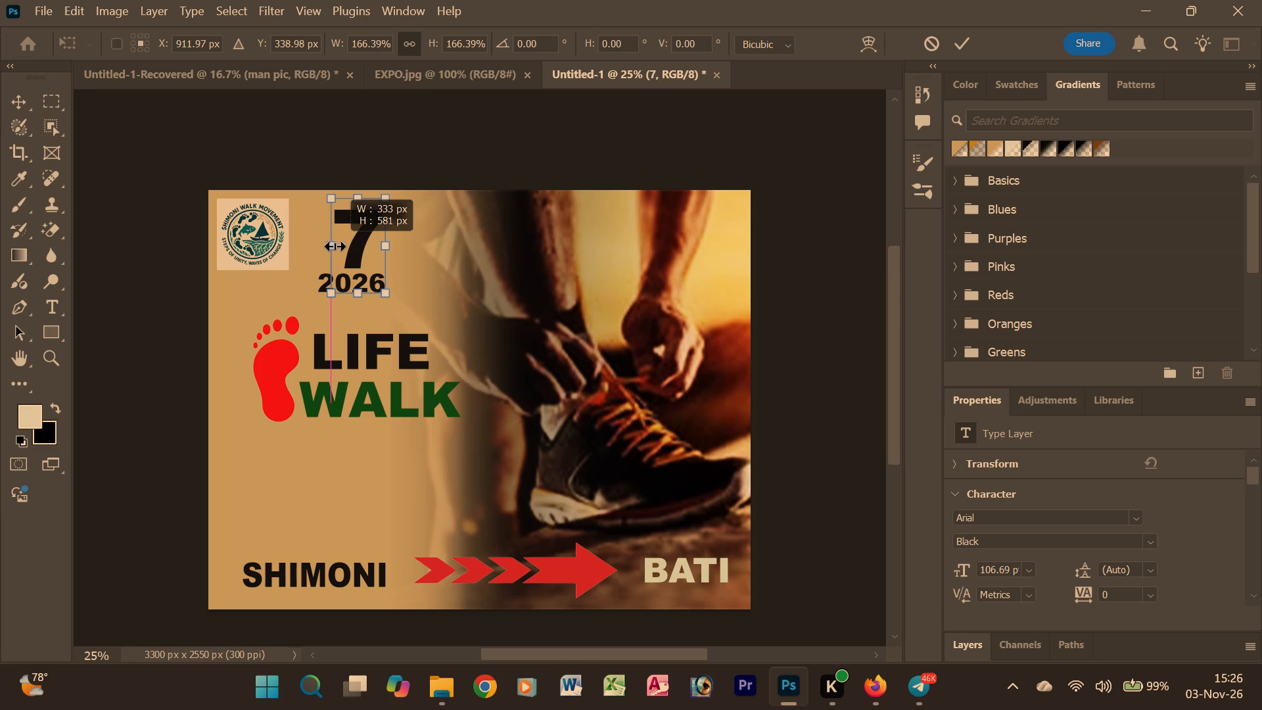
left_click_drag(335, 246, 316, 244)
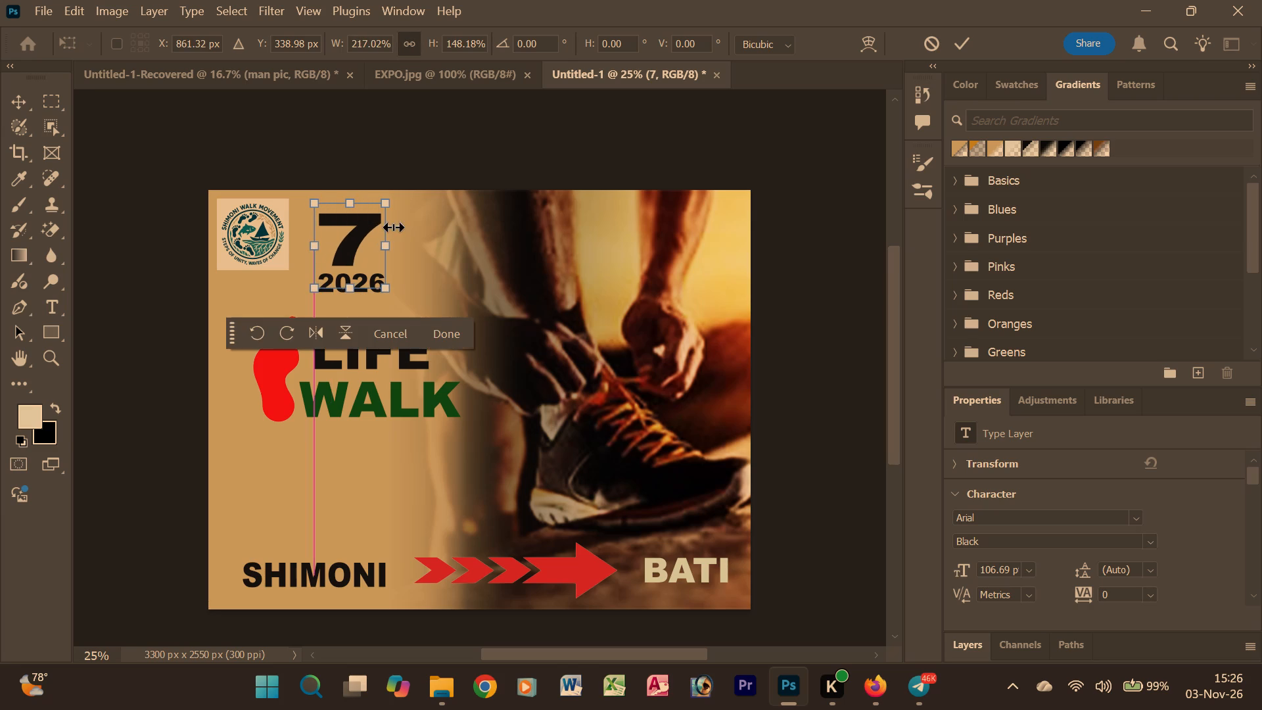
left_click_drag(382, 244, 385, 246, "shift")
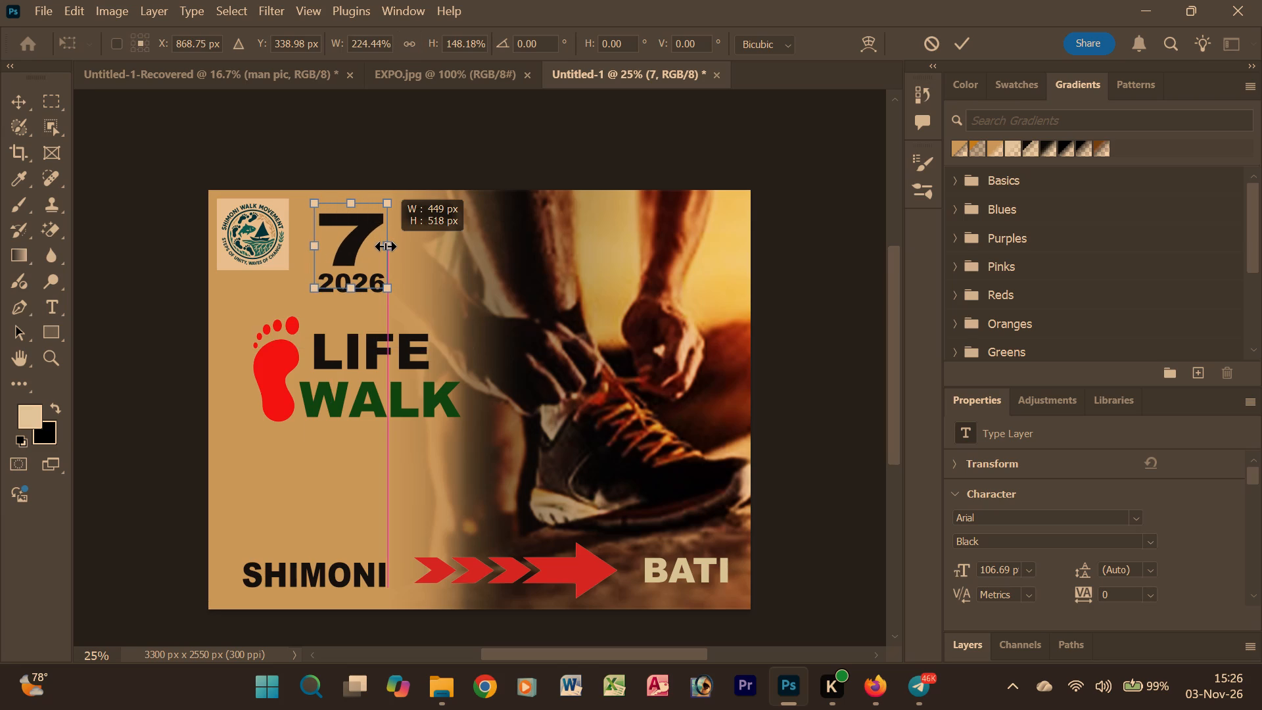
left_click_drag(385, 246, 396, 247, "shift")
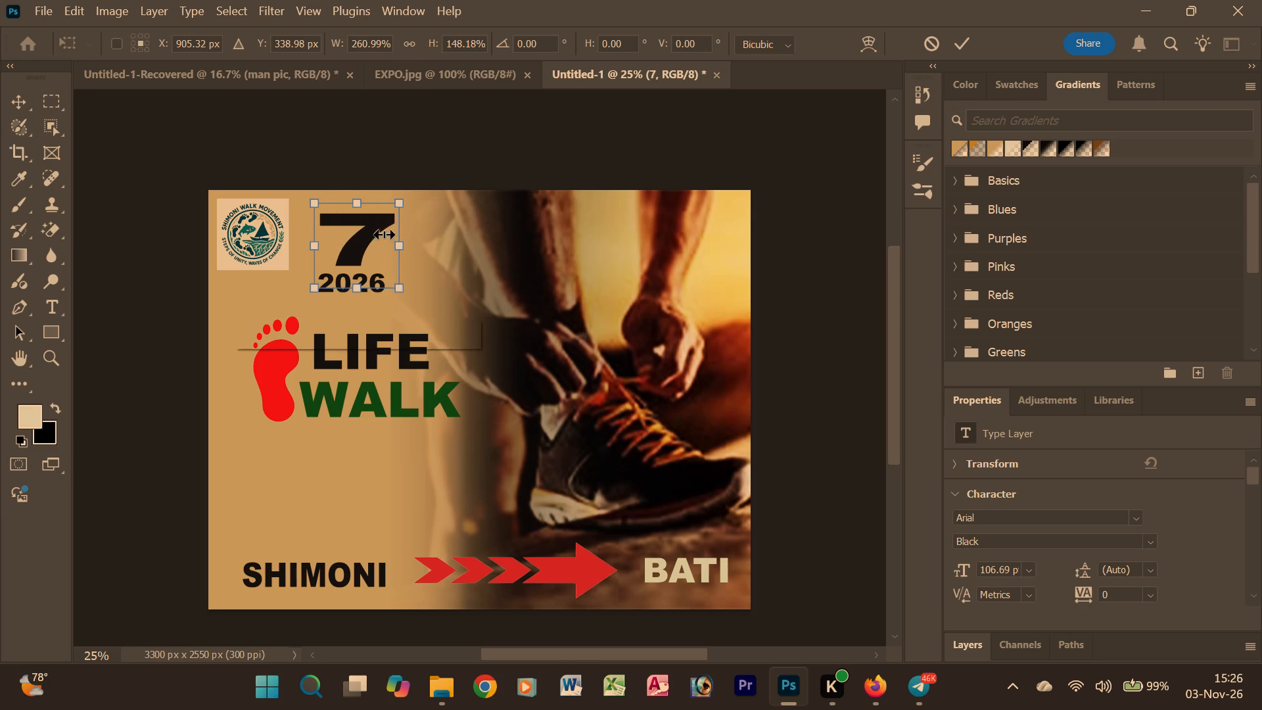
left_click_drag(359, 202, 358, 191, "shift")
left_click(365, 218)
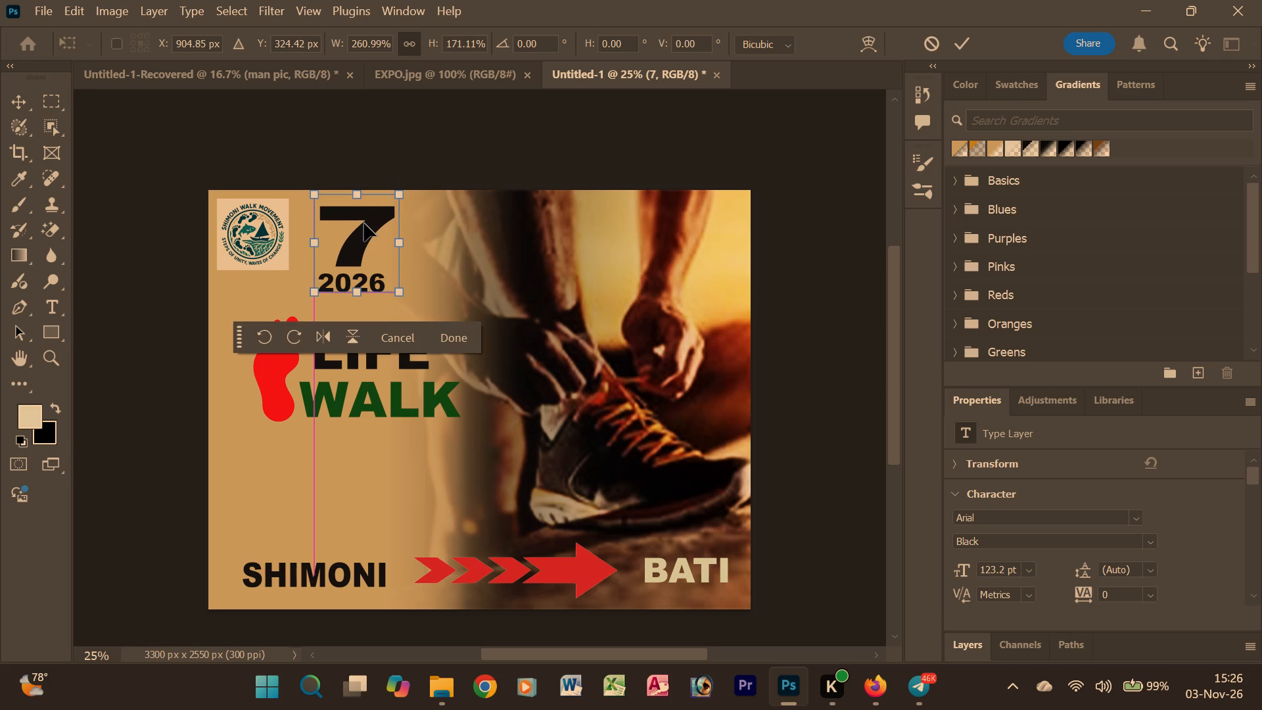
left_click(445, 339)
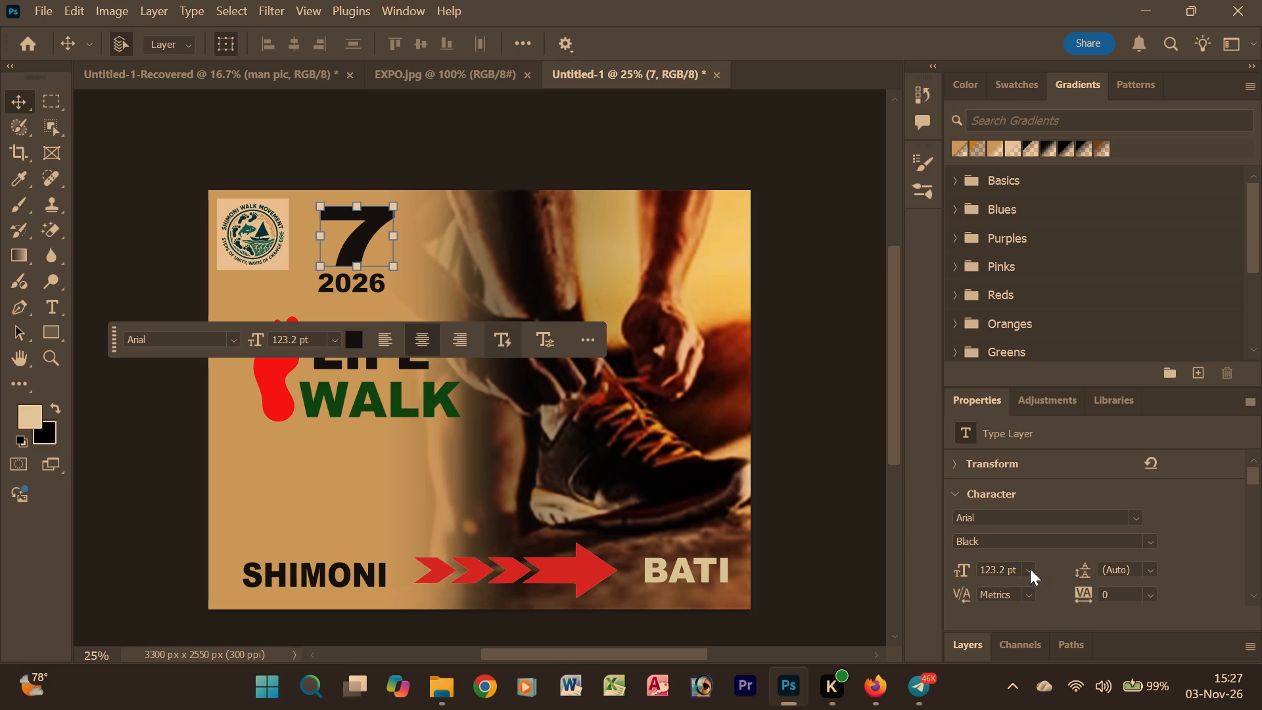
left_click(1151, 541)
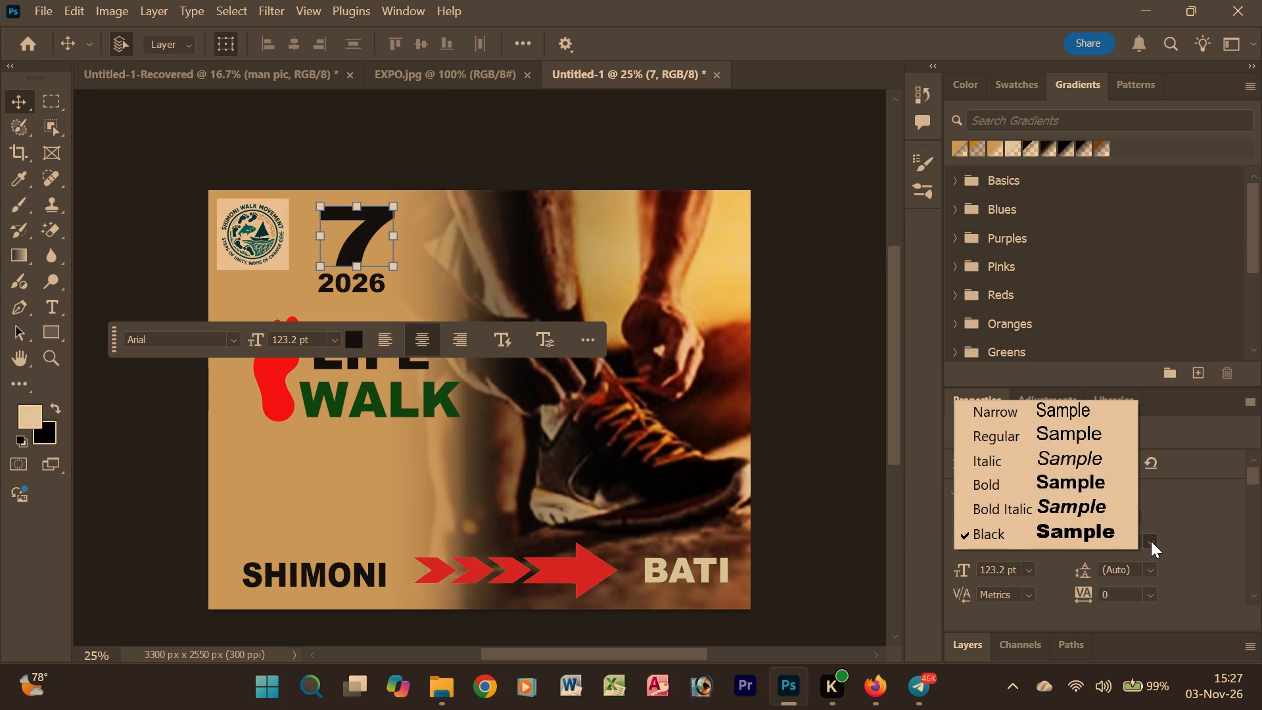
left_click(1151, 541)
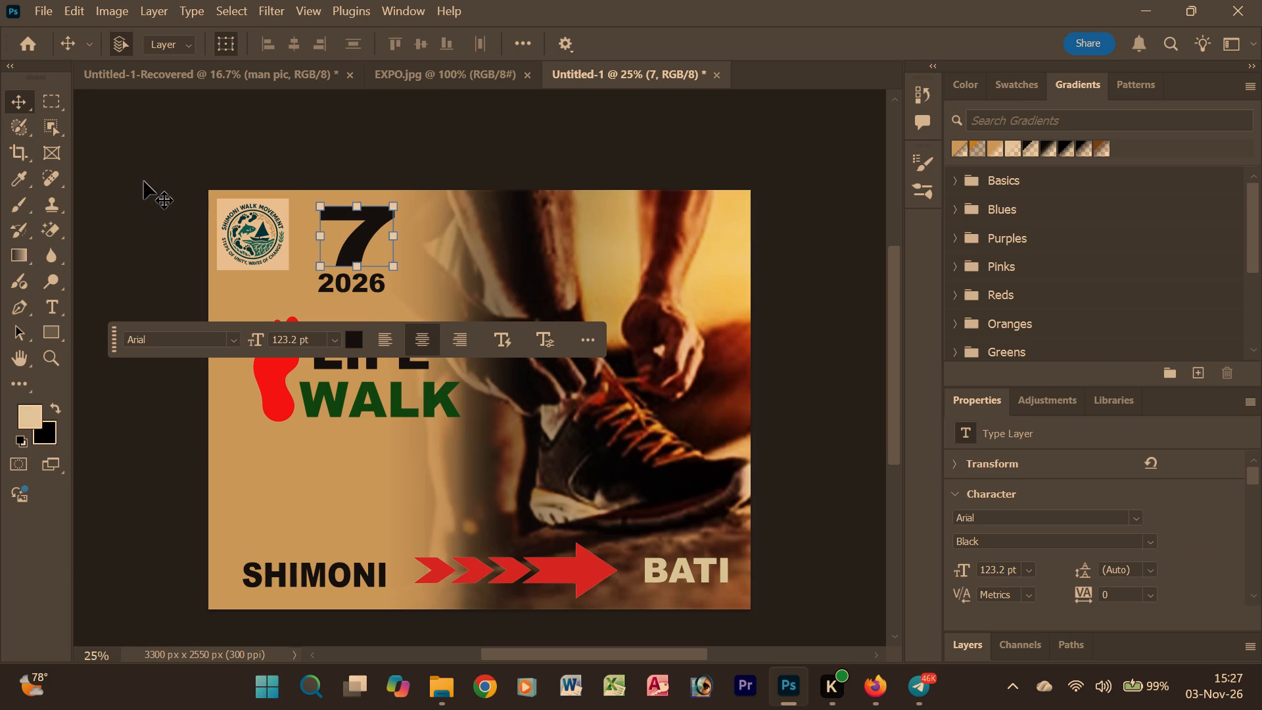
Draw a pale peach rectangle about 507 by 99 px across the middle of the 7 and centre it over the digit.
left_click(47, 332)
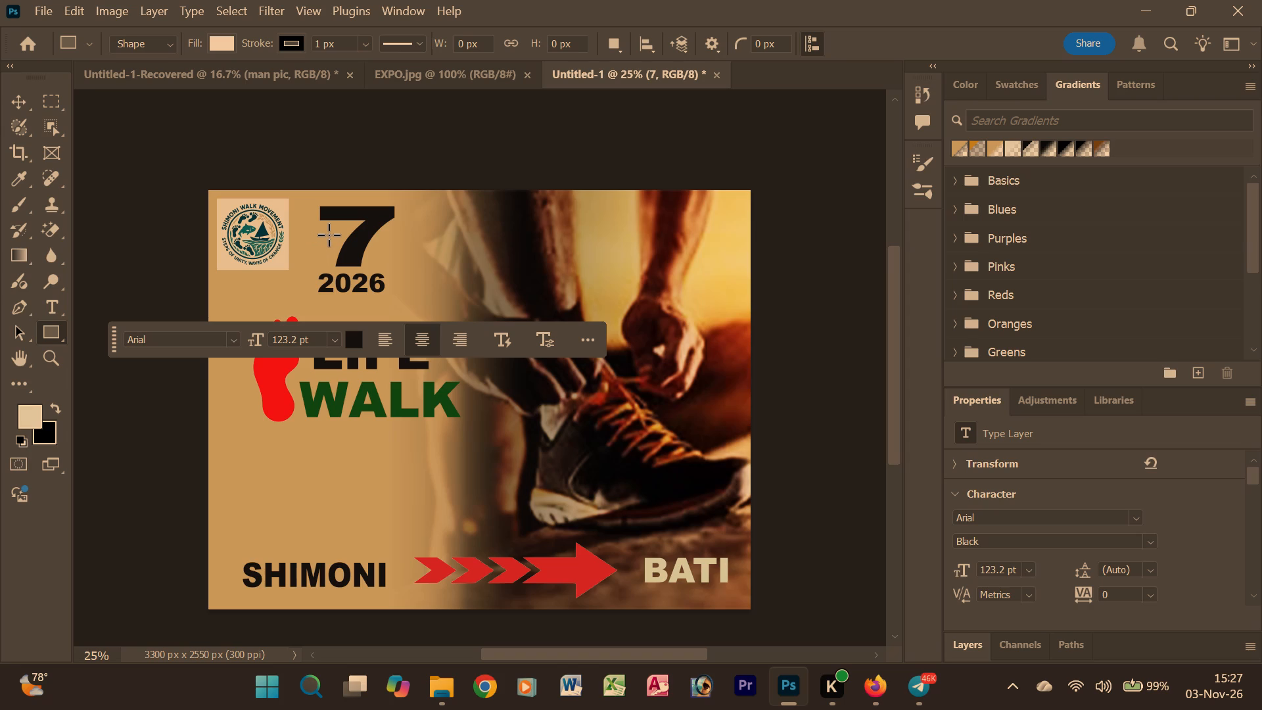
left_click_drag(329, 235, 410, 250)
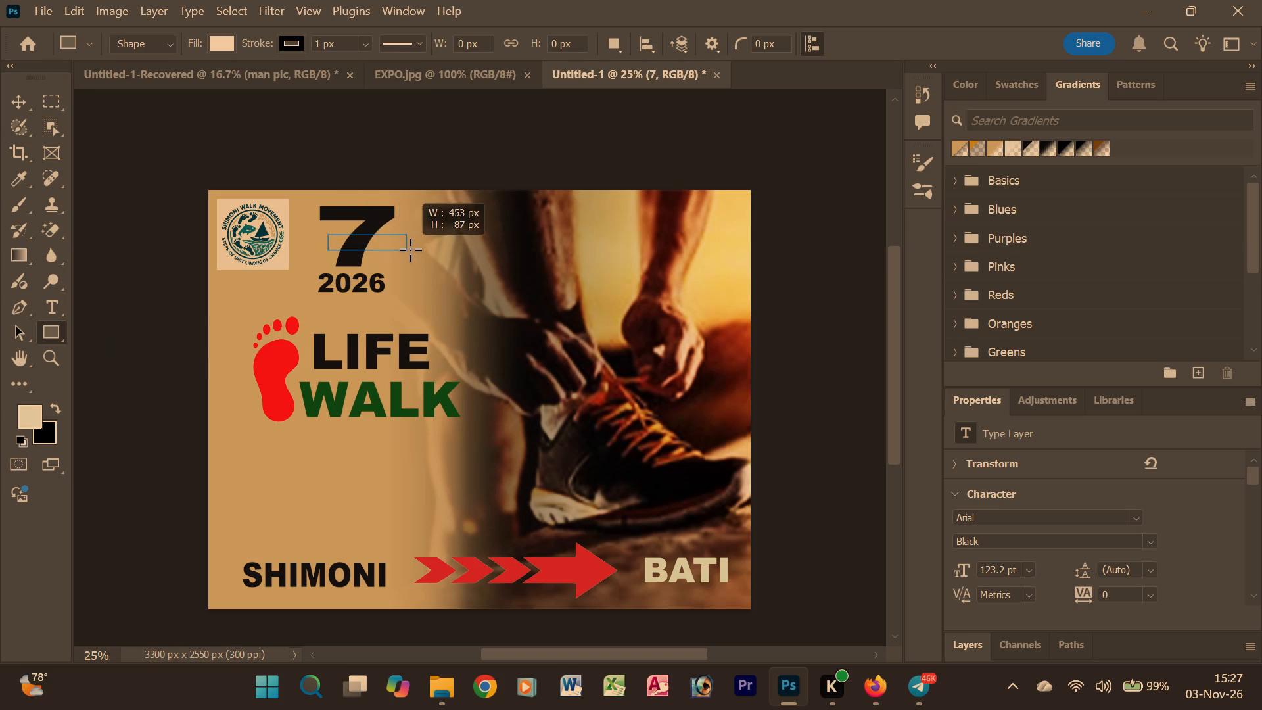
left_click_drag(410, 250, 411, 250)
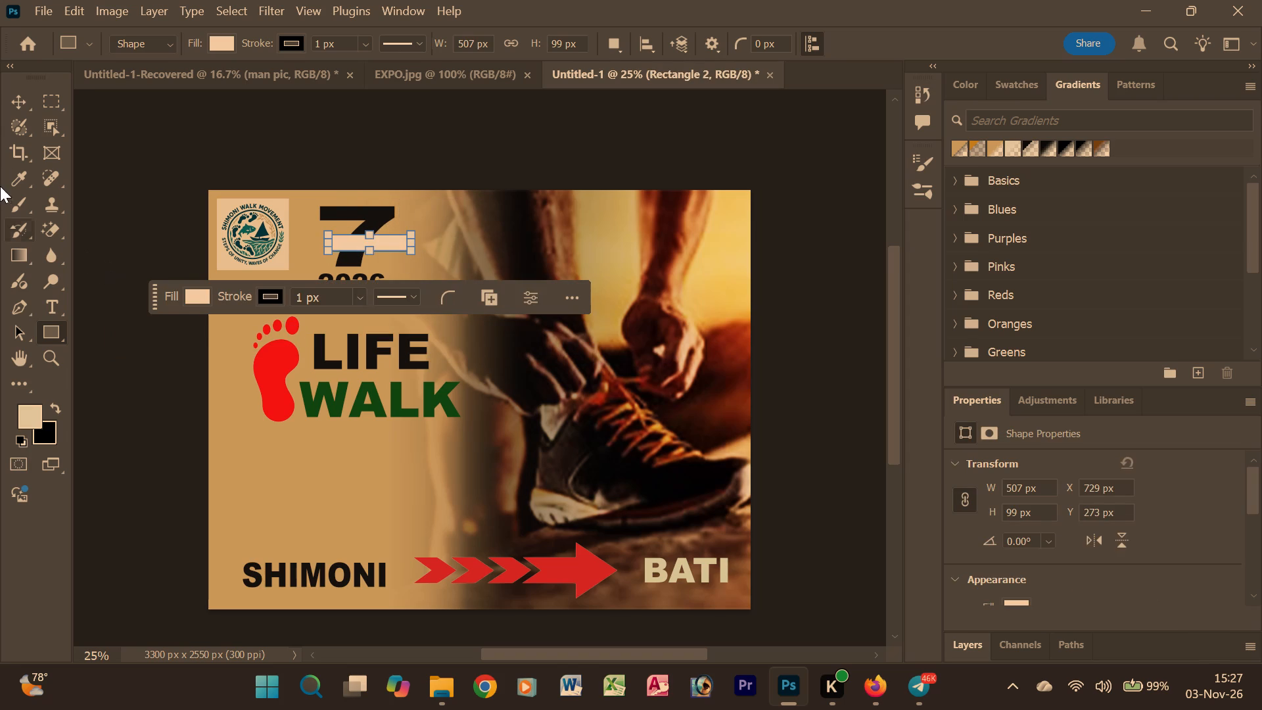
left_click(13, 107)
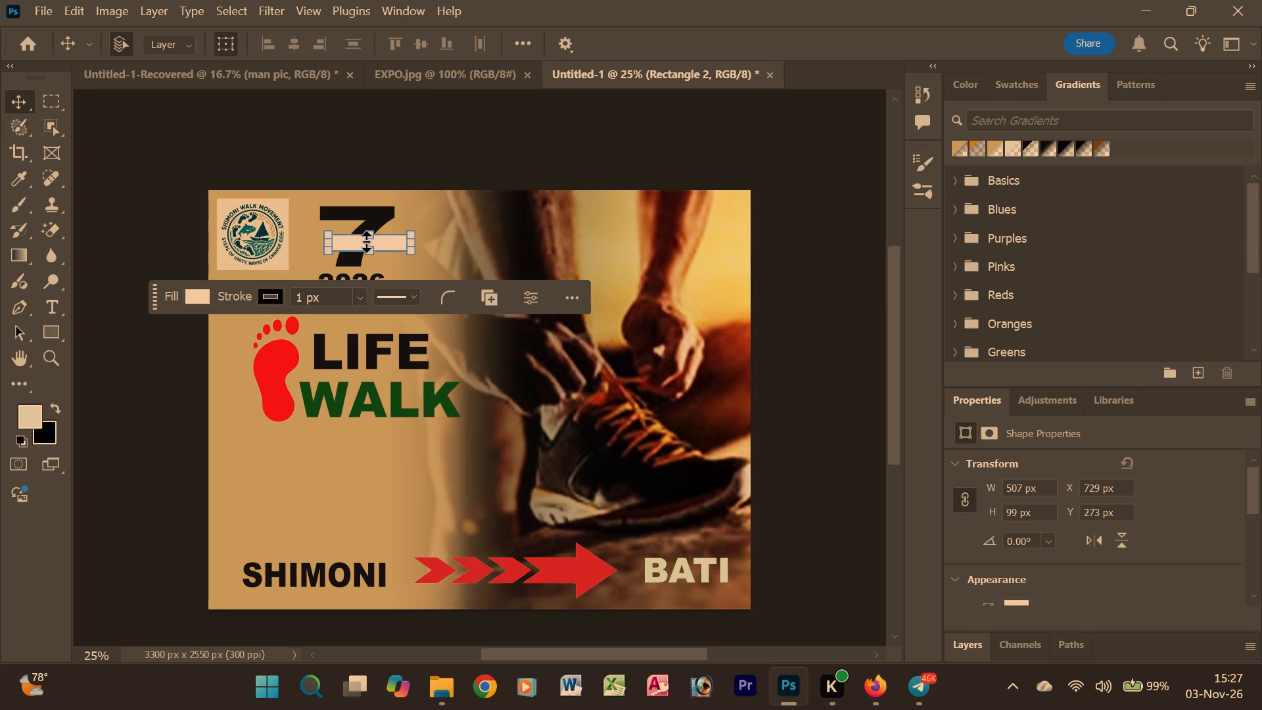
left_click_drag(386, 239, 373, 240)
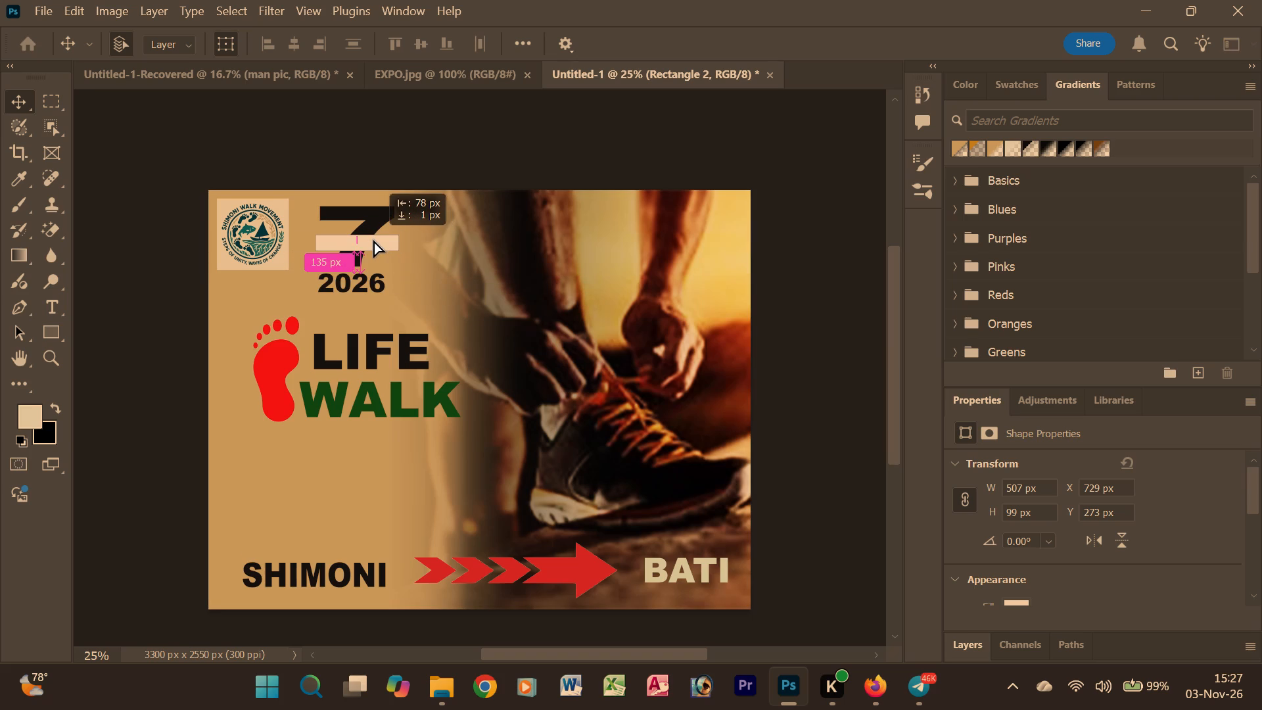
left_click_drag(373, 240, 375, 235)
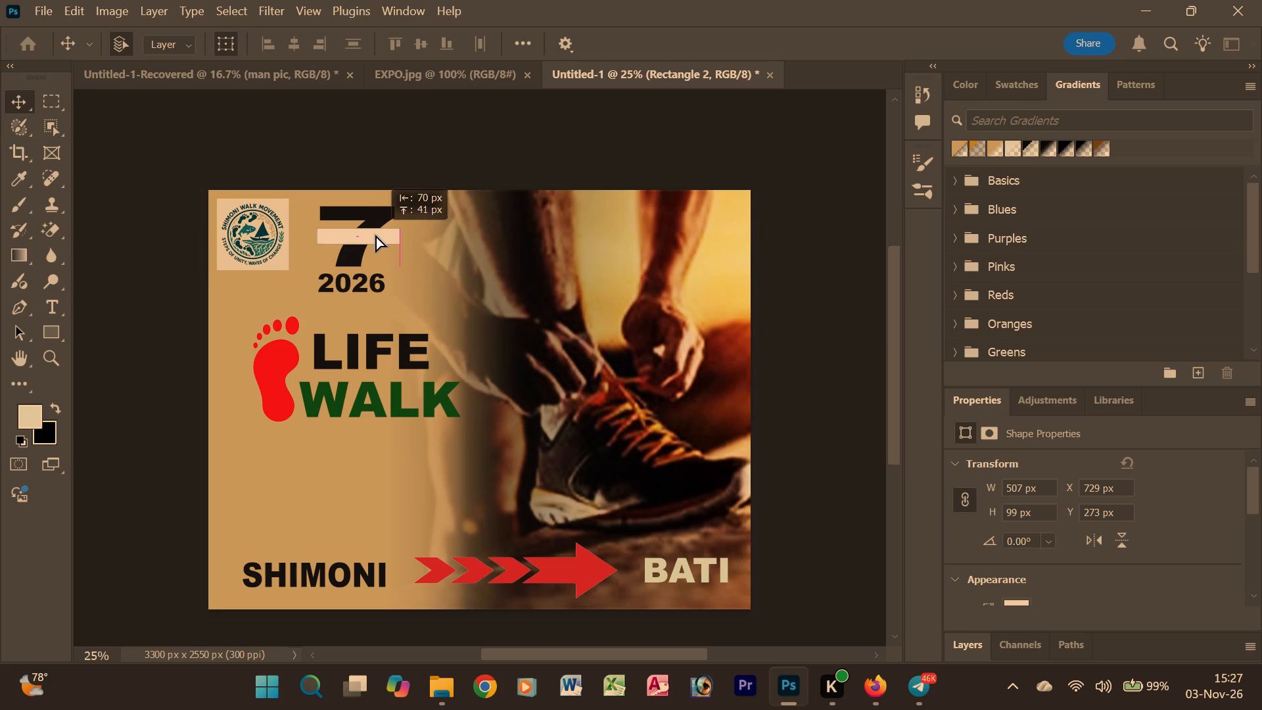
left_click_drag(375, 235, 377, 239)
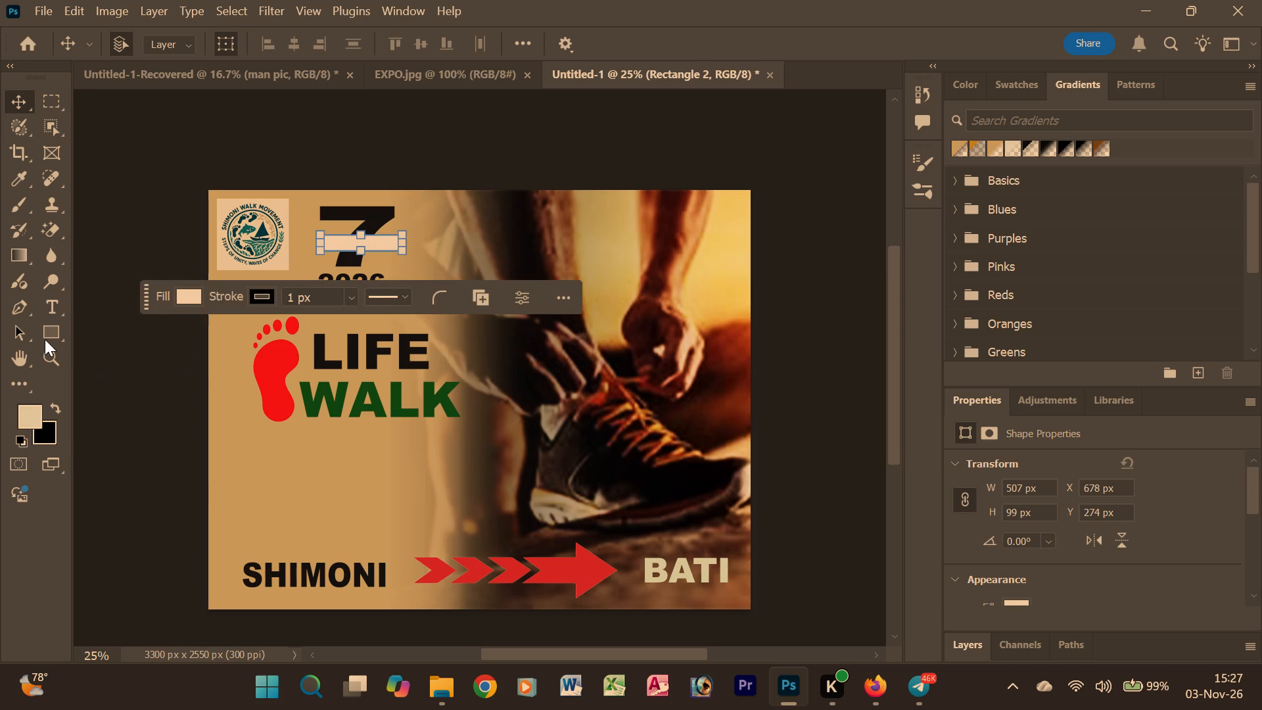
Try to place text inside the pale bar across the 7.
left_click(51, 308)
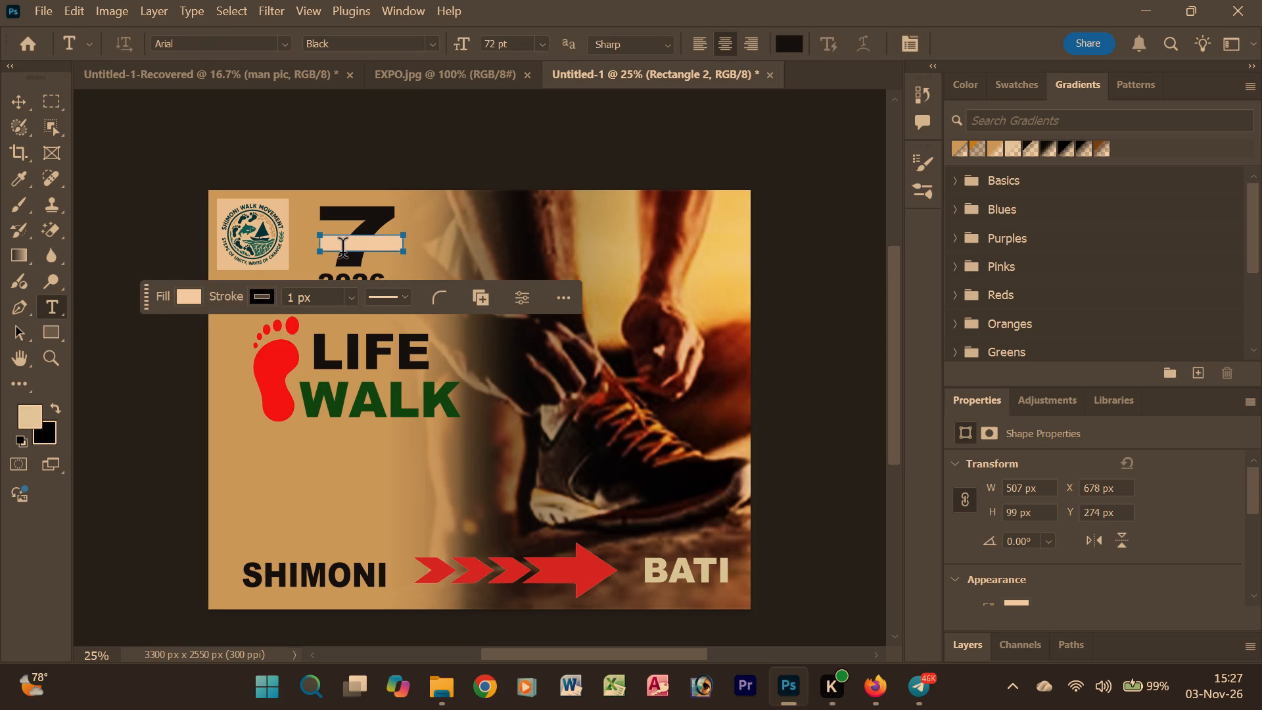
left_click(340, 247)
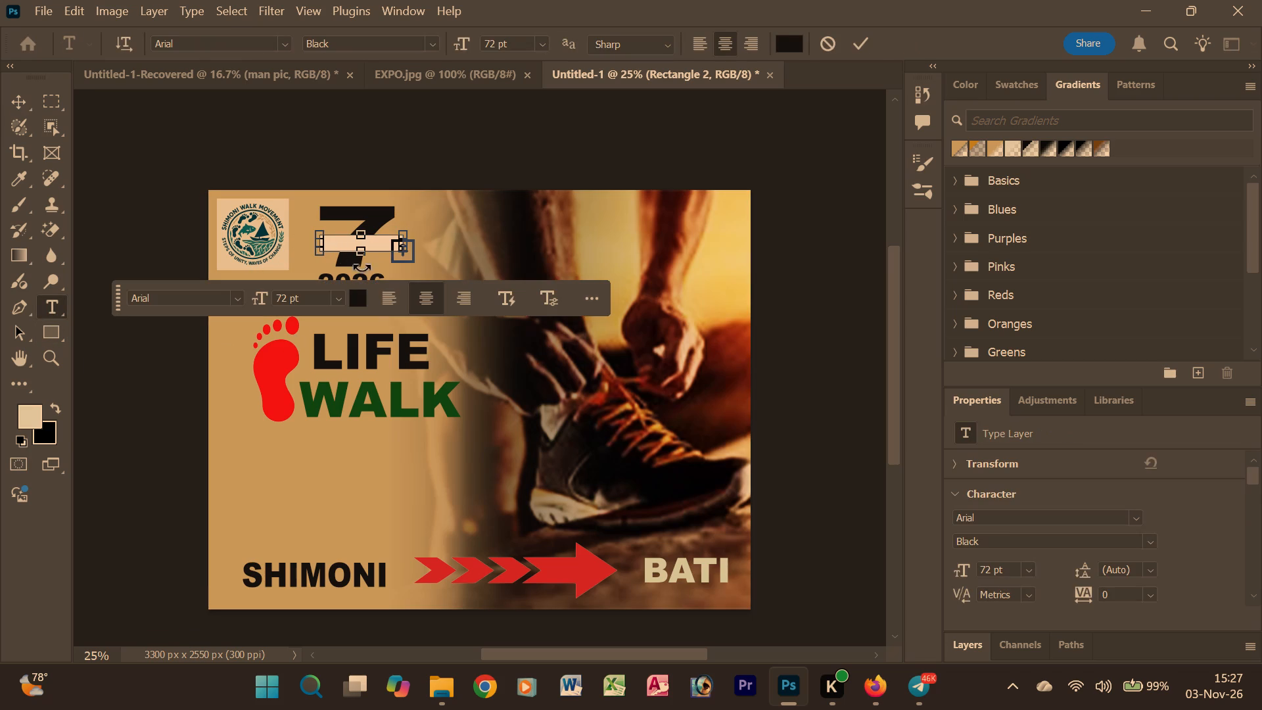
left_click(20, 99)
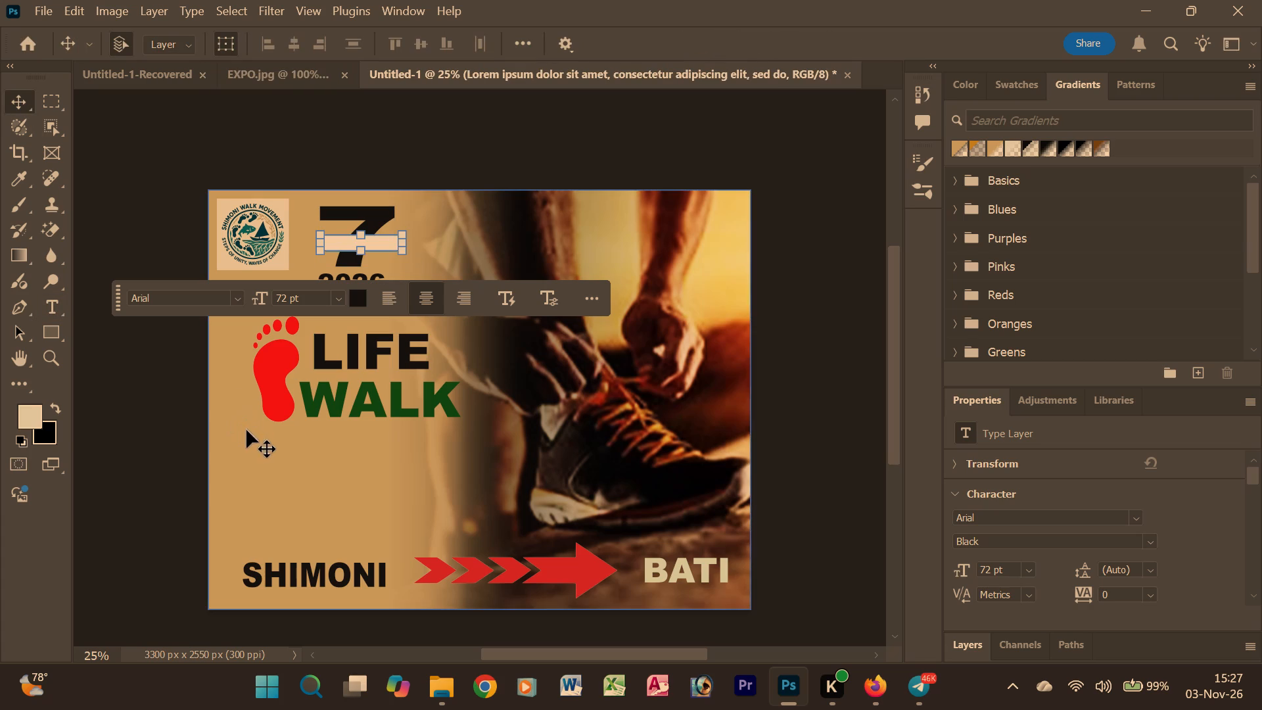
Add the text "NOVEMBER" in 72 pt Arial Black in the empty area below WALK.
left_click(46, 309)
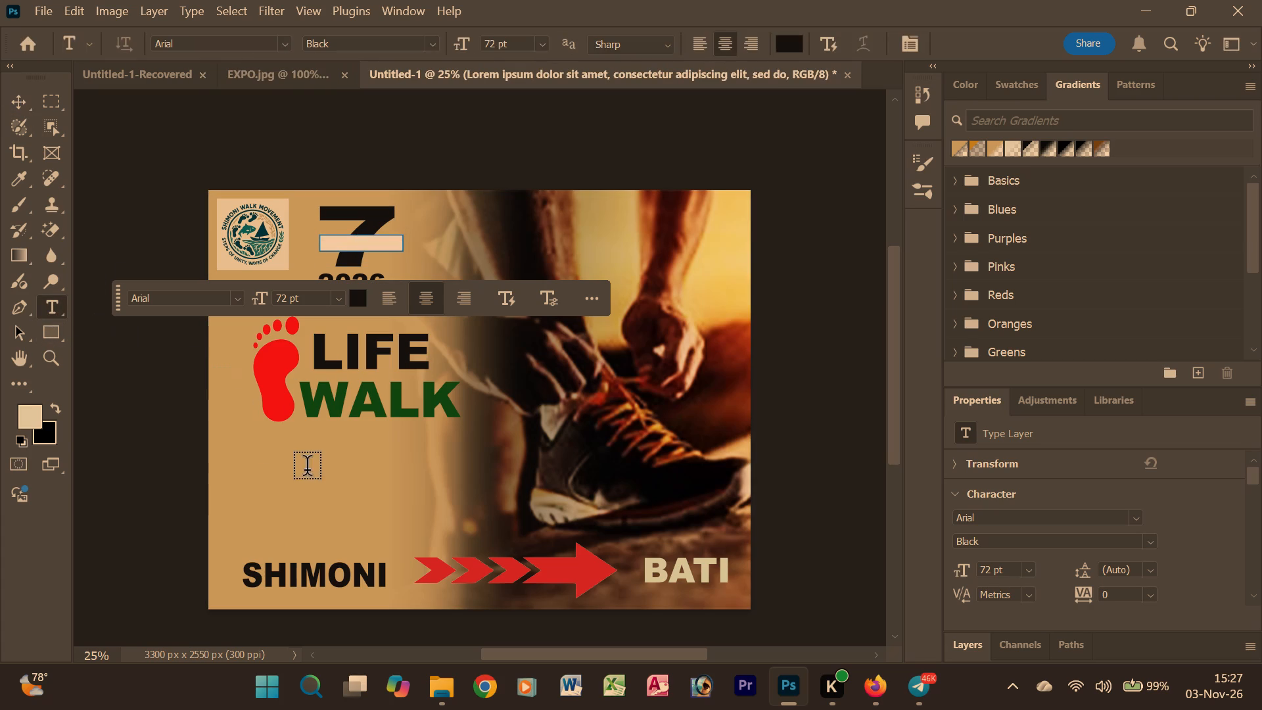
left_click(294, 481)
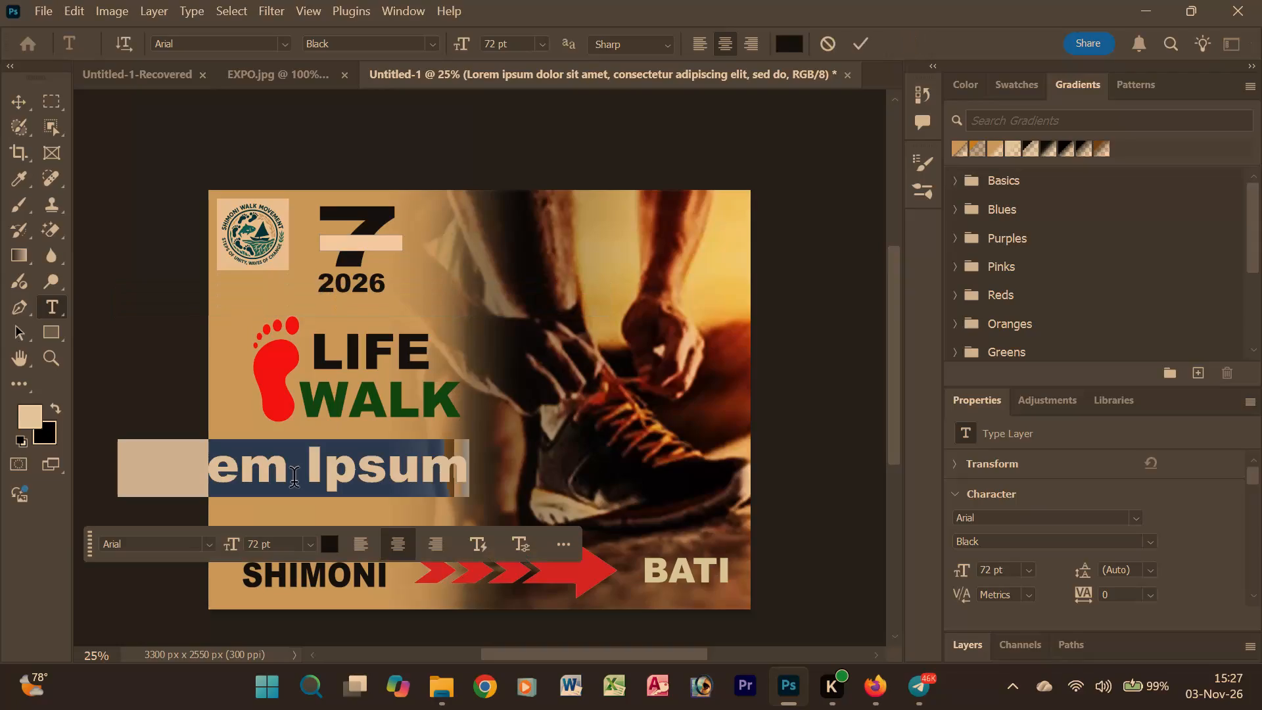
key("o")
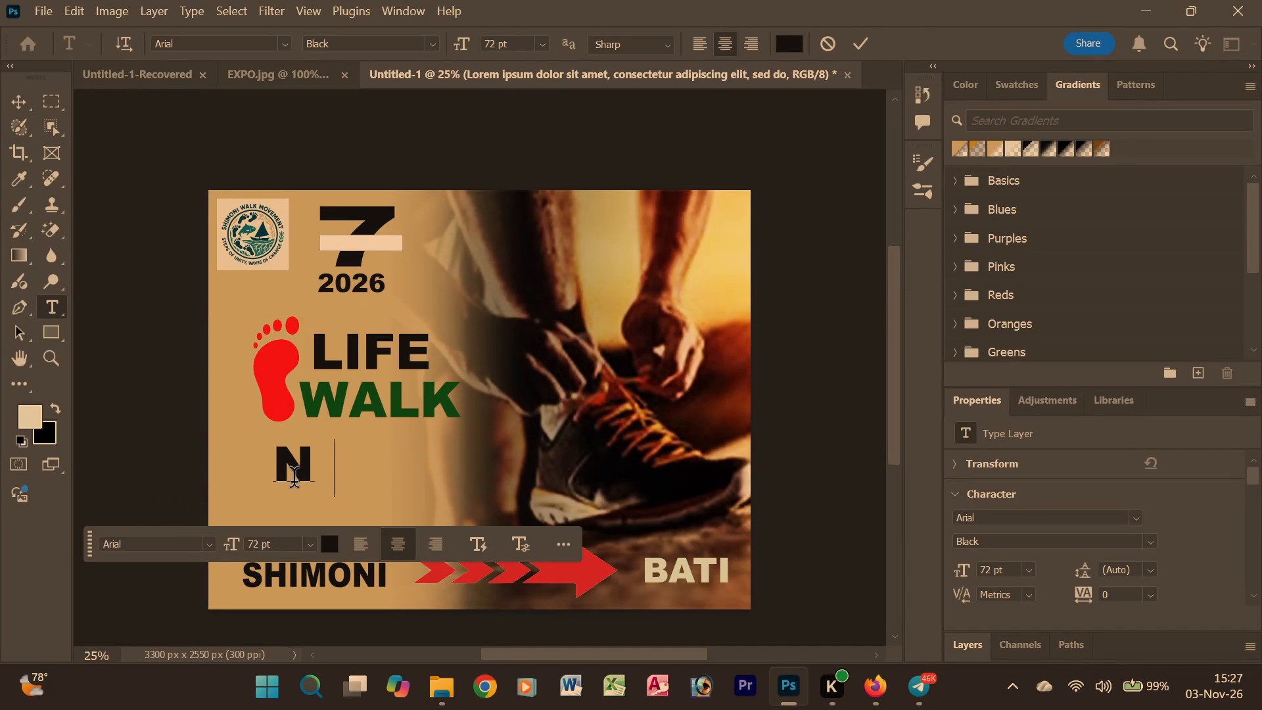
type("VEMBER")
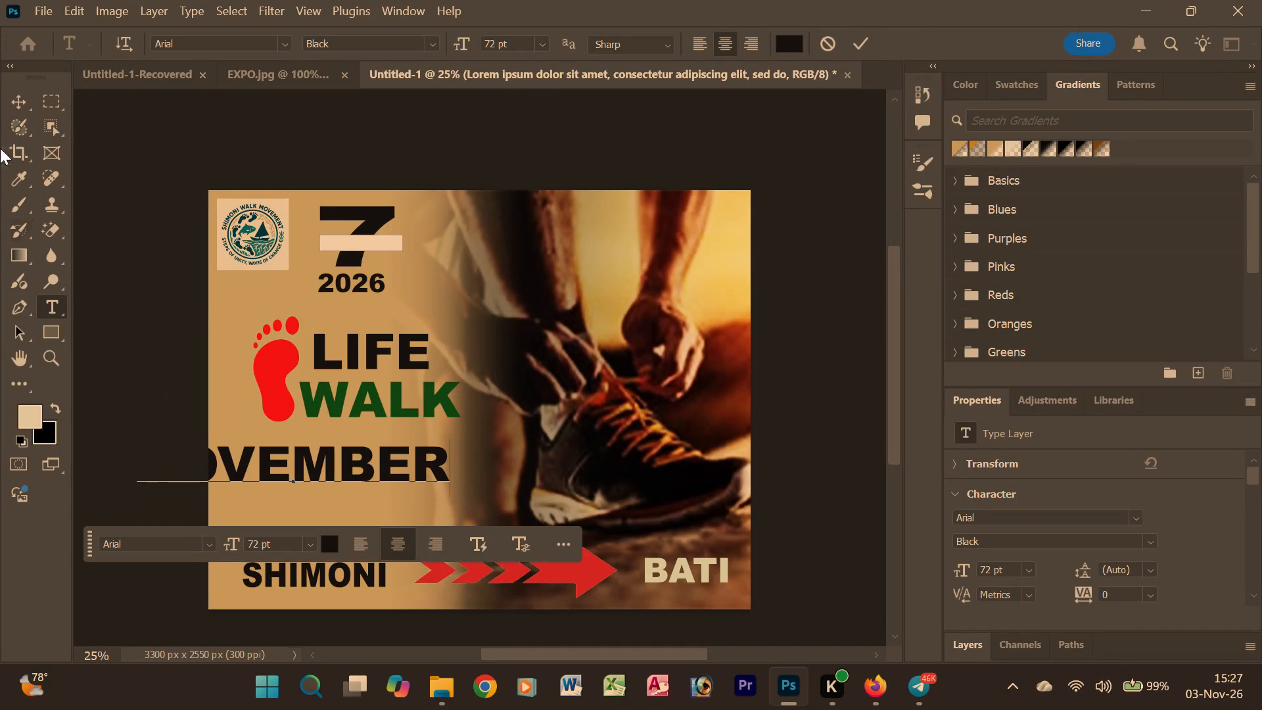
left_click(14, 100)
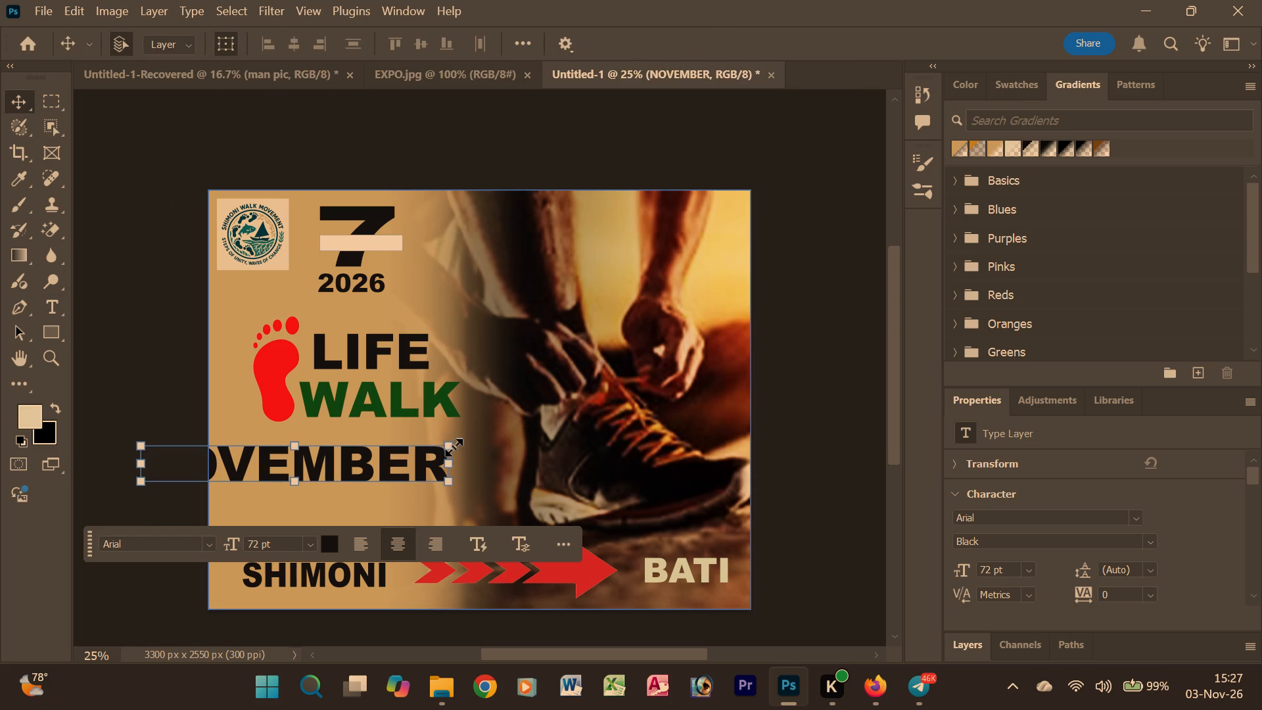
Scale the NOVEMBER text down to about 19.5 pt and place it on the pale bar across the 7.
left_click_drag(454, 443, 313, 498)
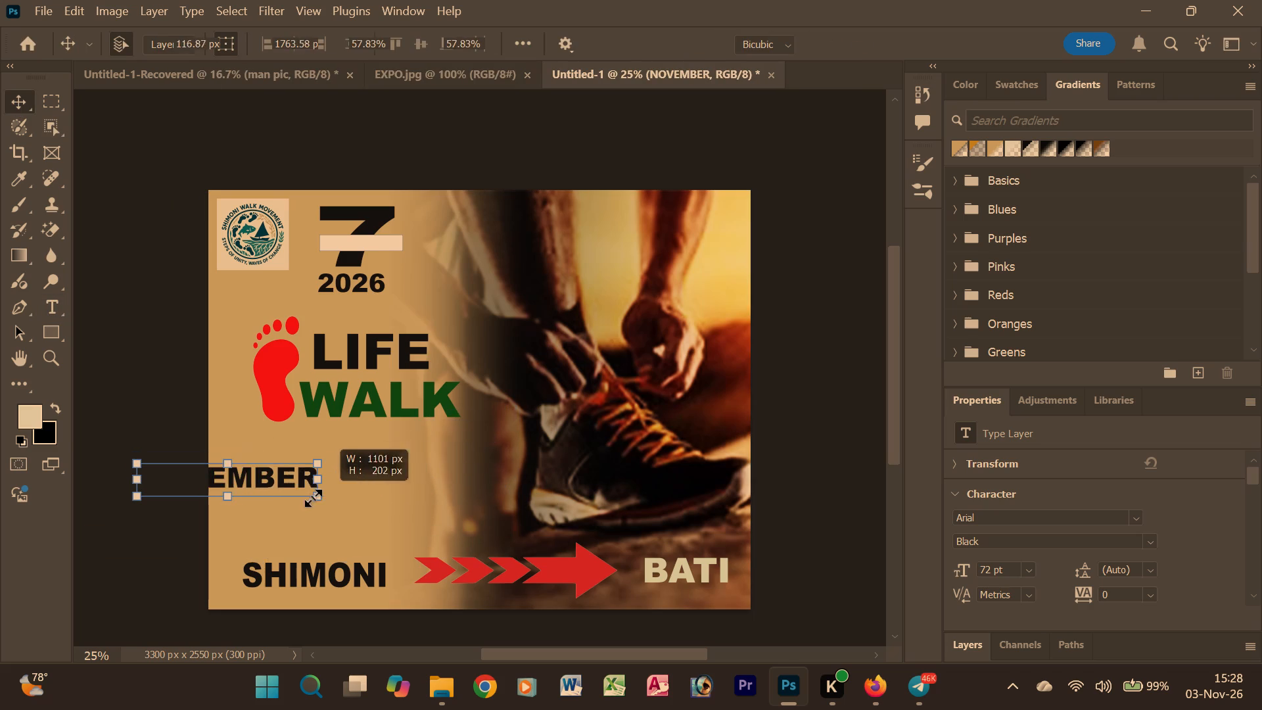
left_click_drag(313, 498, 298, 502)
left_click_drag(252, 481, 323, 478)
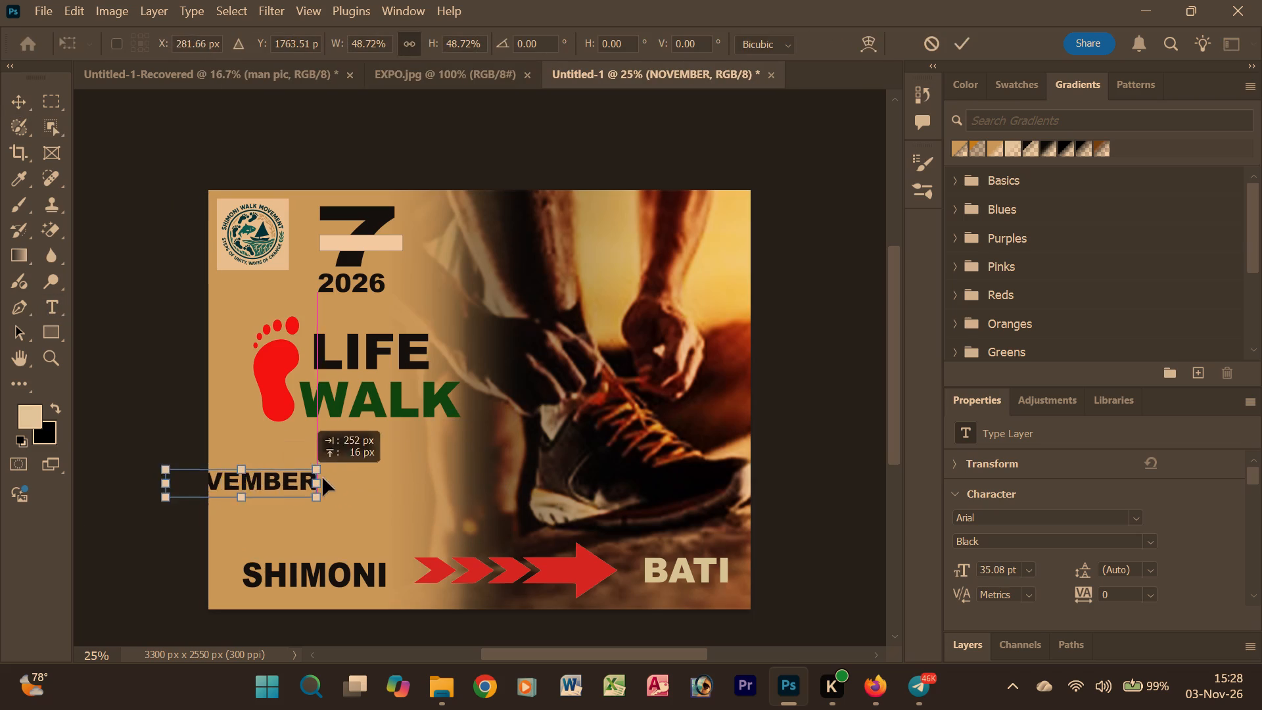
left_click_drag(323, 478, 391, 479)
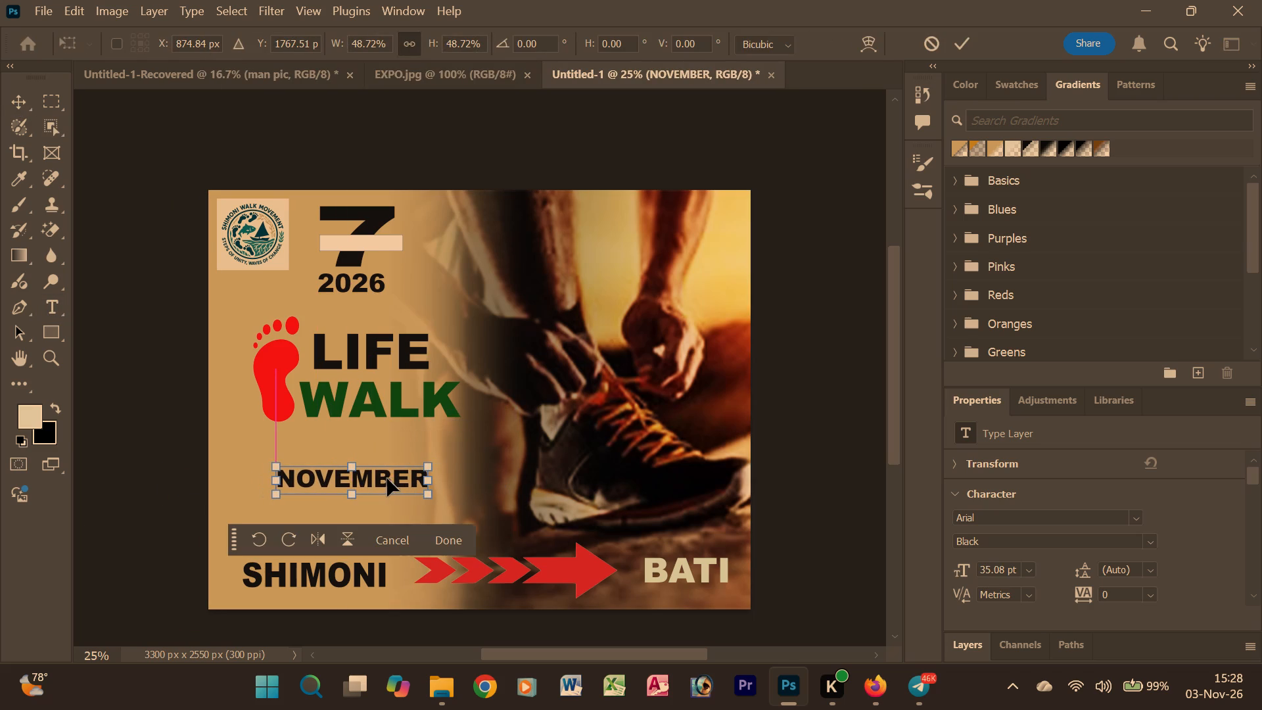
left_click_drag(432, 462, 417, 467)
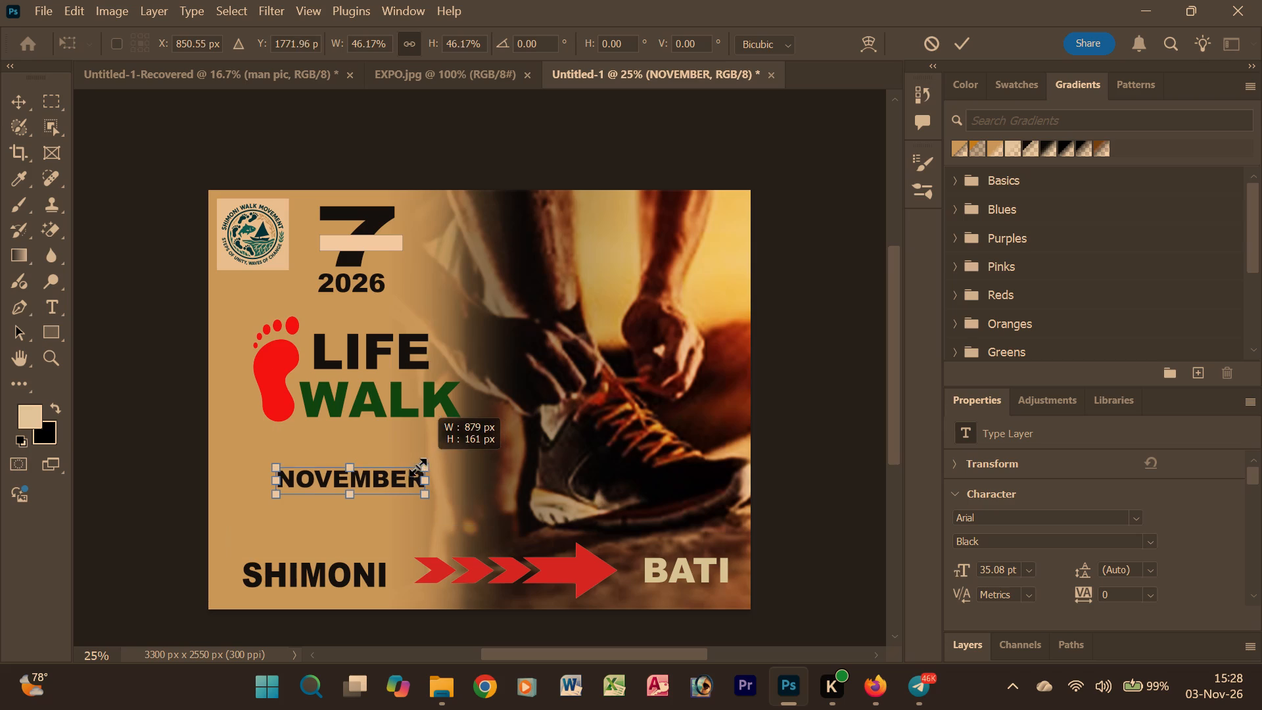
left_click_drag(417, 467, 366, 483)
left_click_drag(337, 481, 371, 273)
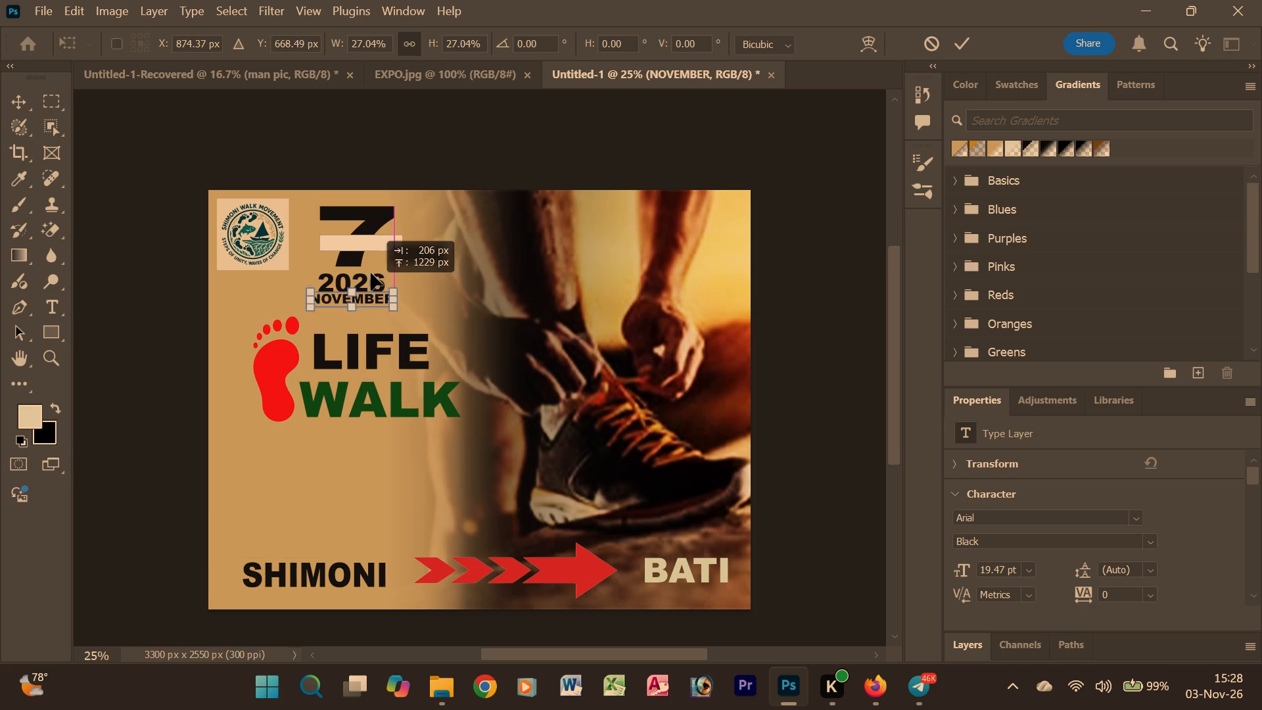
left_click_drag(371, 273, 379, 239)
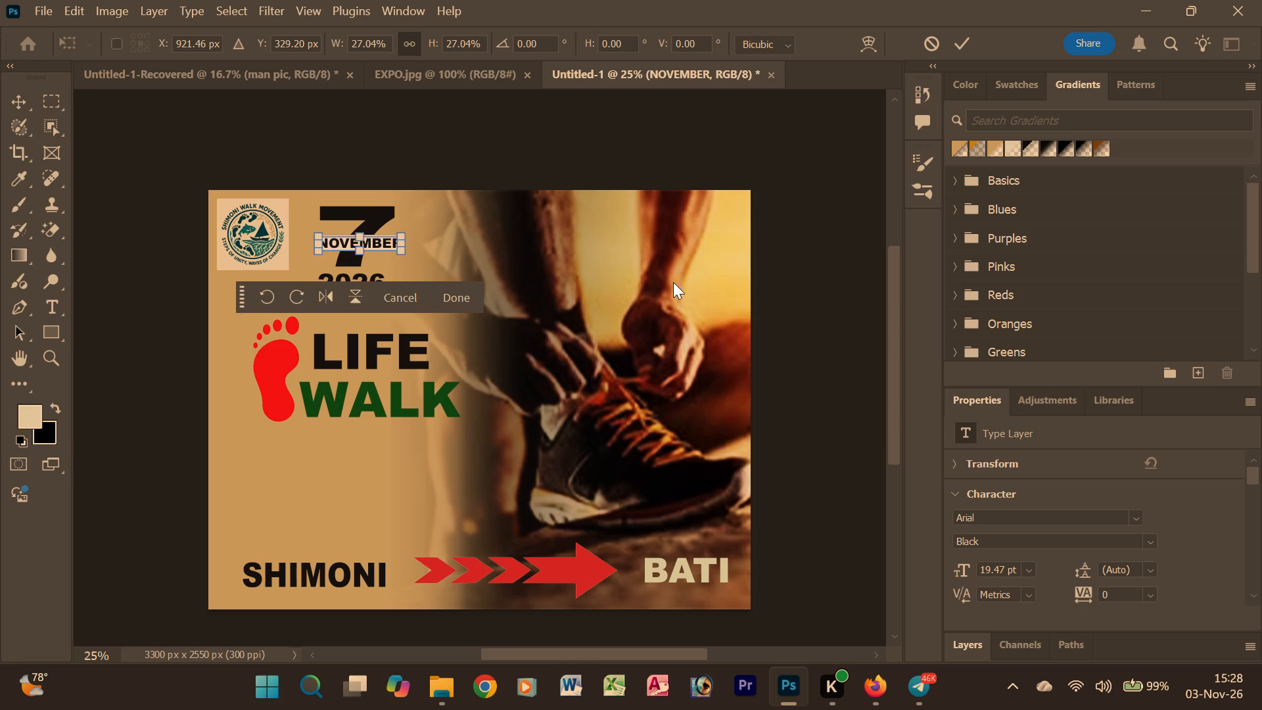
left_click(462, 305)
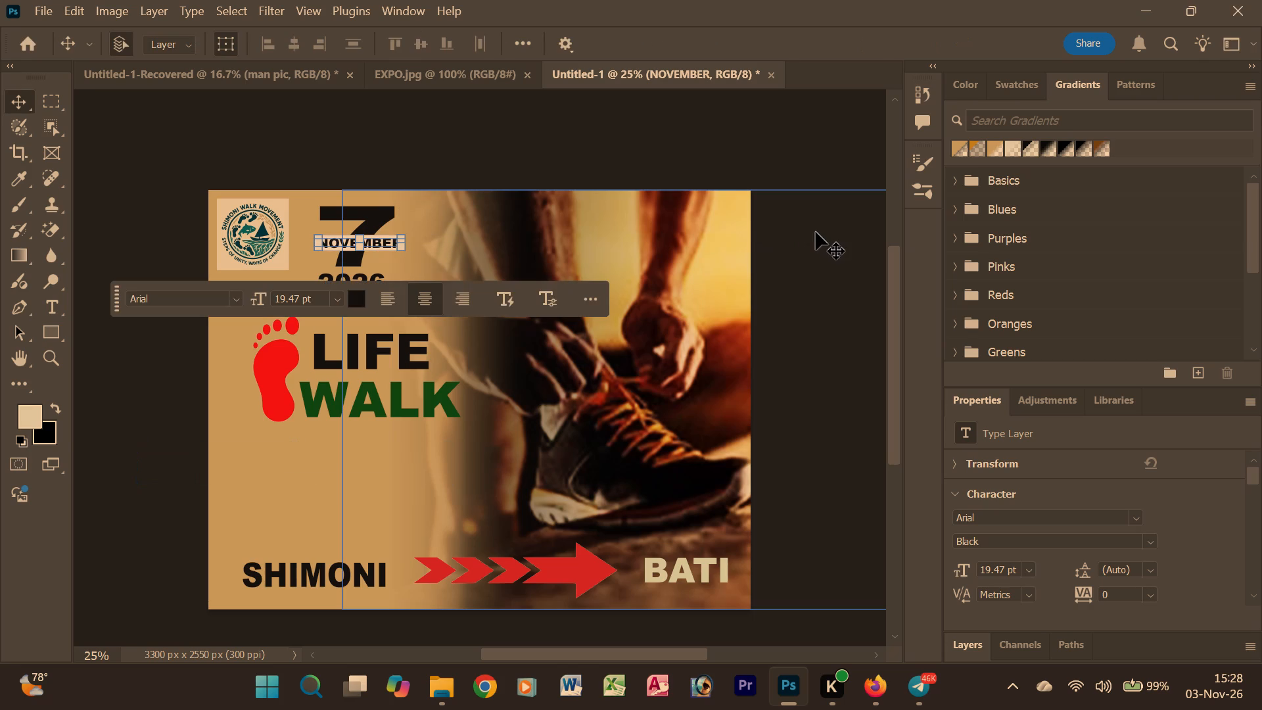
left_click(815, 233)
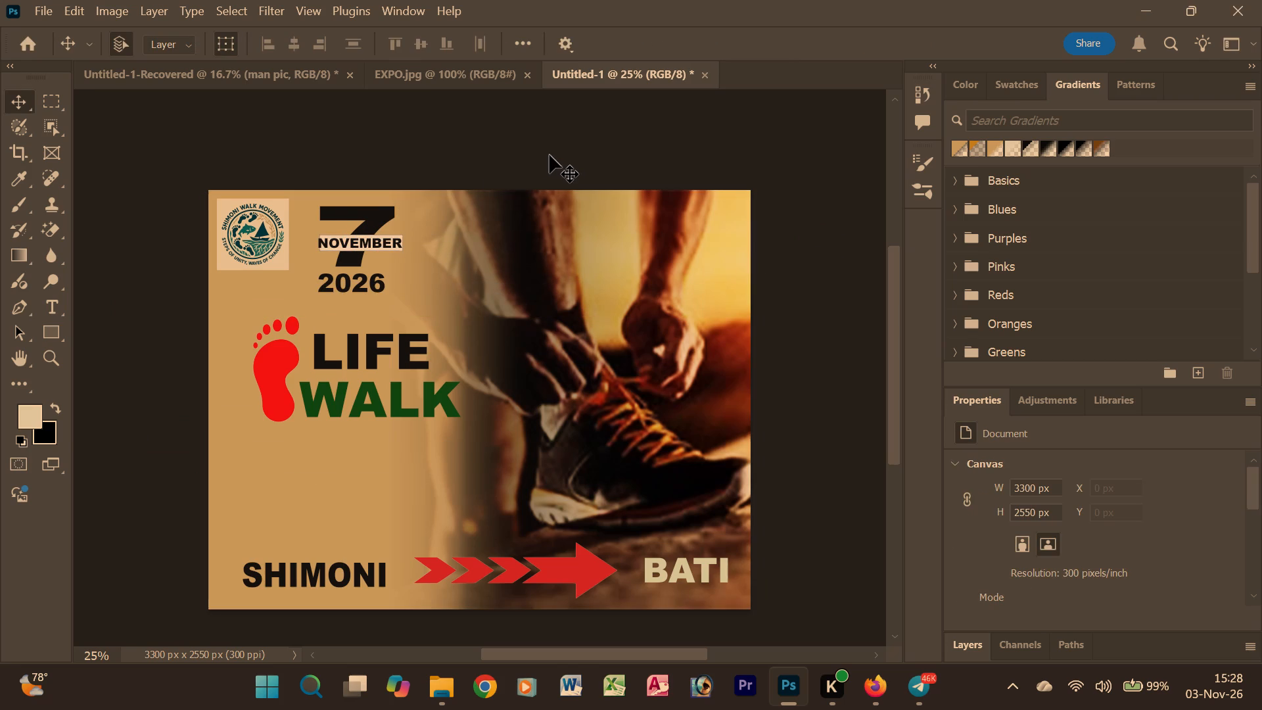
Reduce the NOVEMBER text to about 18.3 pt and centre it within the pale bar.
left_click(349, 243)
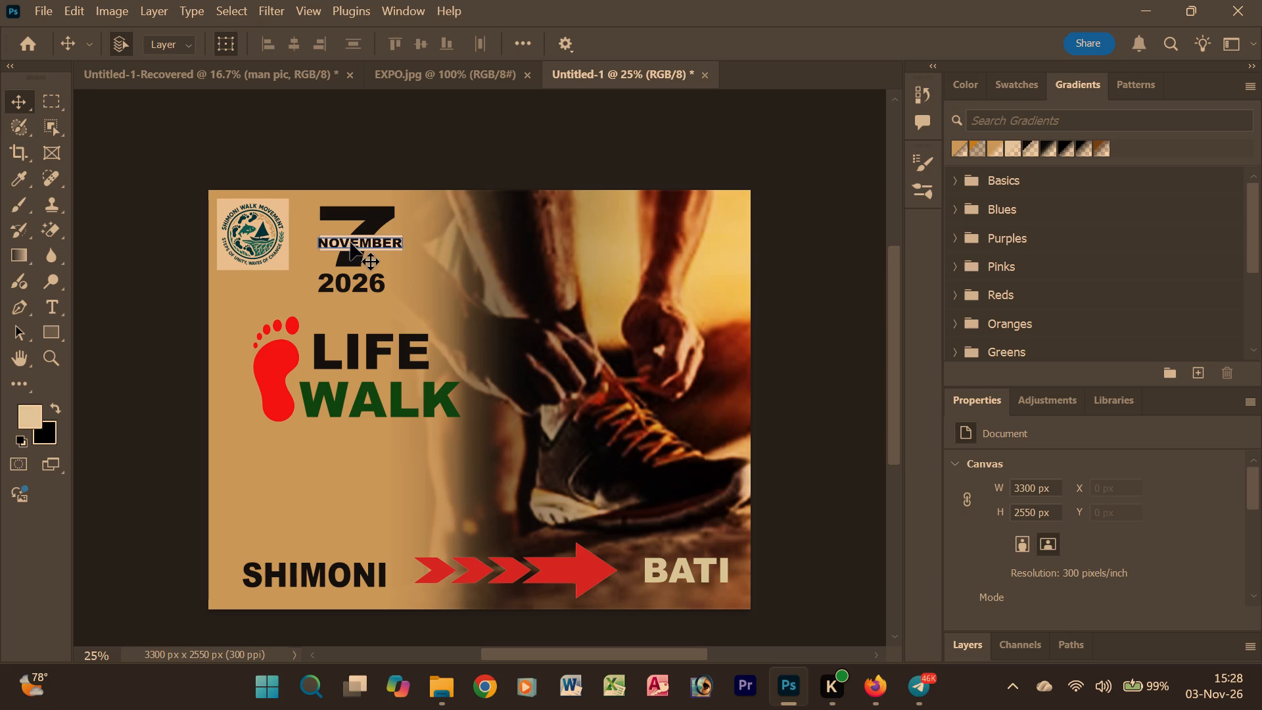
left_click(403, 236)
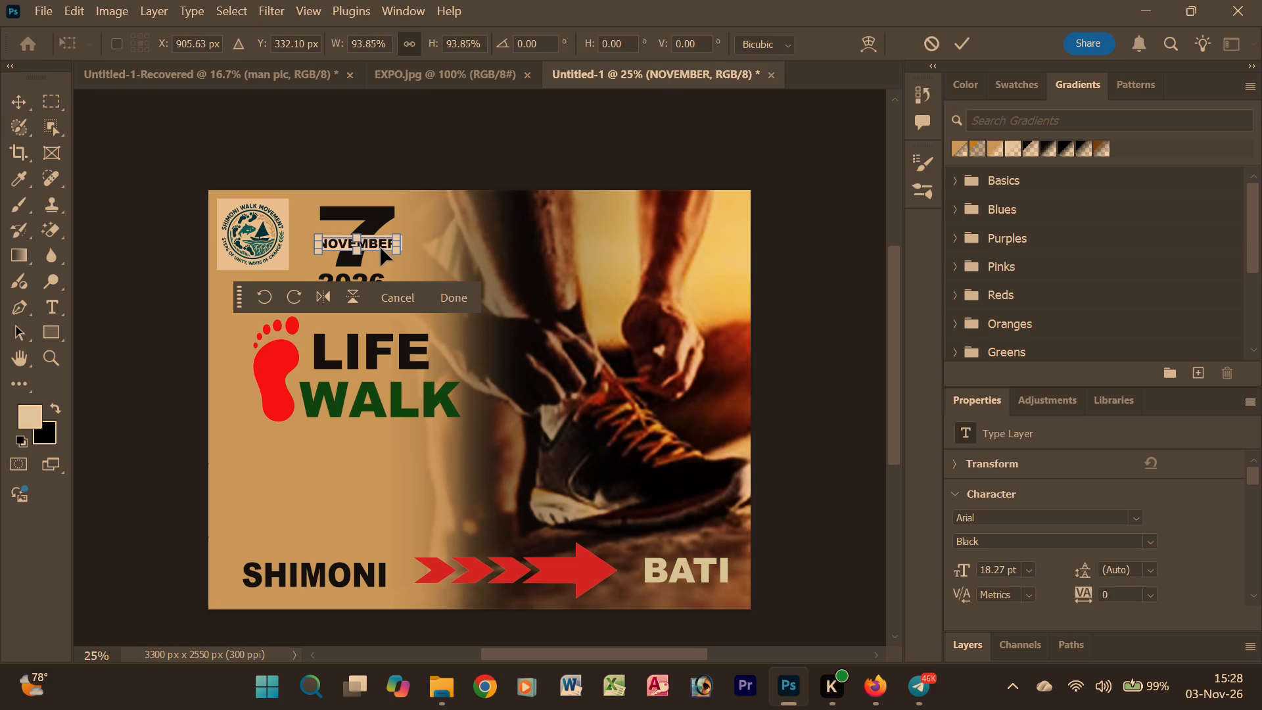
left_click(377, 245)
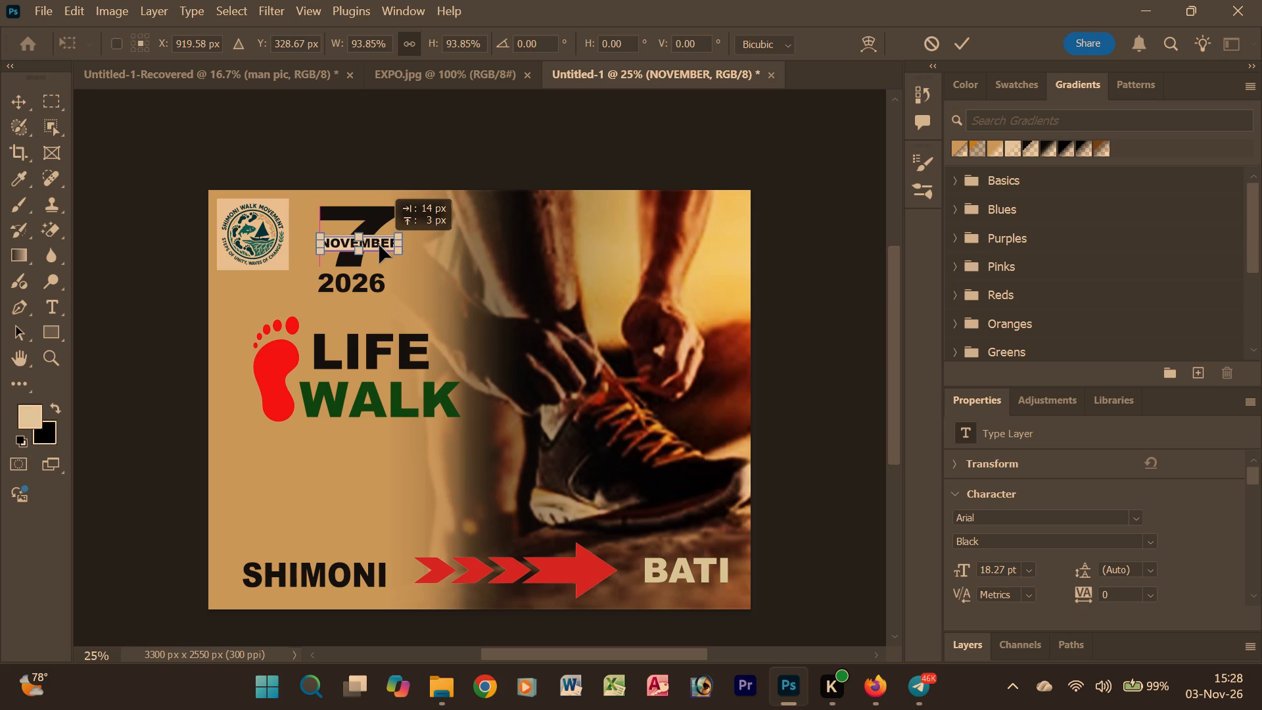
left_click(456, 295)
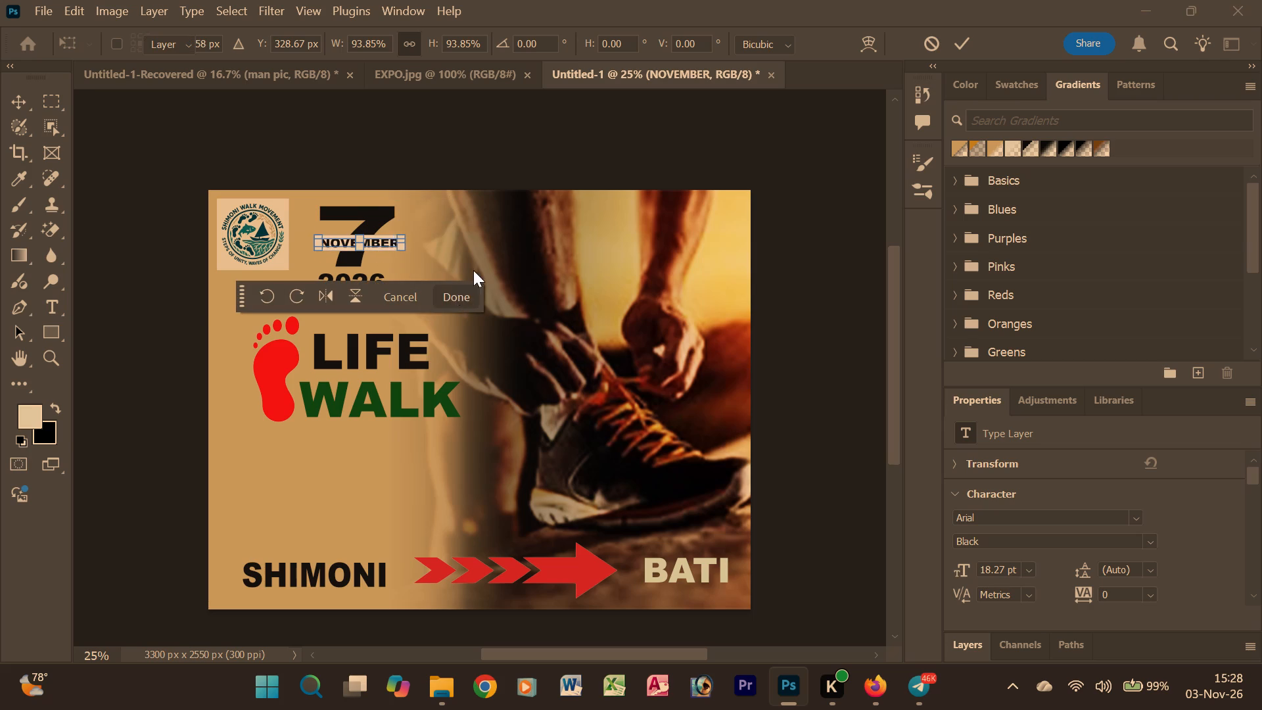
left_click(573, 147)
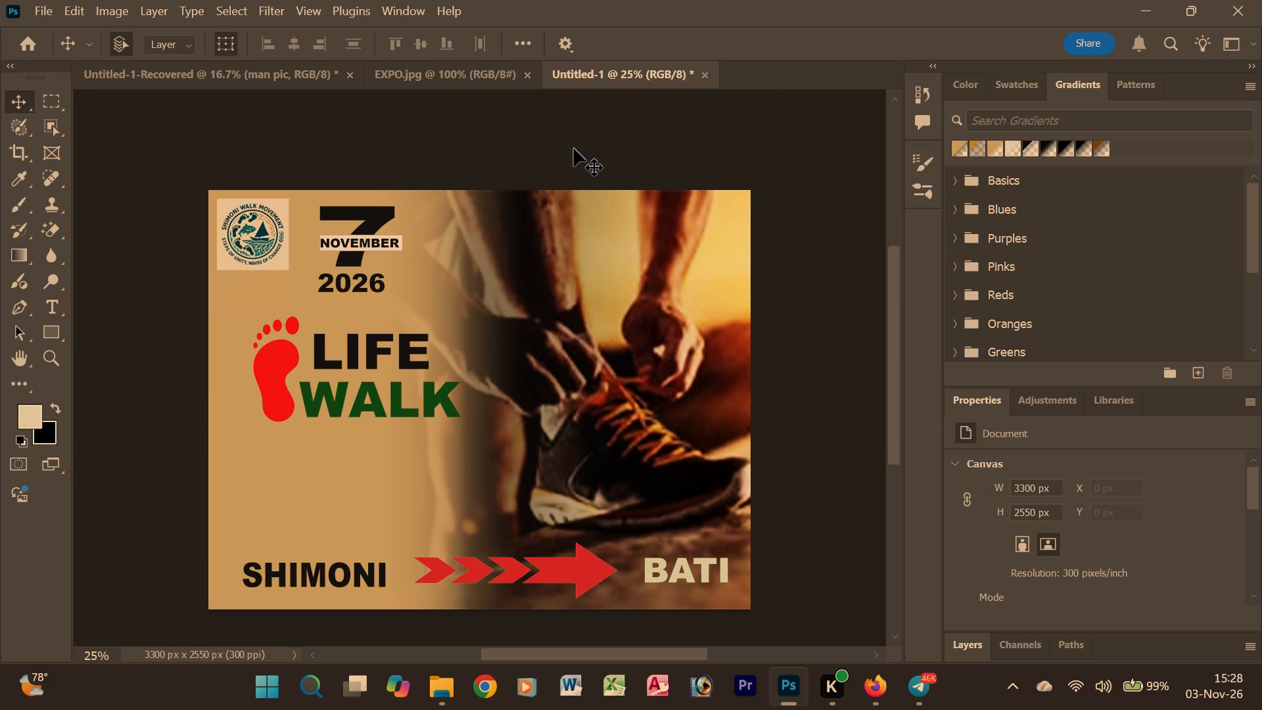
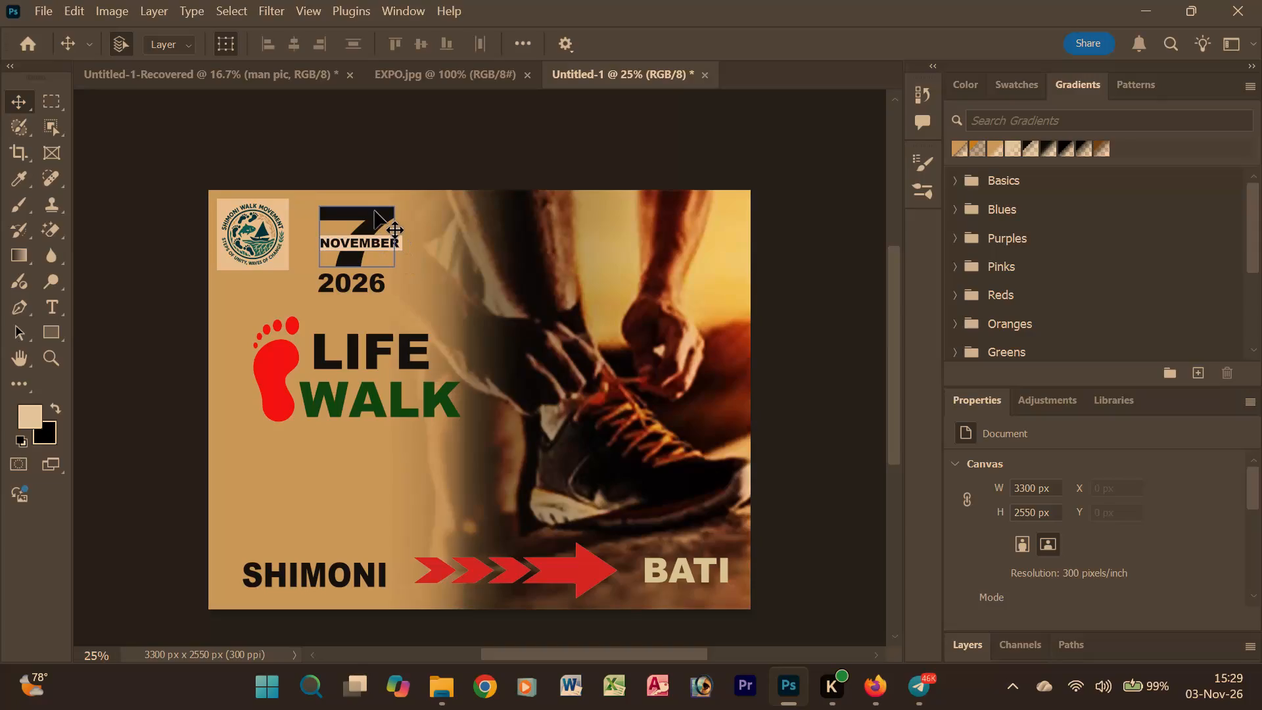
Recolour the large 7 of the date block to the footprint's red, ff1717.
left_click(375, 211)
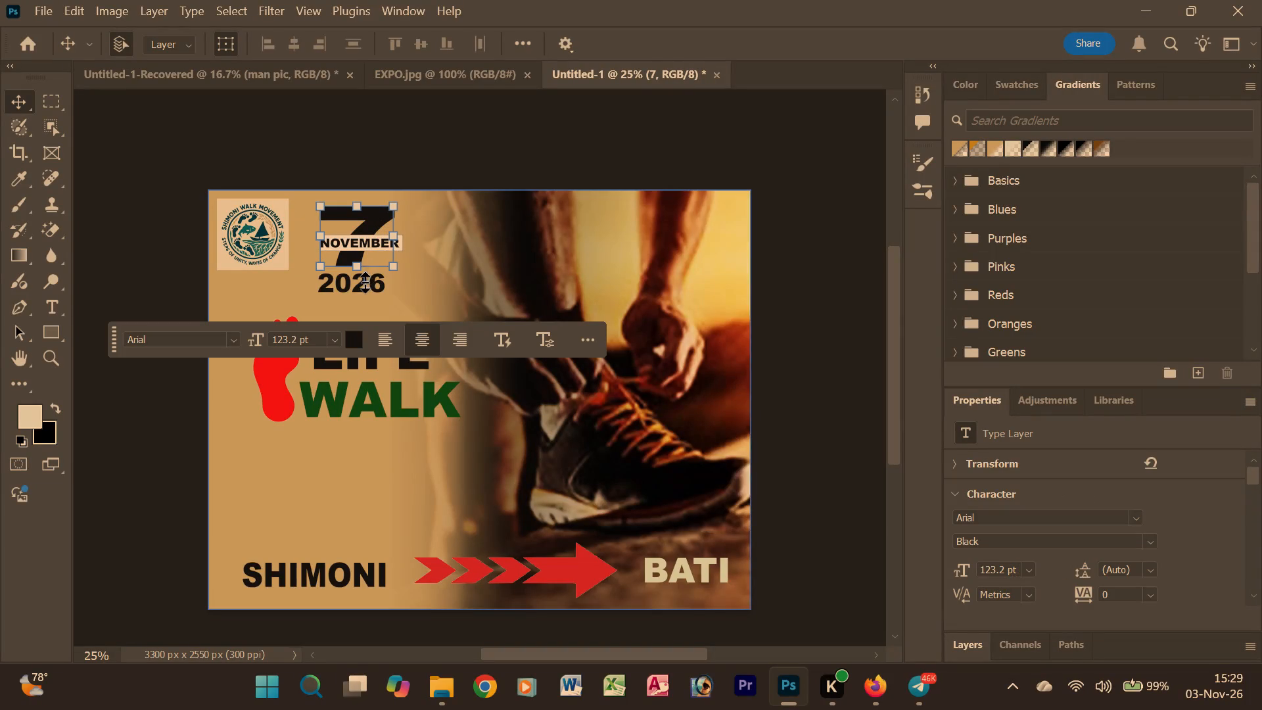
left_click(351, 343)
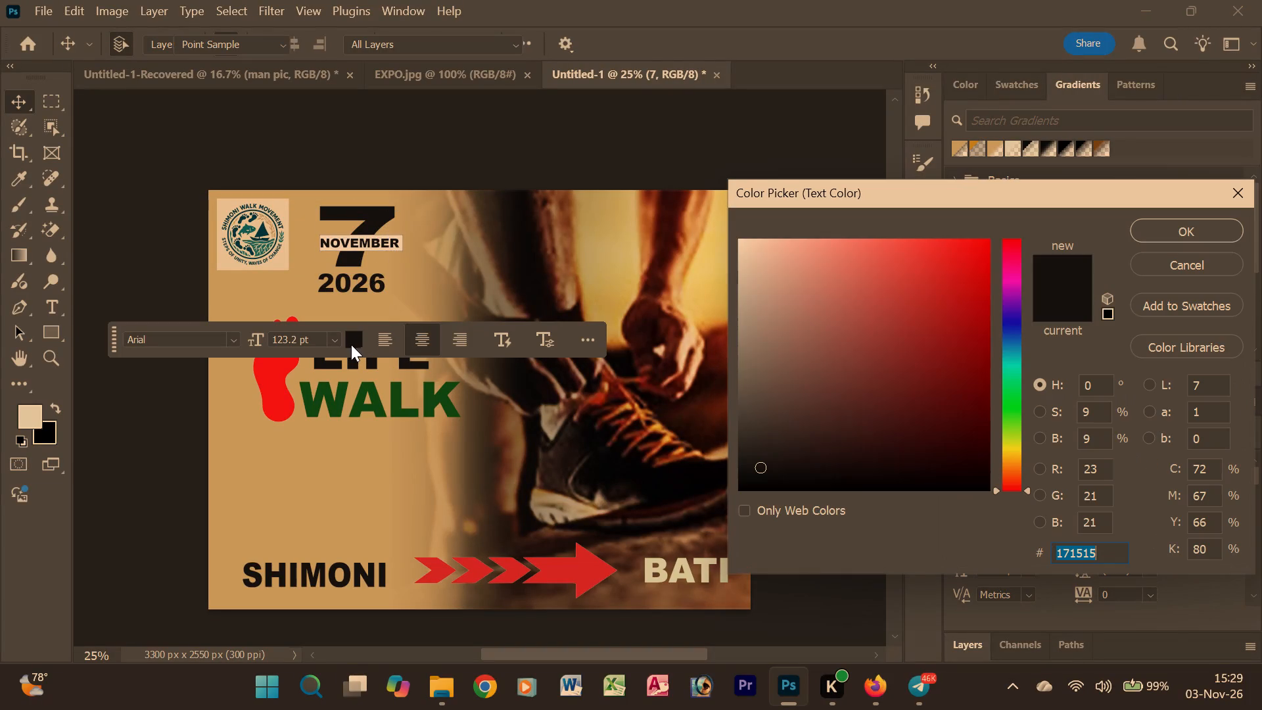
left_click(277, 396)
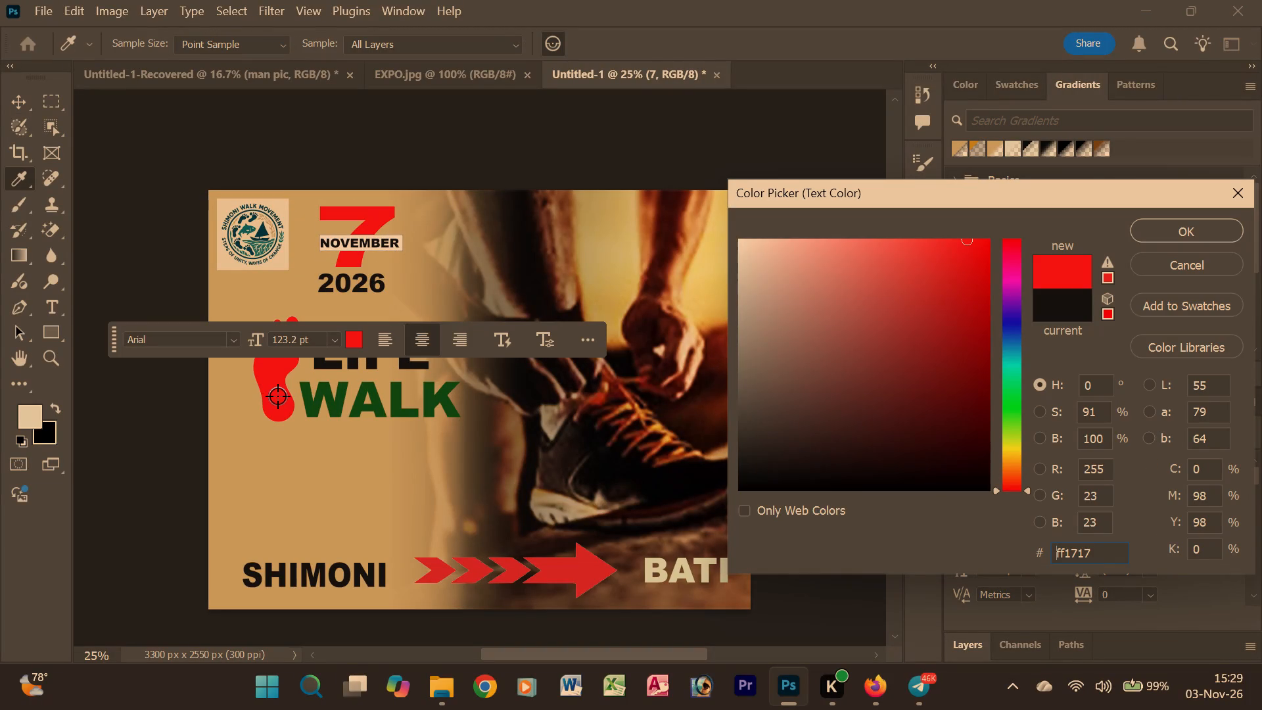
left_click(1191, 233)
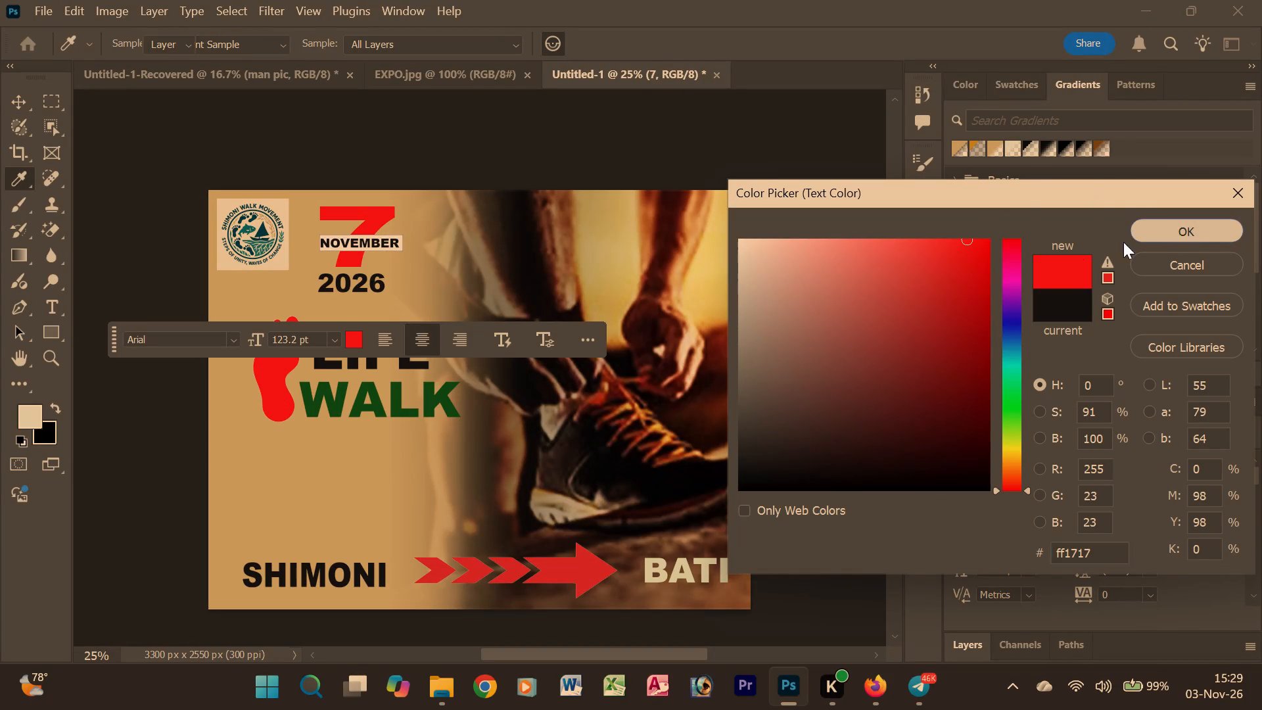
left_click(845, 170)
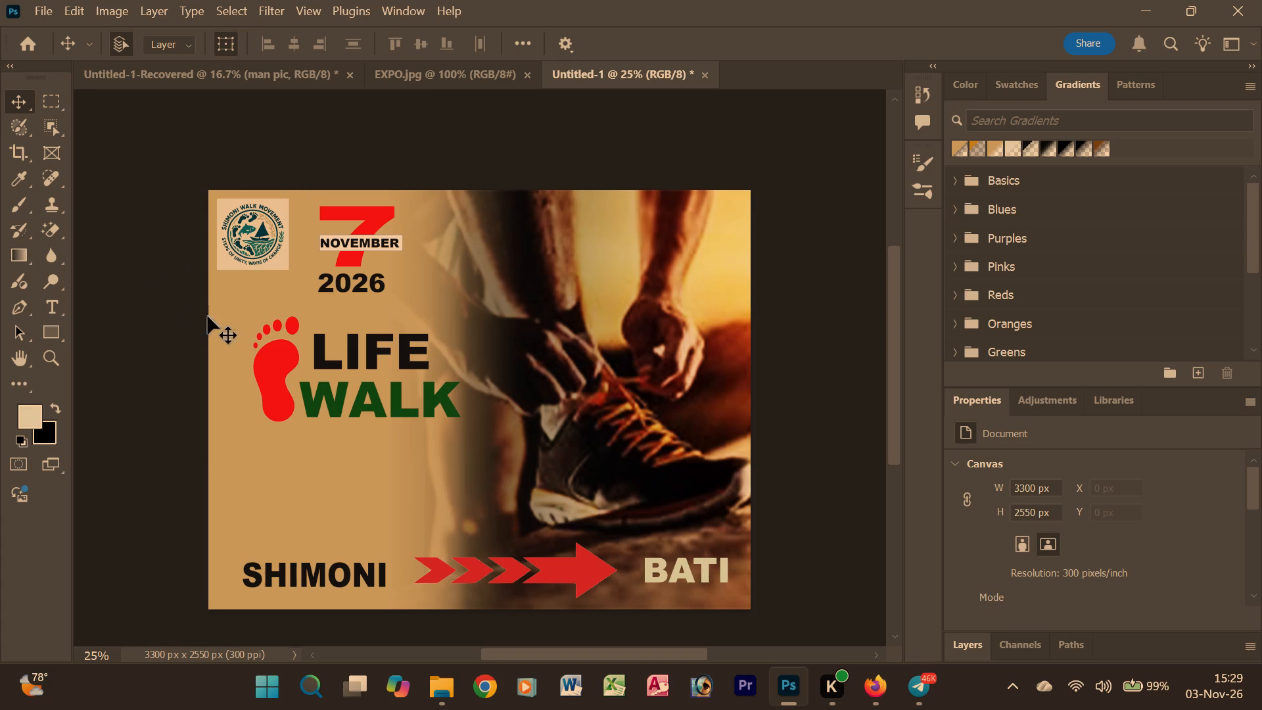
Switch to Pinterest in Firefox and search for "Time design ideas".
left_click(884, 690)
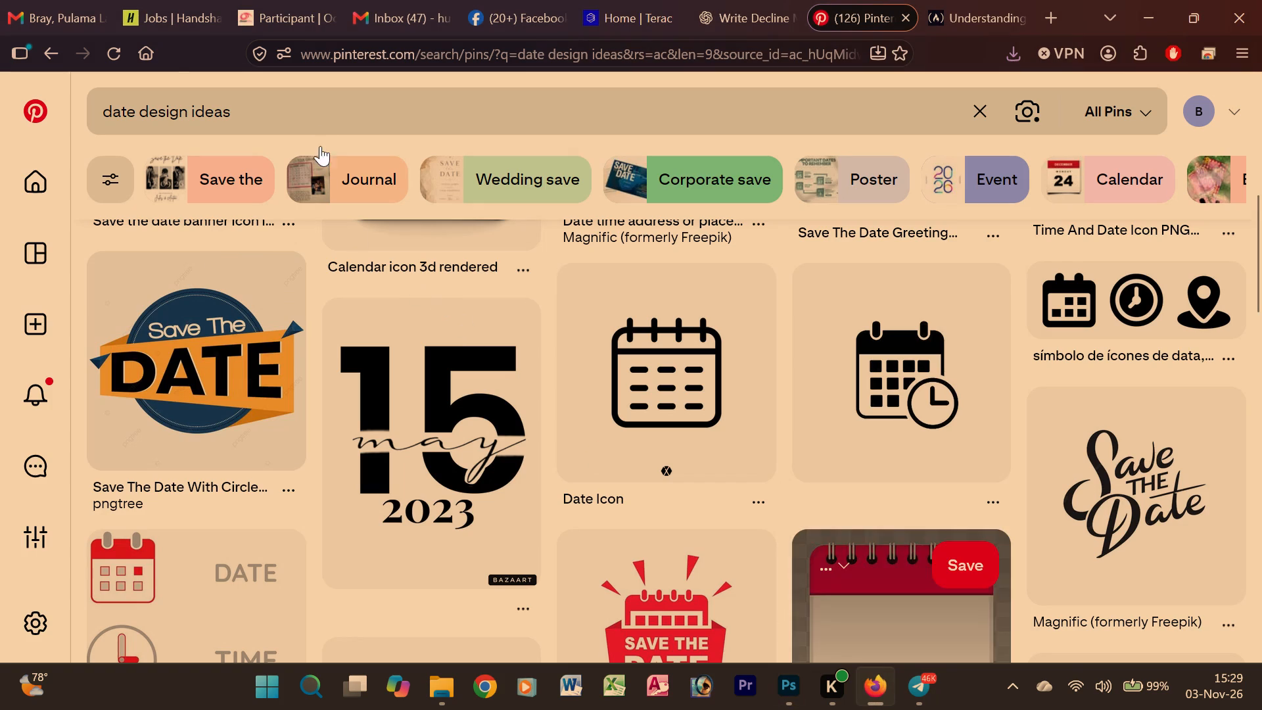
left_click(133, 107)
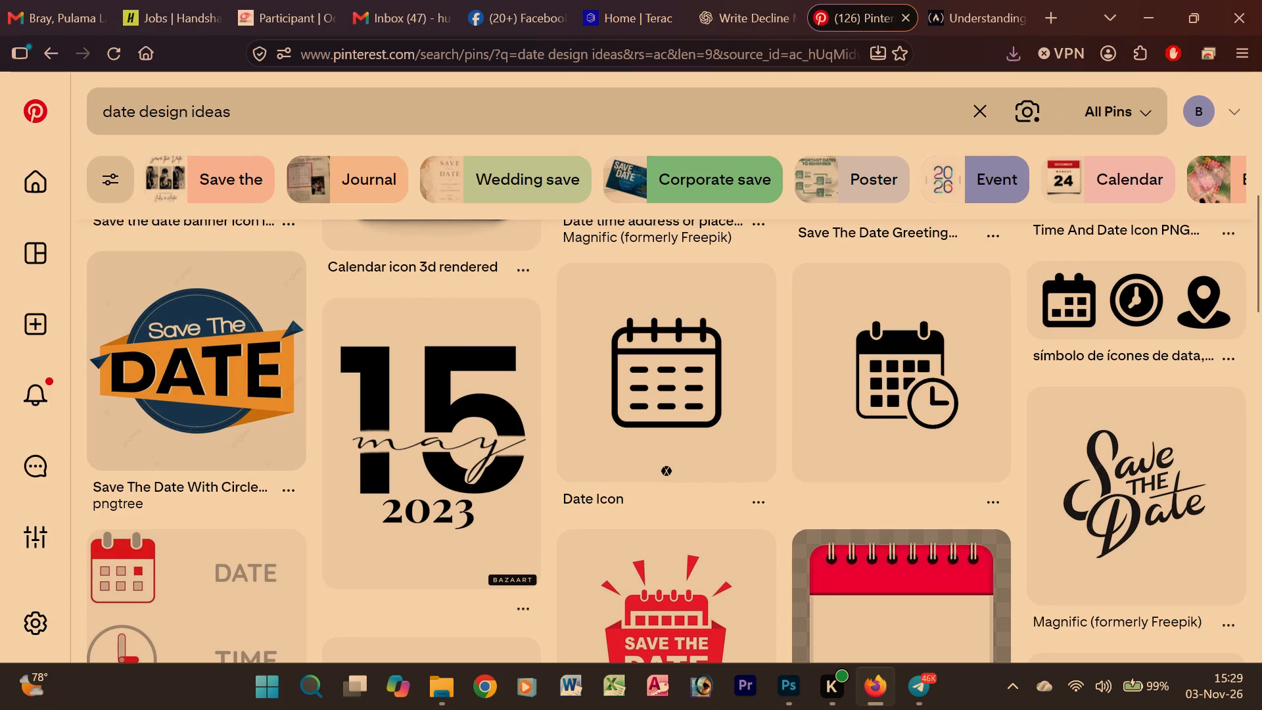
key("BackSpace")
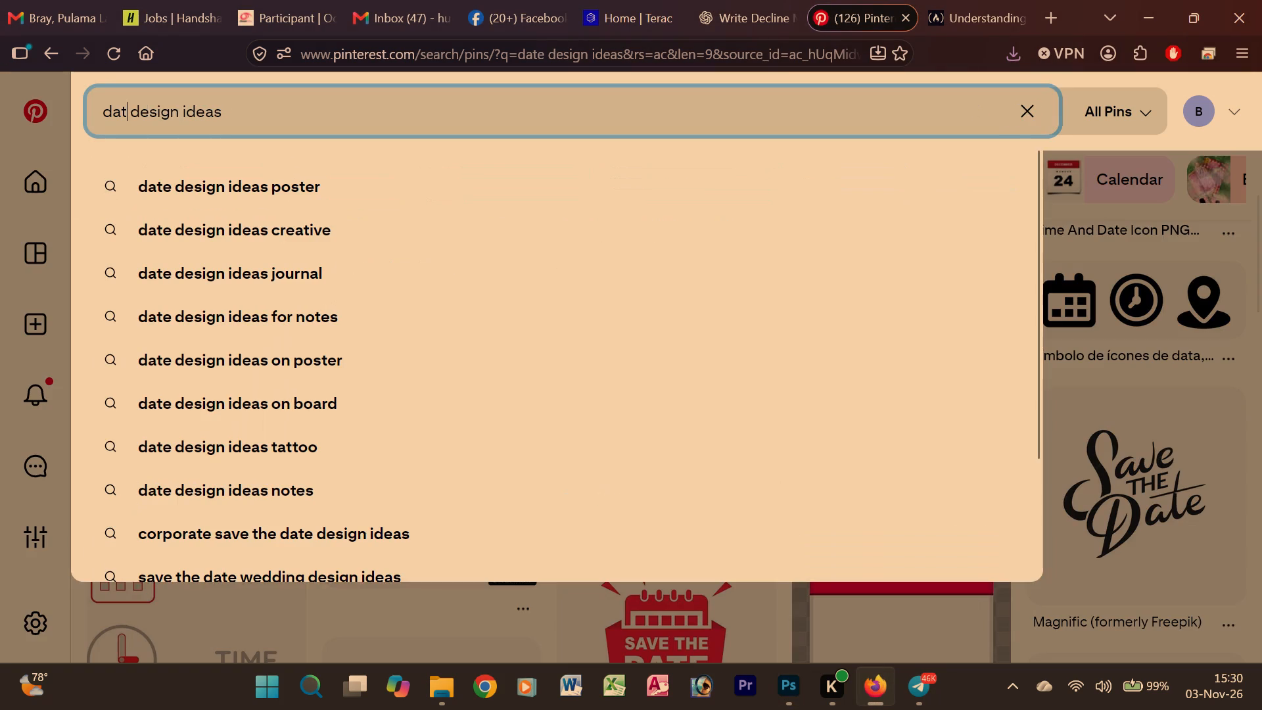
key("BackSpace")
key("BackSpace")
key("BackSpace")
key("t")
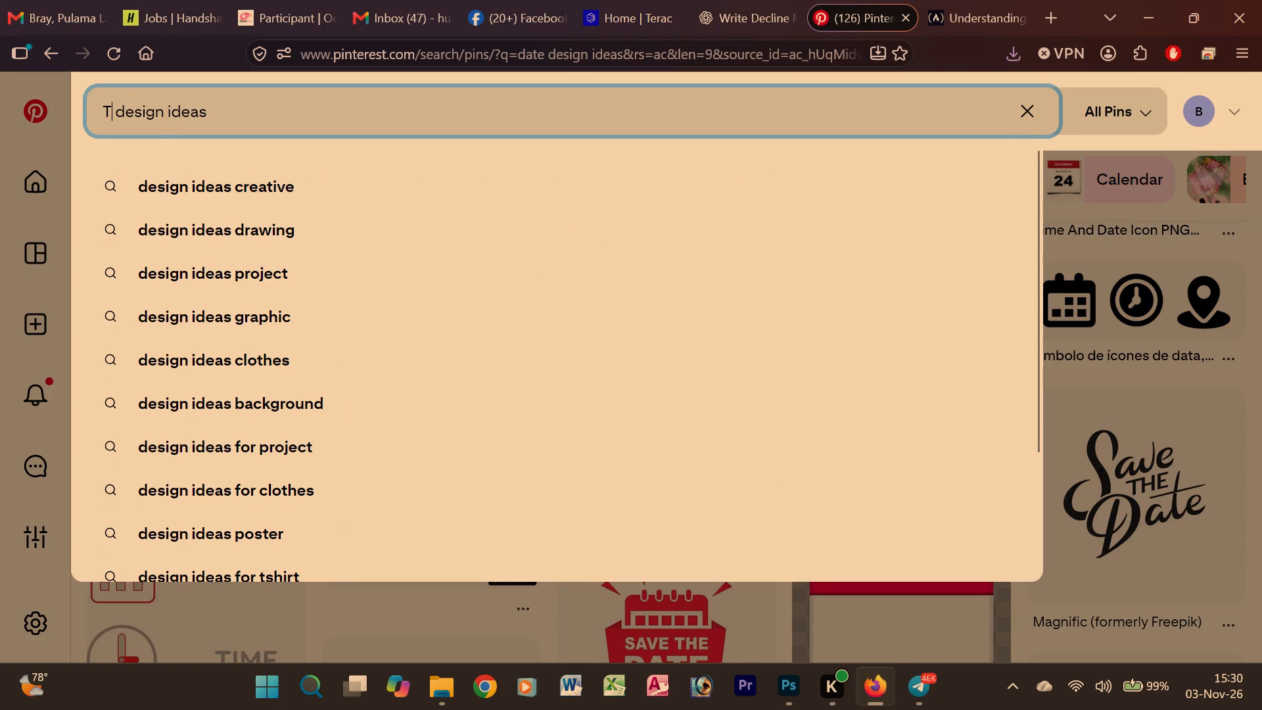
key("i")
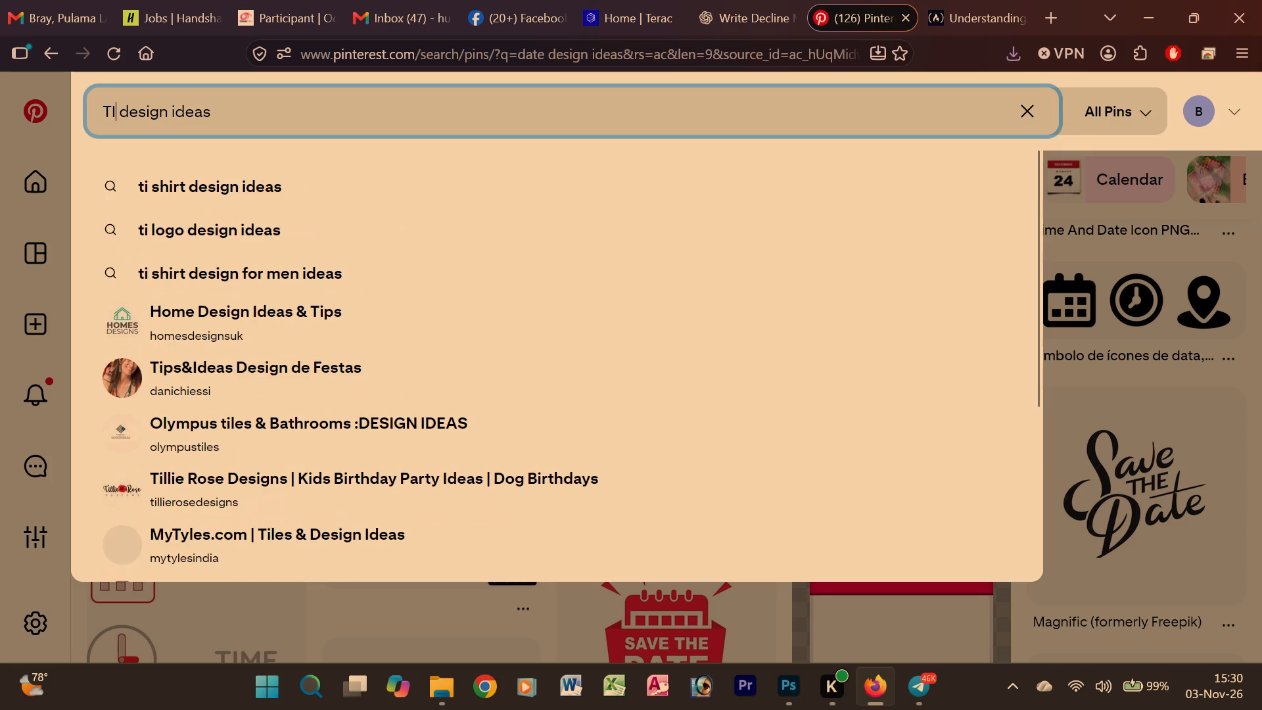
key("BackSpace")
key("i")
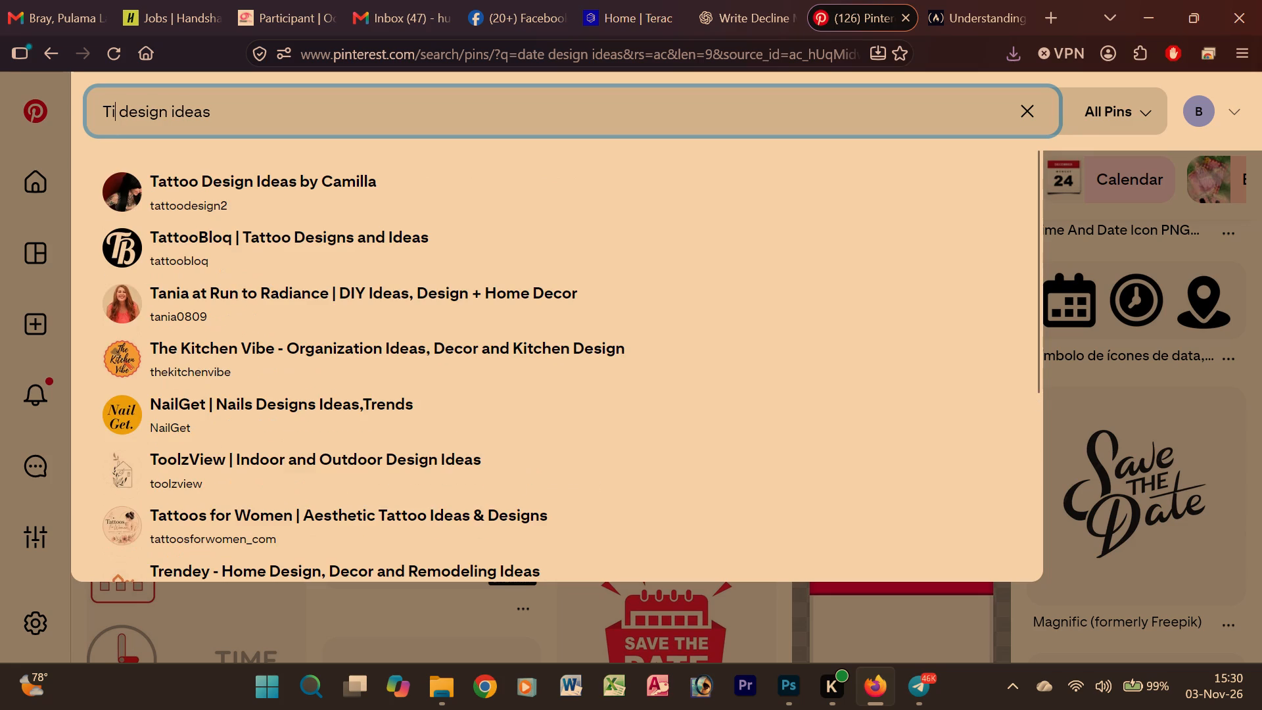
key("e")
key("BackSpace")
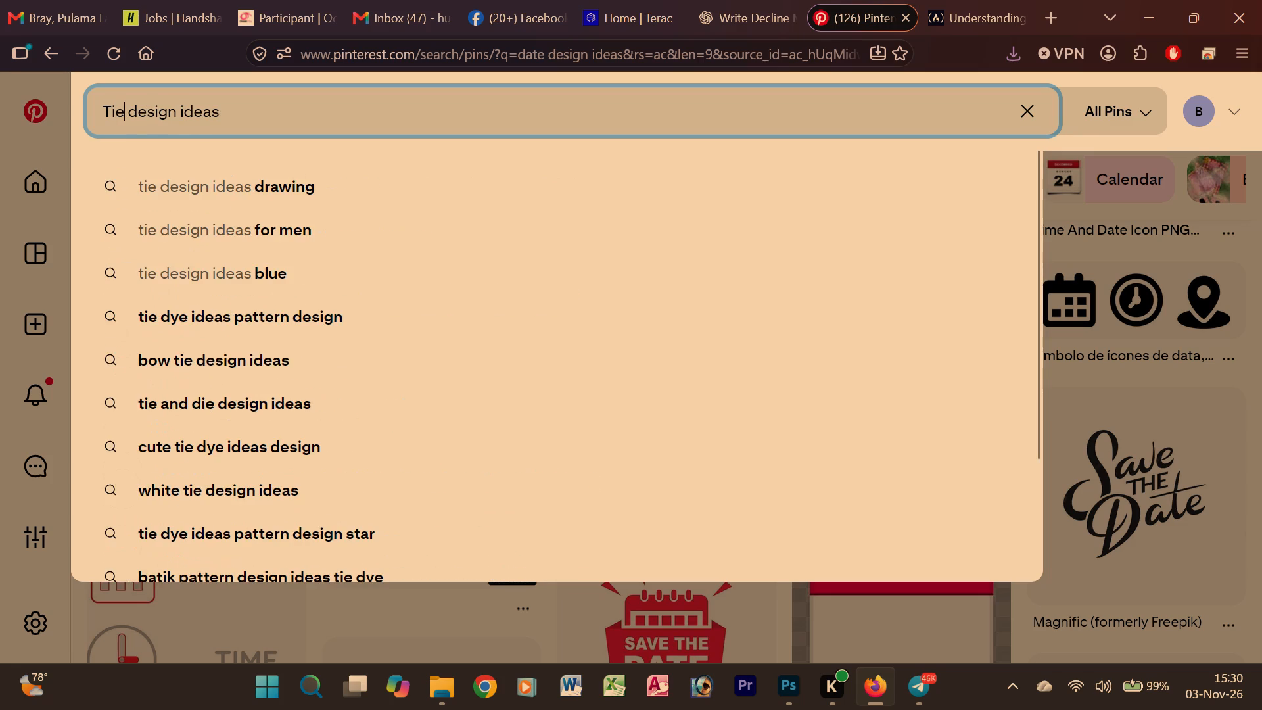
type("me")
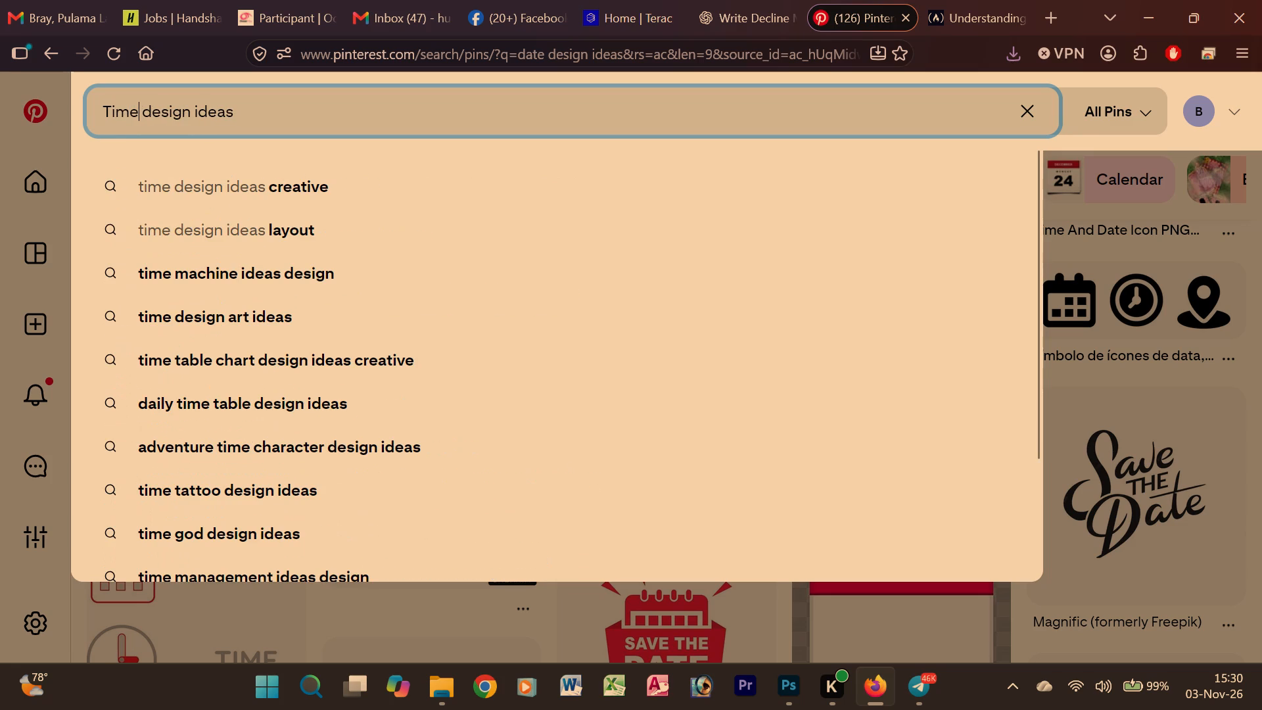
key("Return")
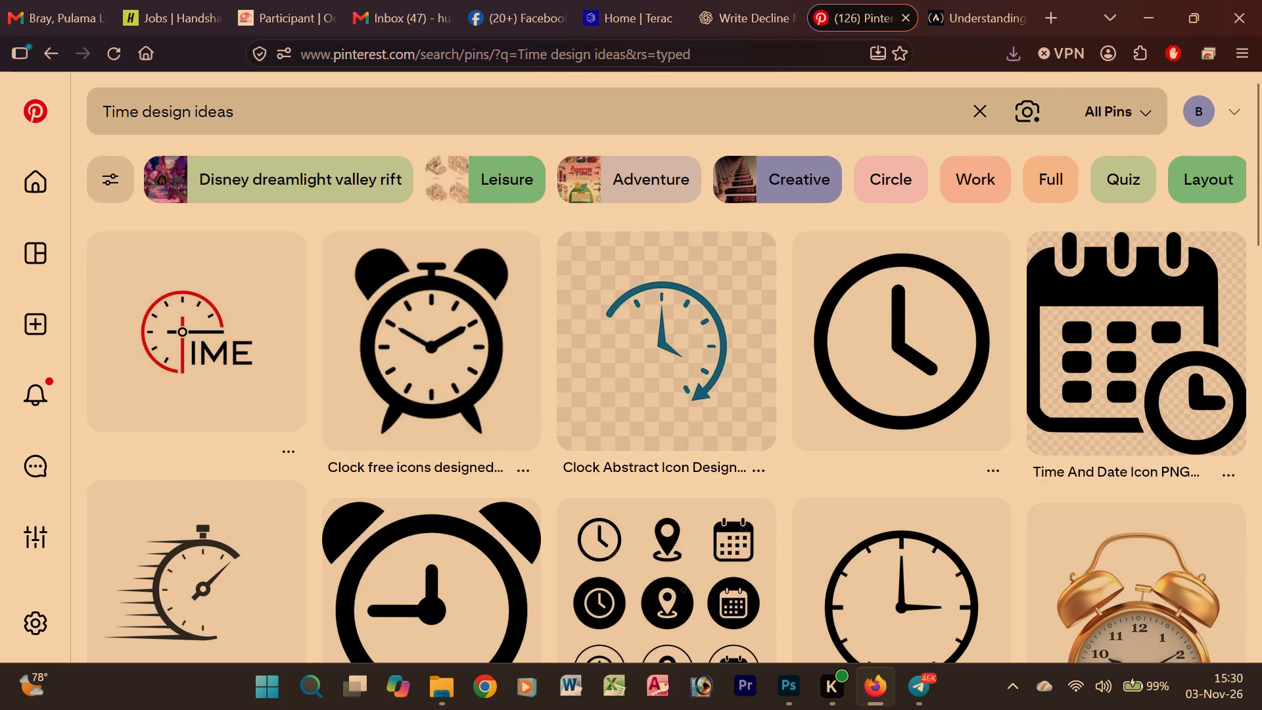
Browse the time design pins for a way to style the event time on the poster.
scroll(387, 378, "down", 5)
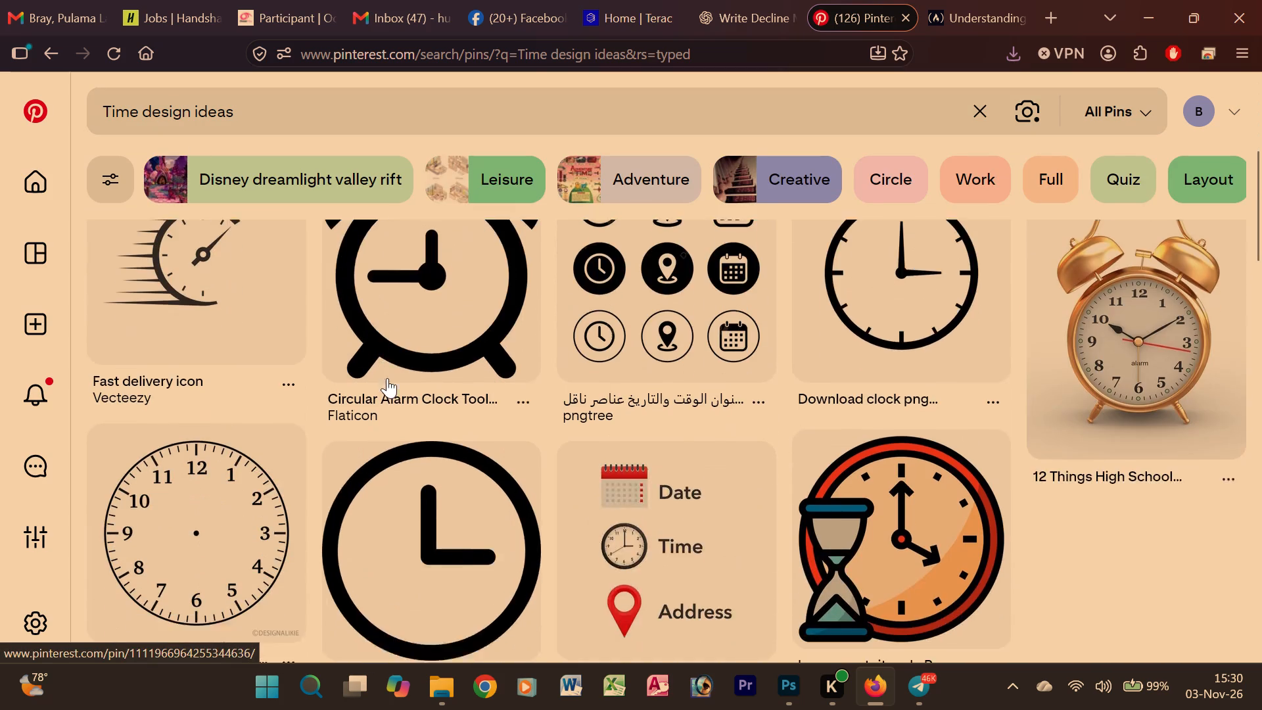
scroll(387, 378, "down", 2)
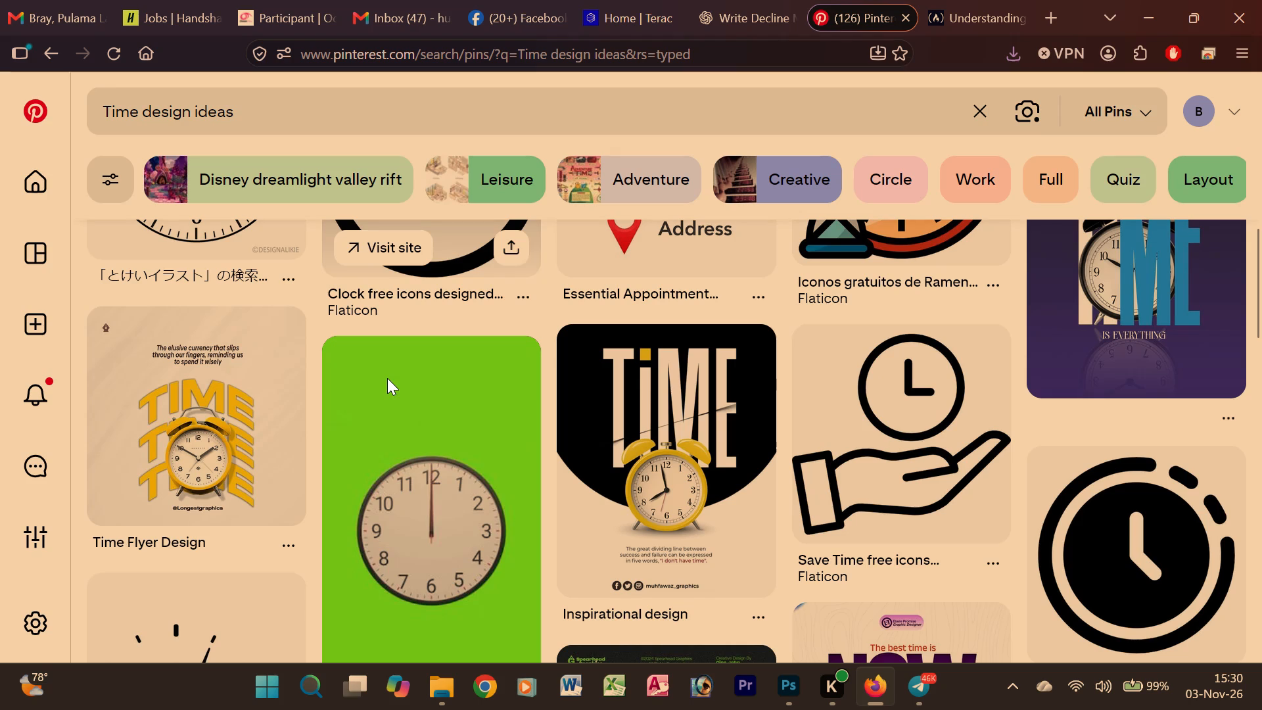
scroll(387, 378, "down", 2)
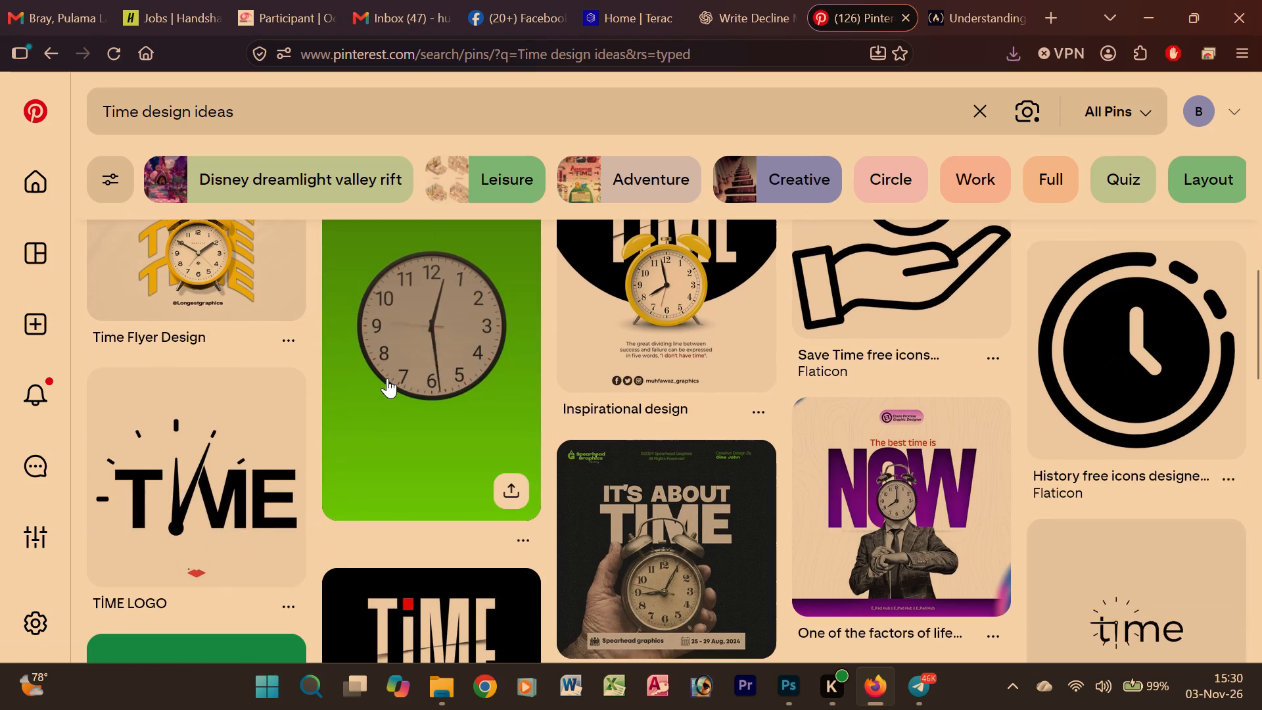
scroll(387, 378, "down", 3)
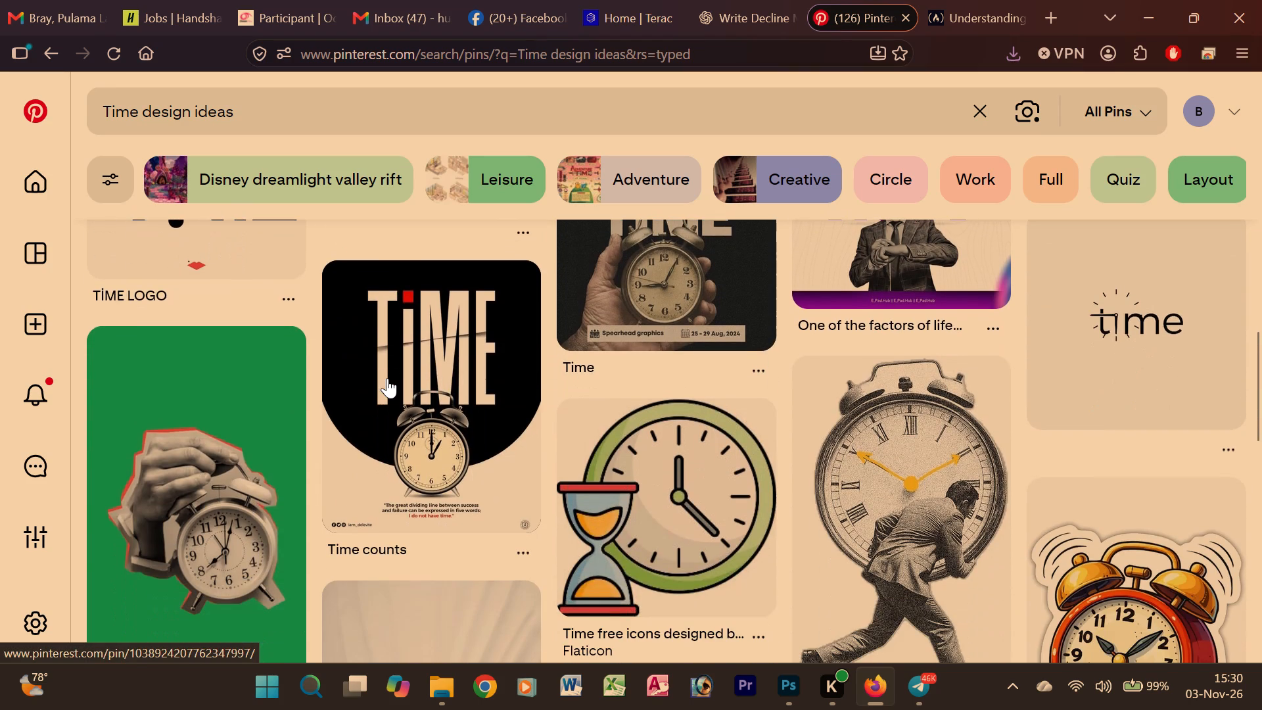
scroll(387, 378, "down", 3)
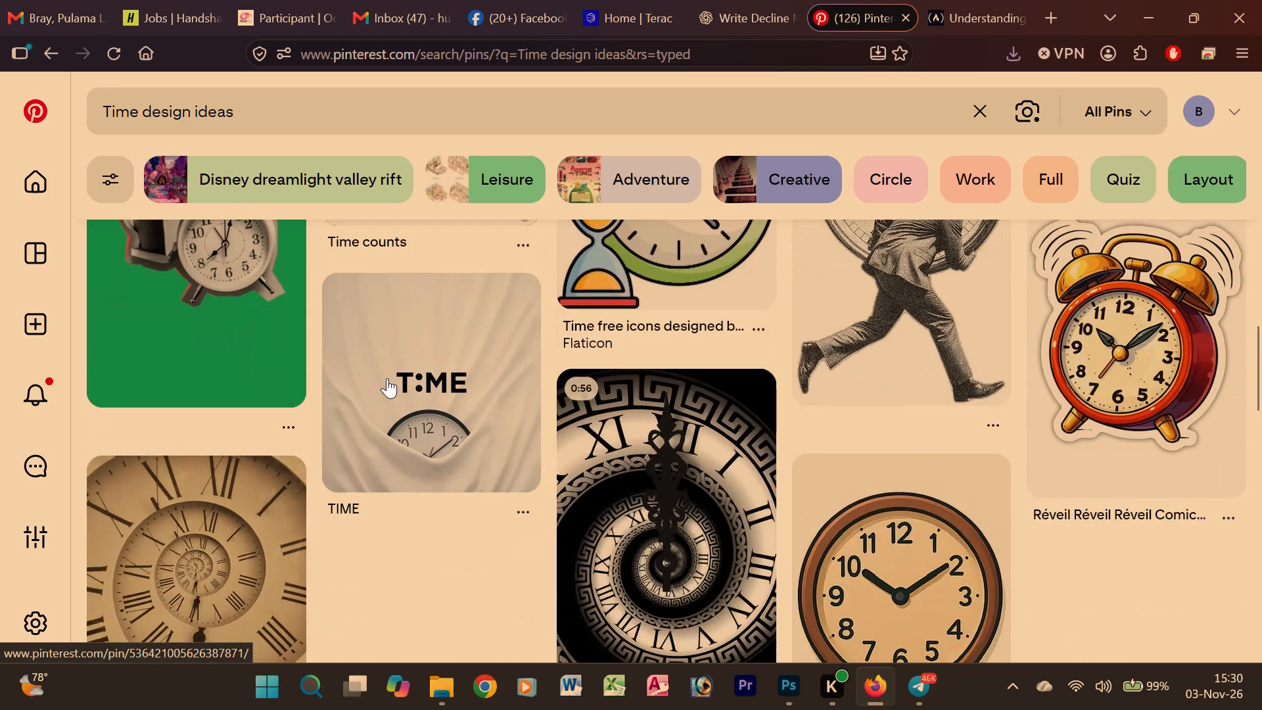
scroll(387, 378, "down", 4)
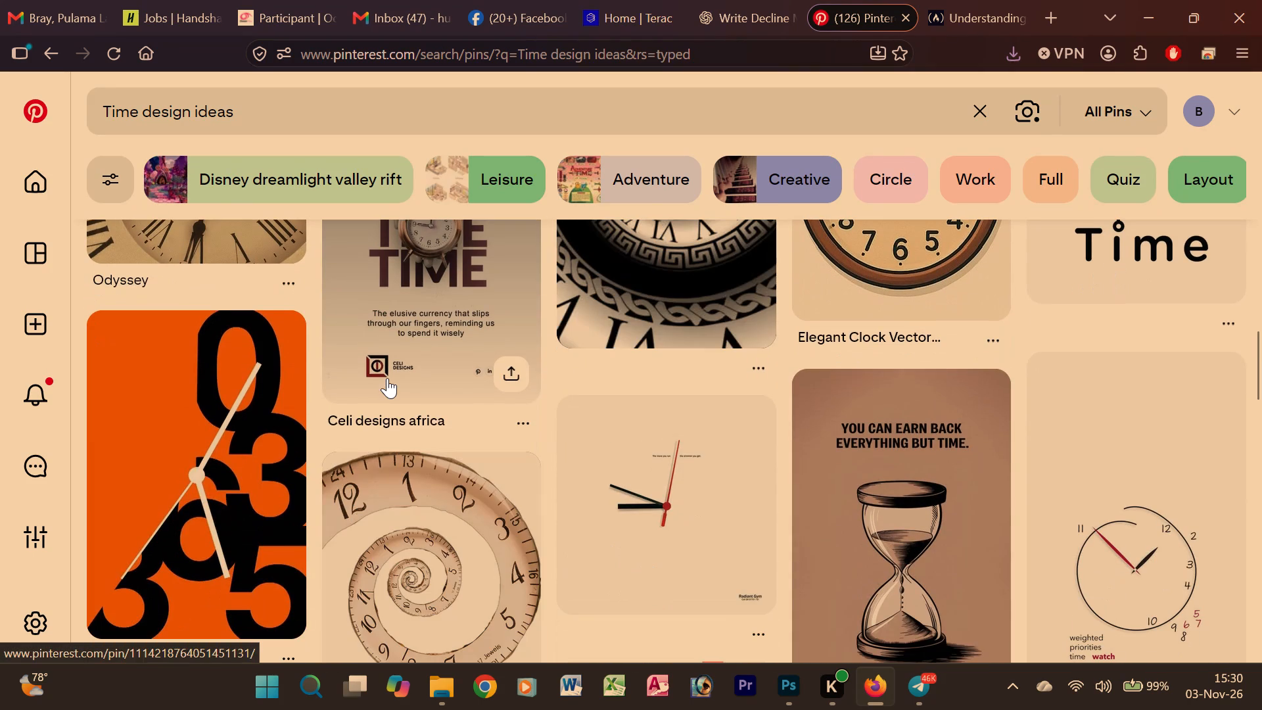
scroll(387, 378, "down", 5)
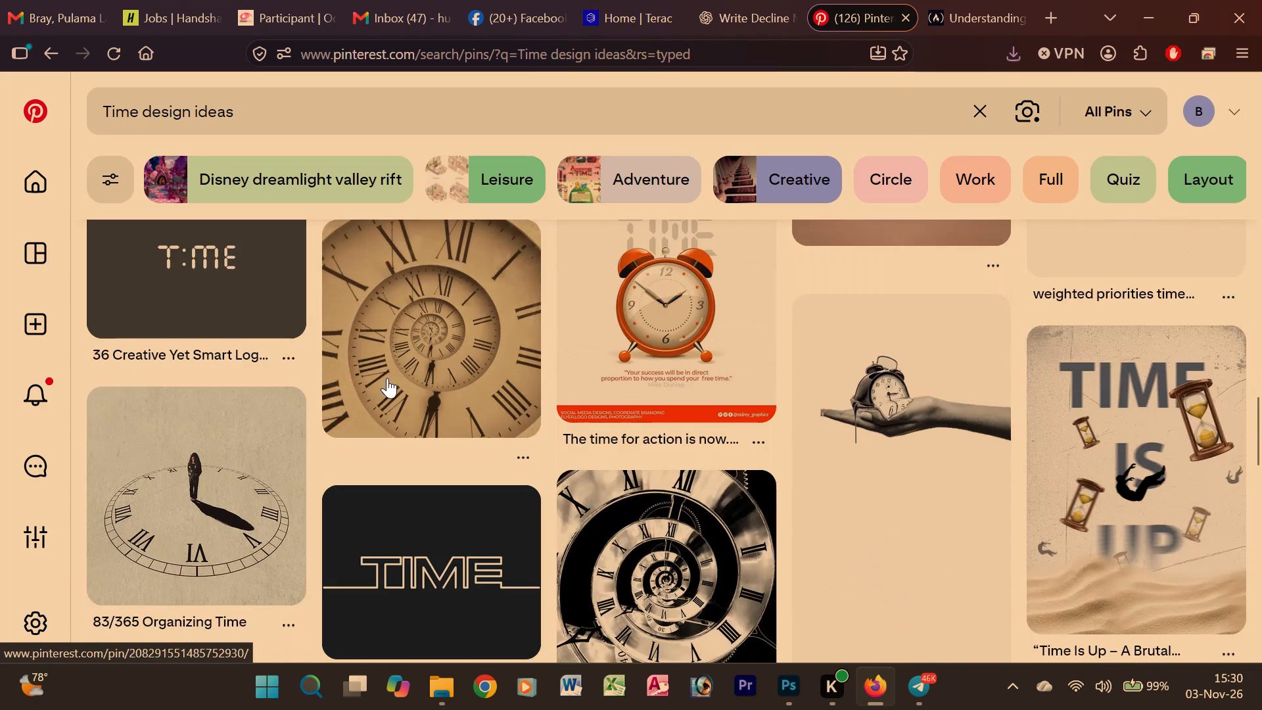
scroll(387, 378, "down", 2)
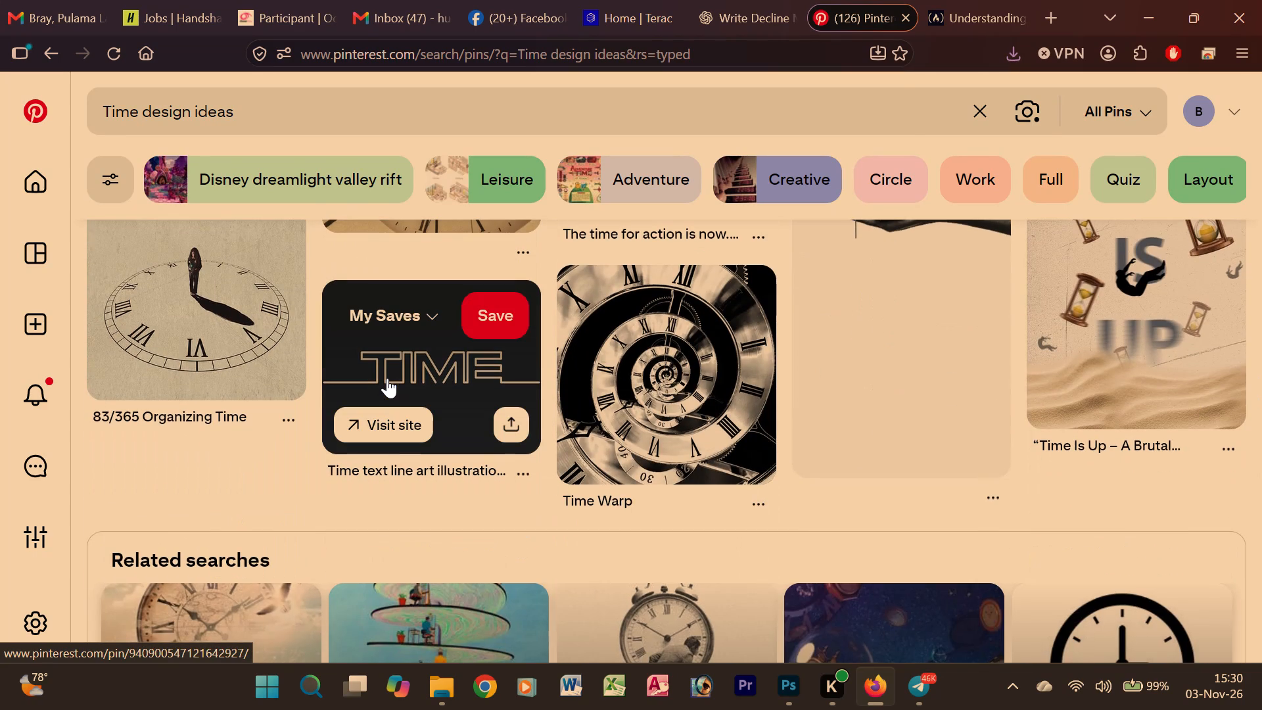
scroll(387, 378, "down", 2)
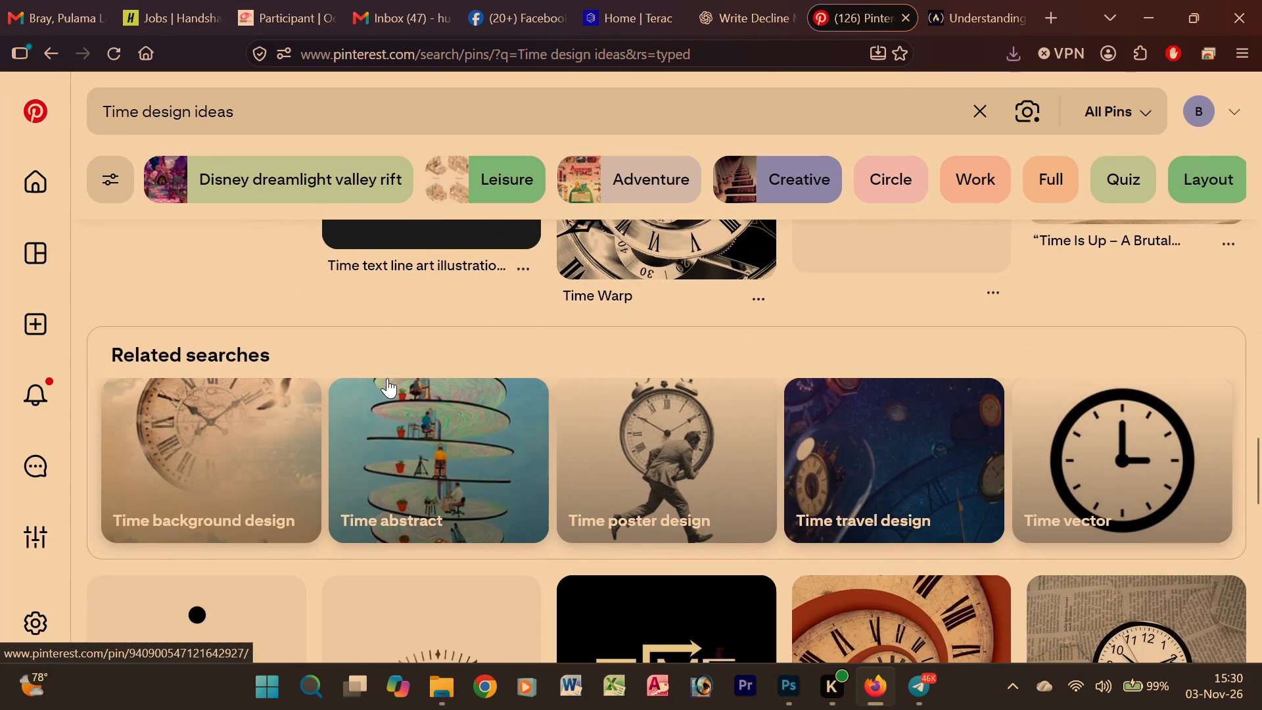
scroll(387, 378, "down", 3)
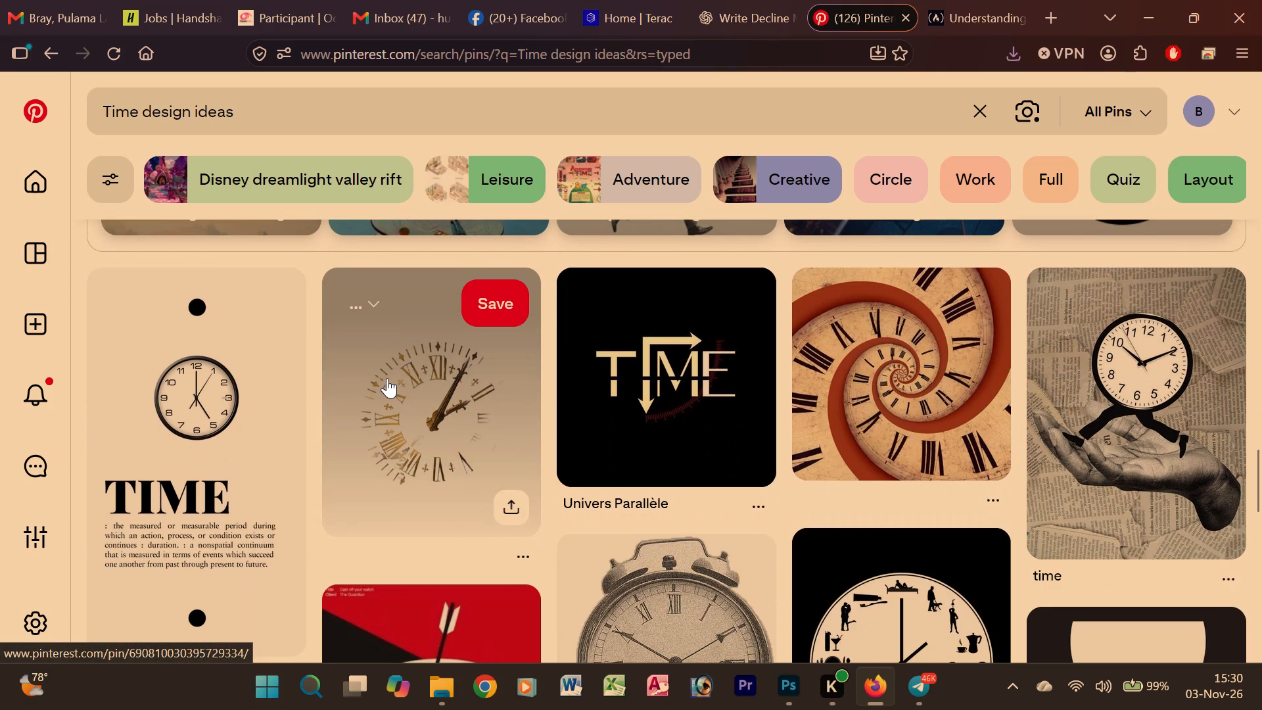
scroll(387, 378, "down", 1)
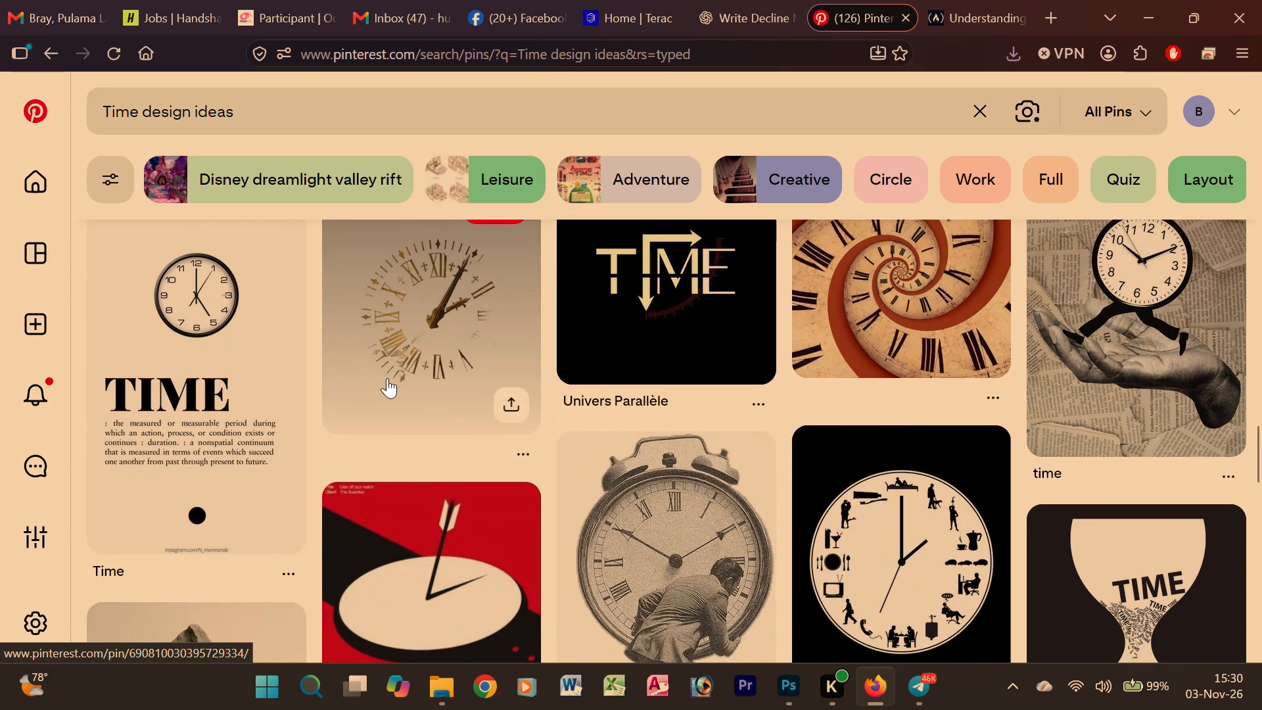
scroll(387, 378, "down", 3)
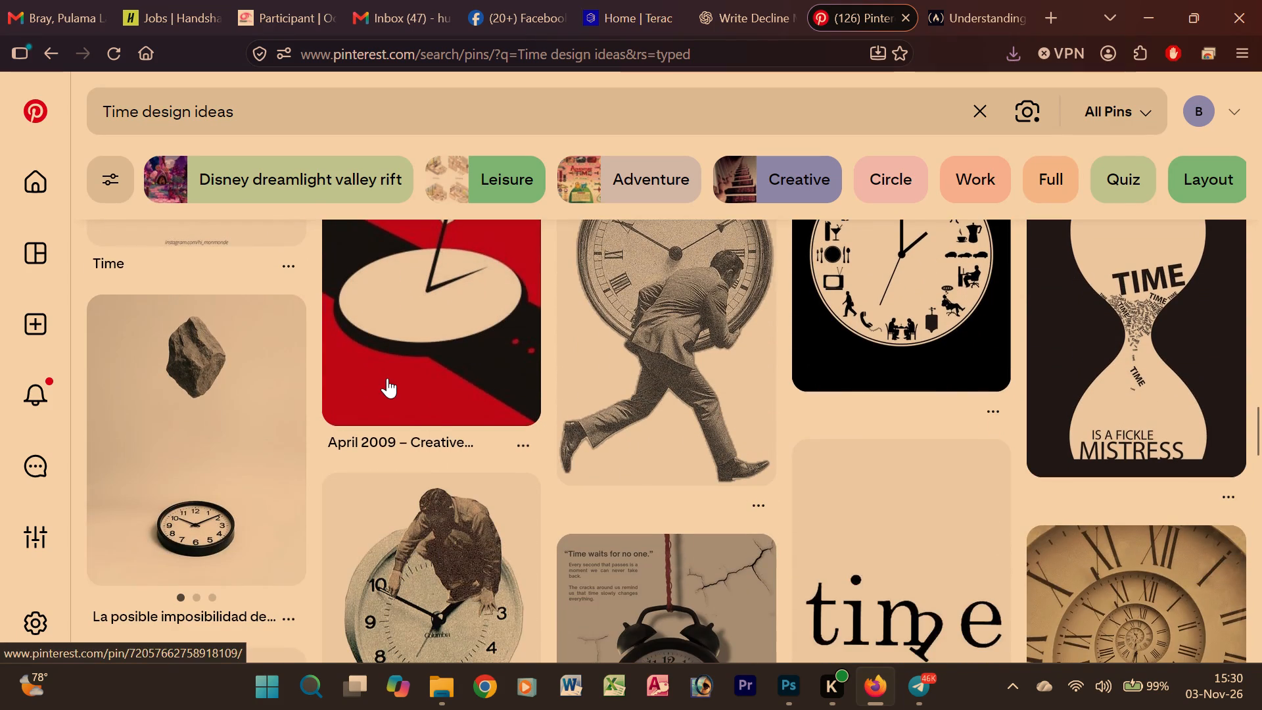
scroll(387, 378, "down", 3)
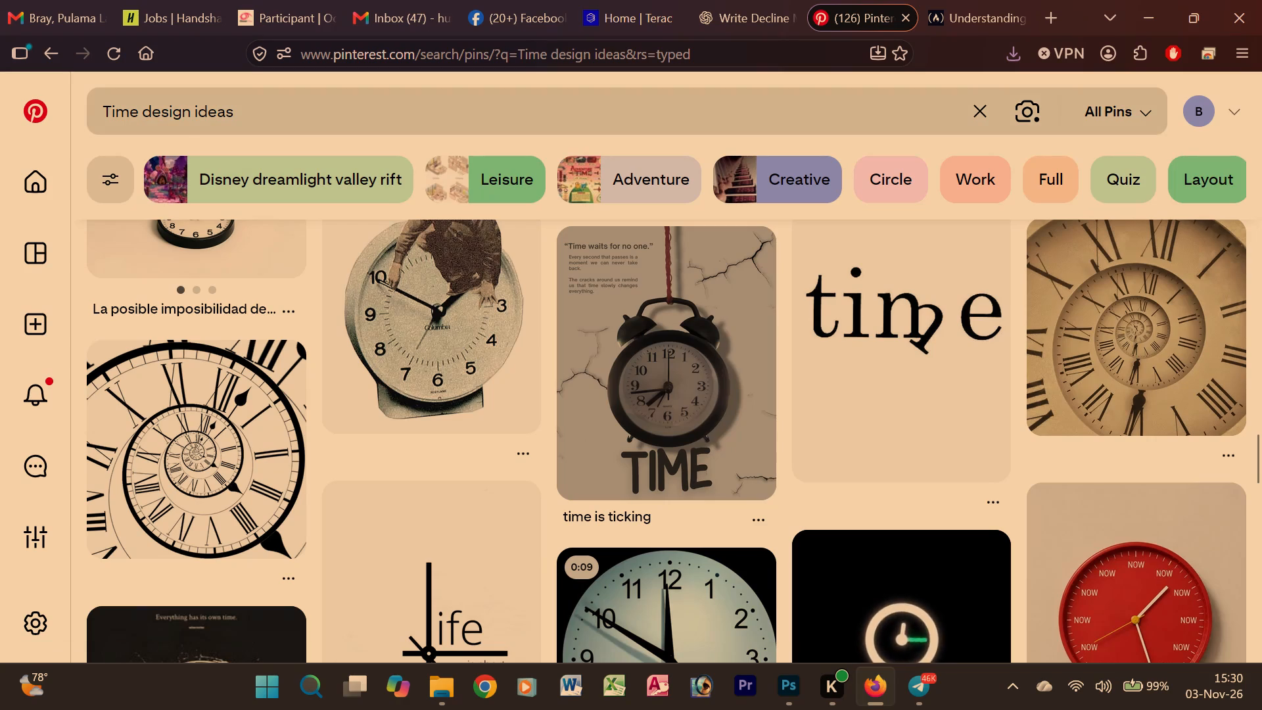
Change the Pinterest search to "5:30 am design ideas".
left_click(135, 106)
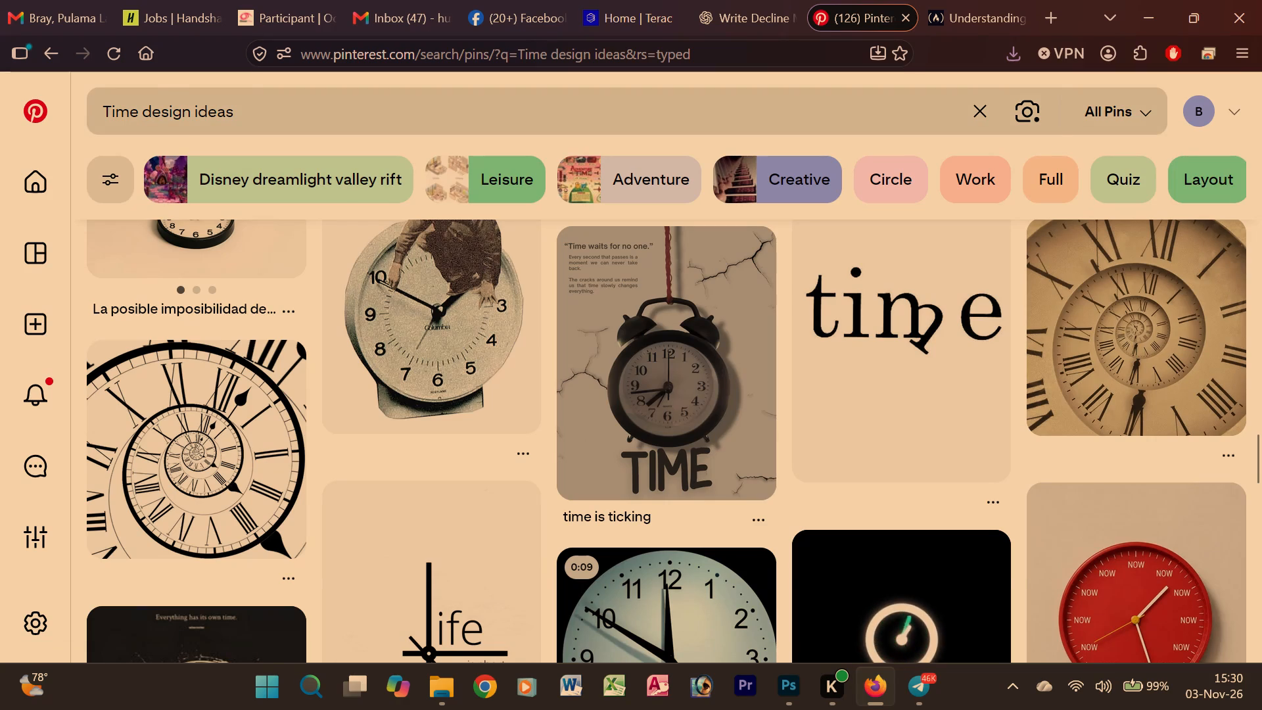
key("BackSpace")
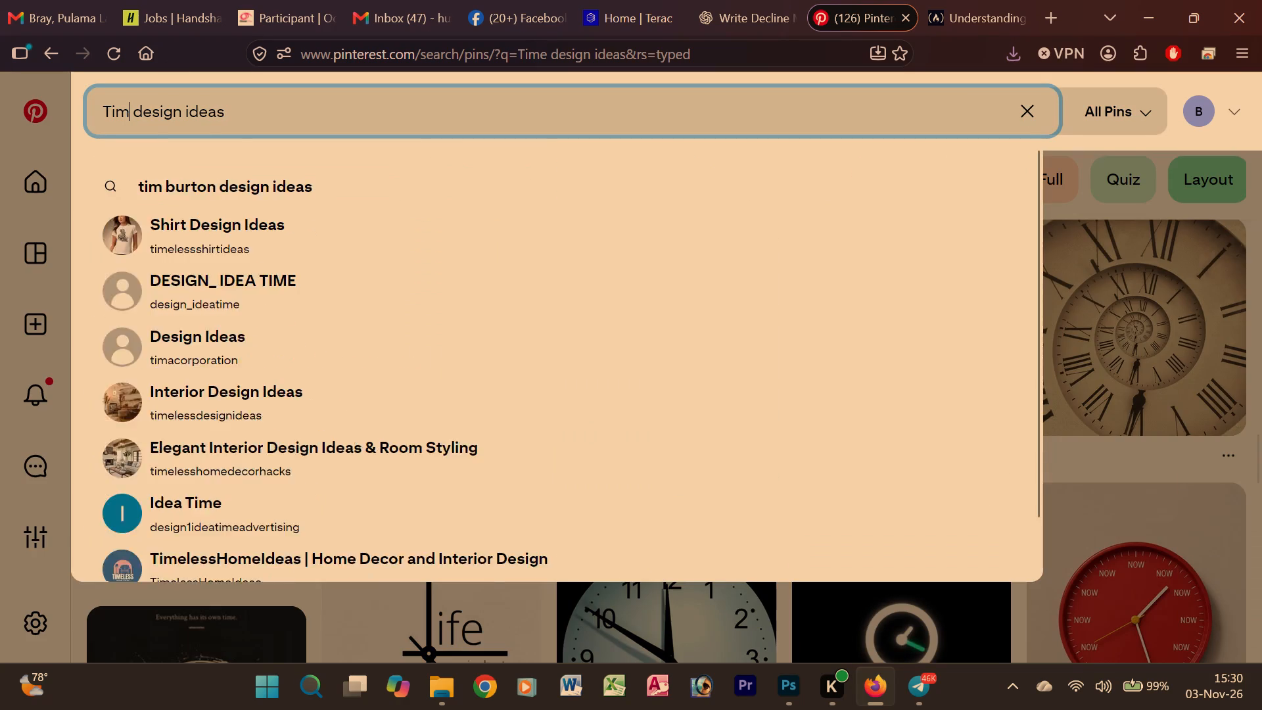
key("BackSpace")
key("BackSpace")
key("BackSpace")
key("BackSpace")
key("BackSpace")
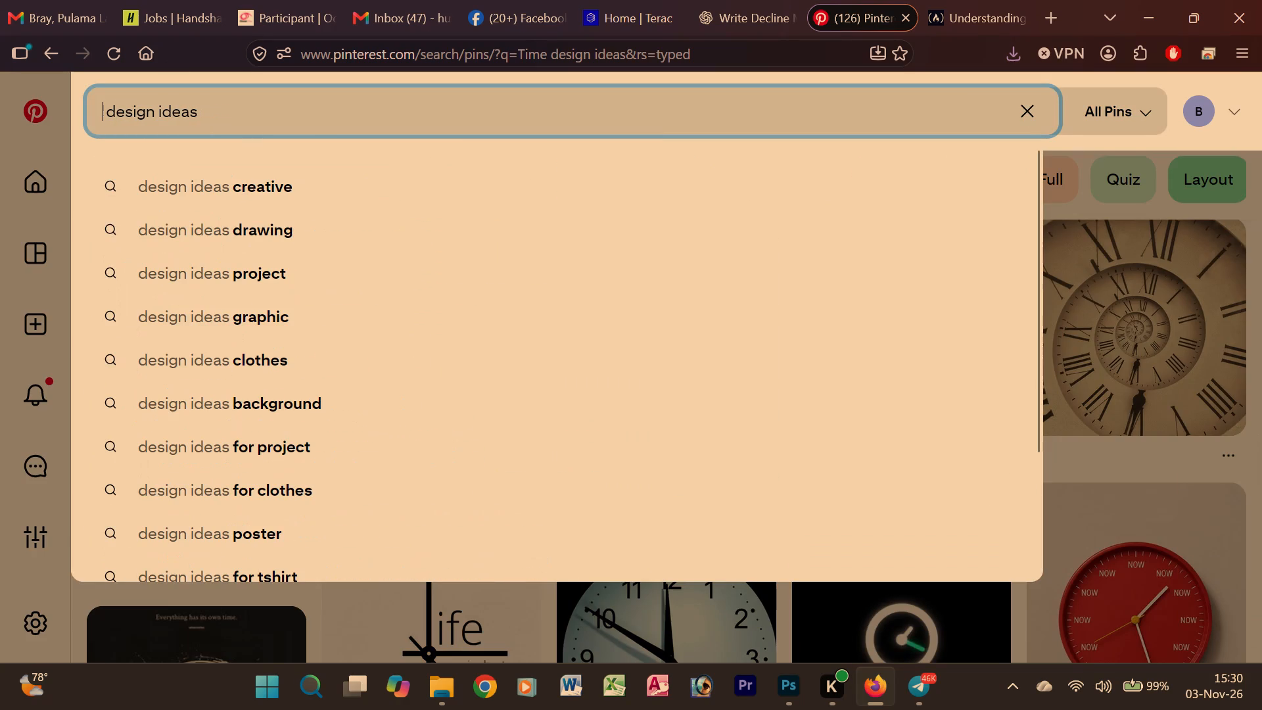
key("5")
key("shift+colon")
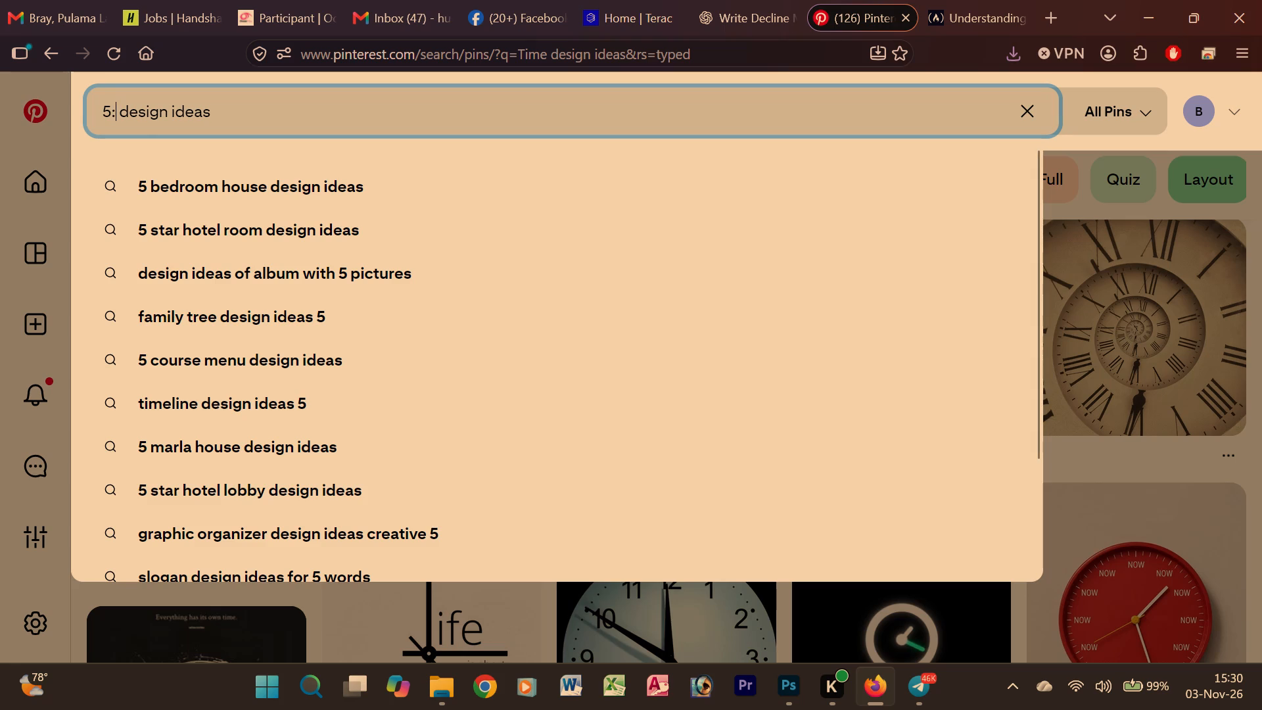
type("30")
key("space")
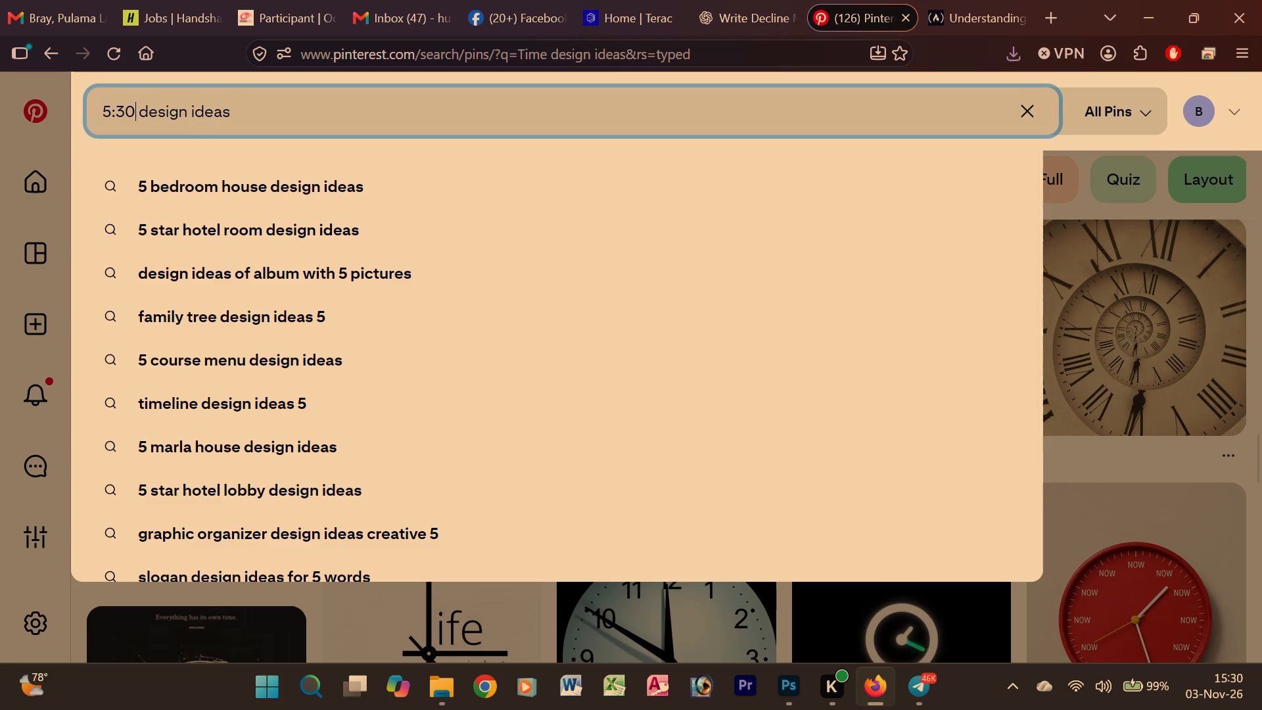
type("am")
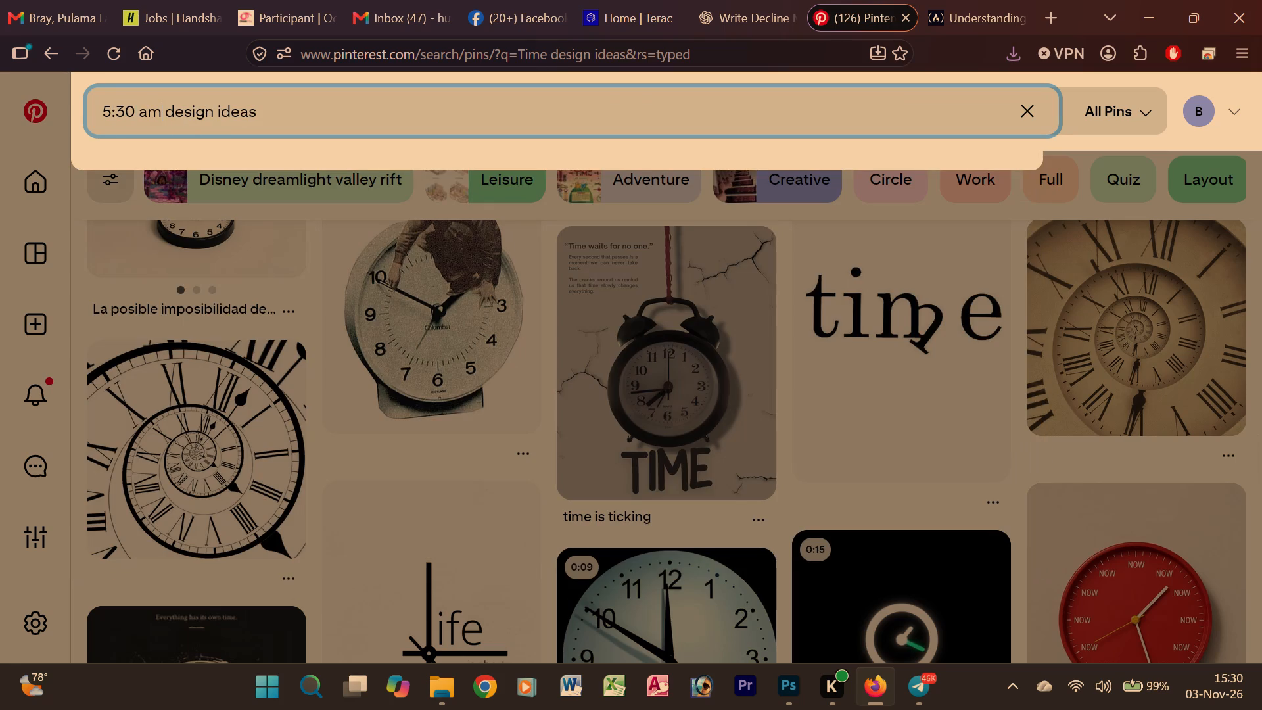
key("Return")
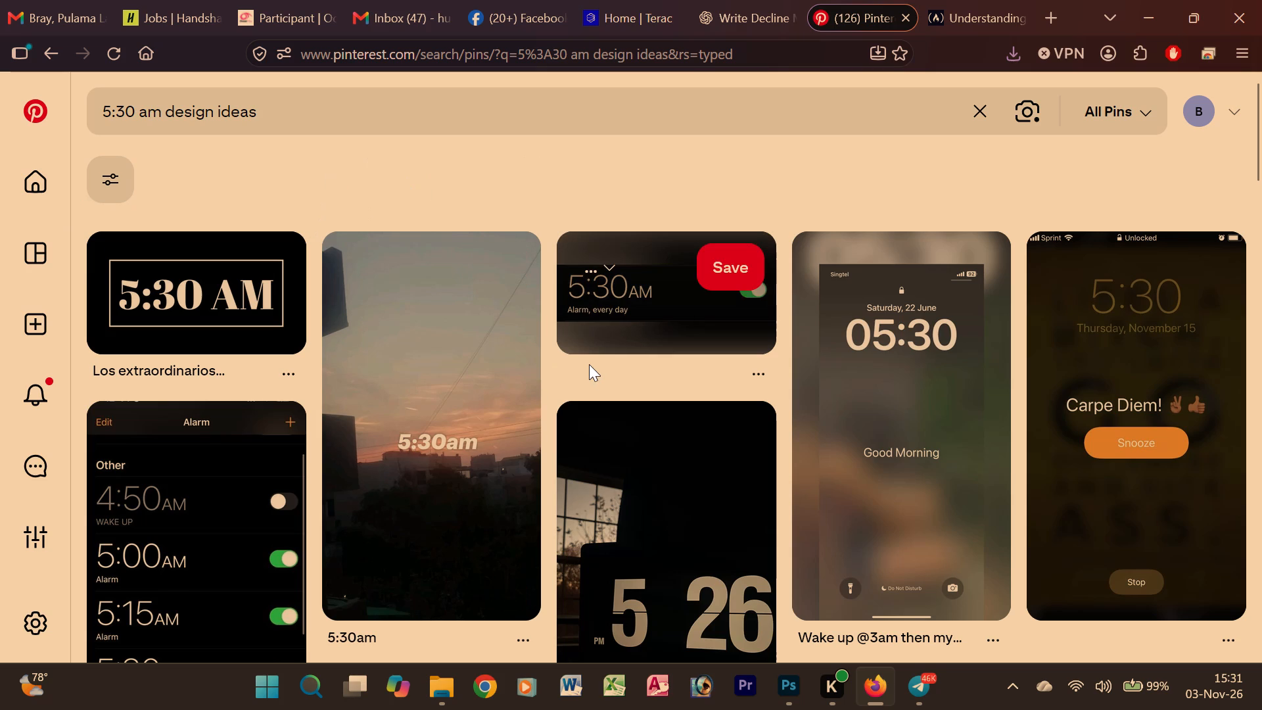
Browse the 5:30 am pins for clock and digit layouts that could style the event time.
scroll(589, 364, "down", 2)
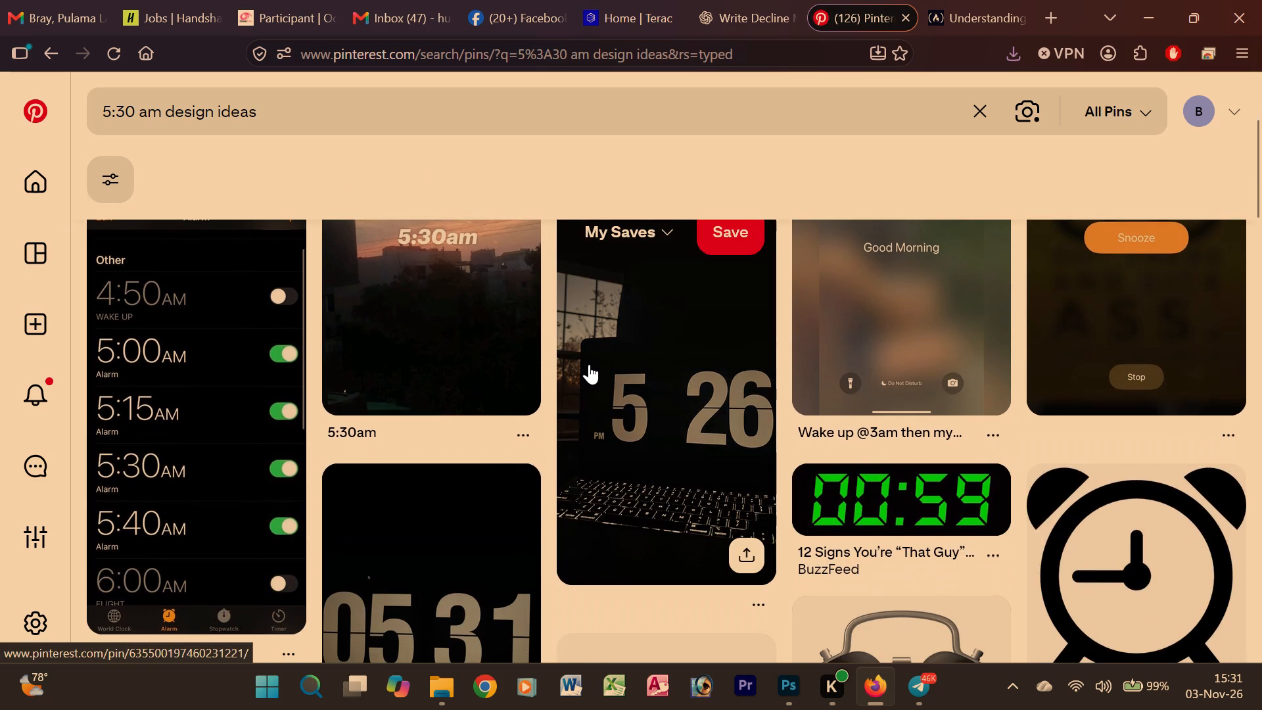
scroll(589, 364, "down", 2)
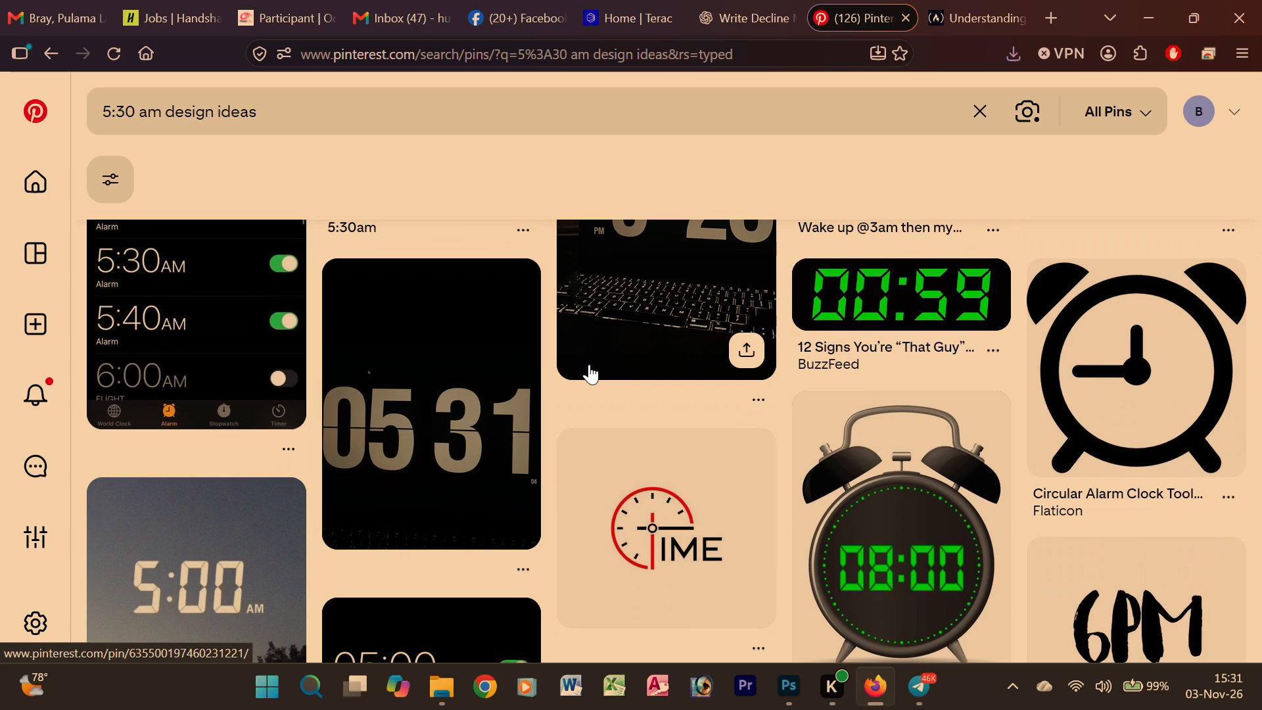
scroll(589, 364, "down", 2)
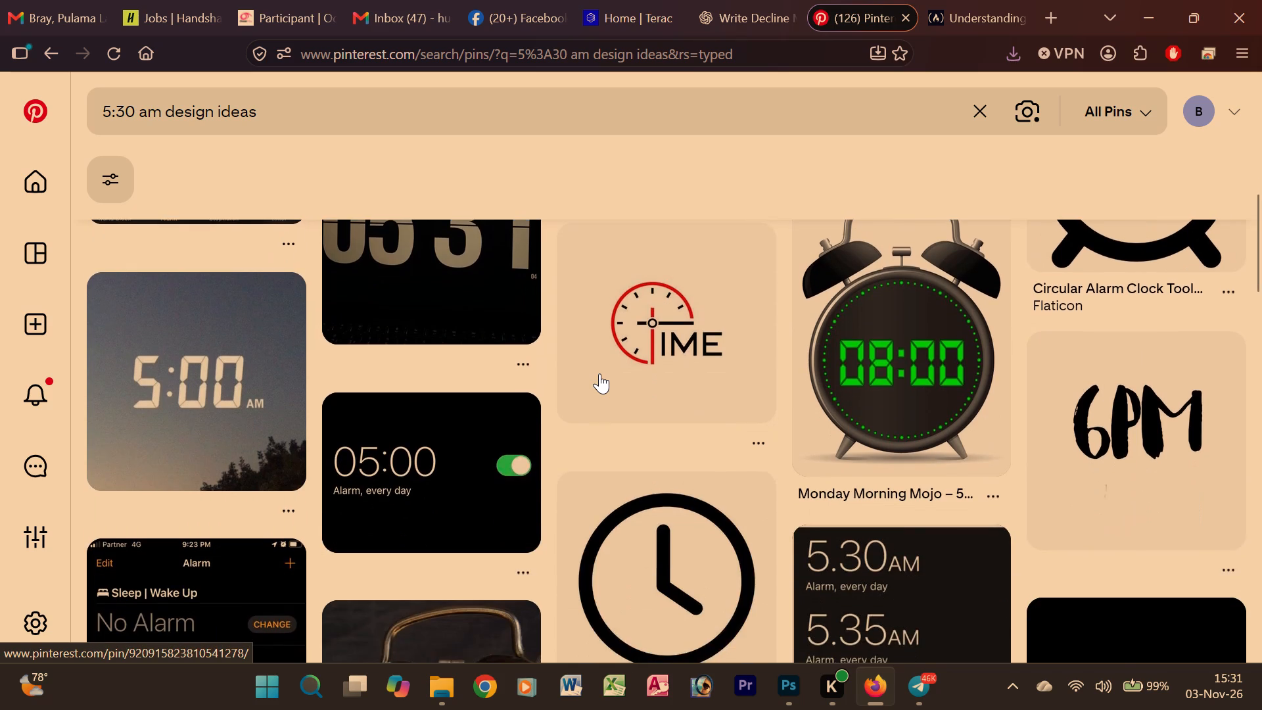
scroll(599, 373, "down", 4)
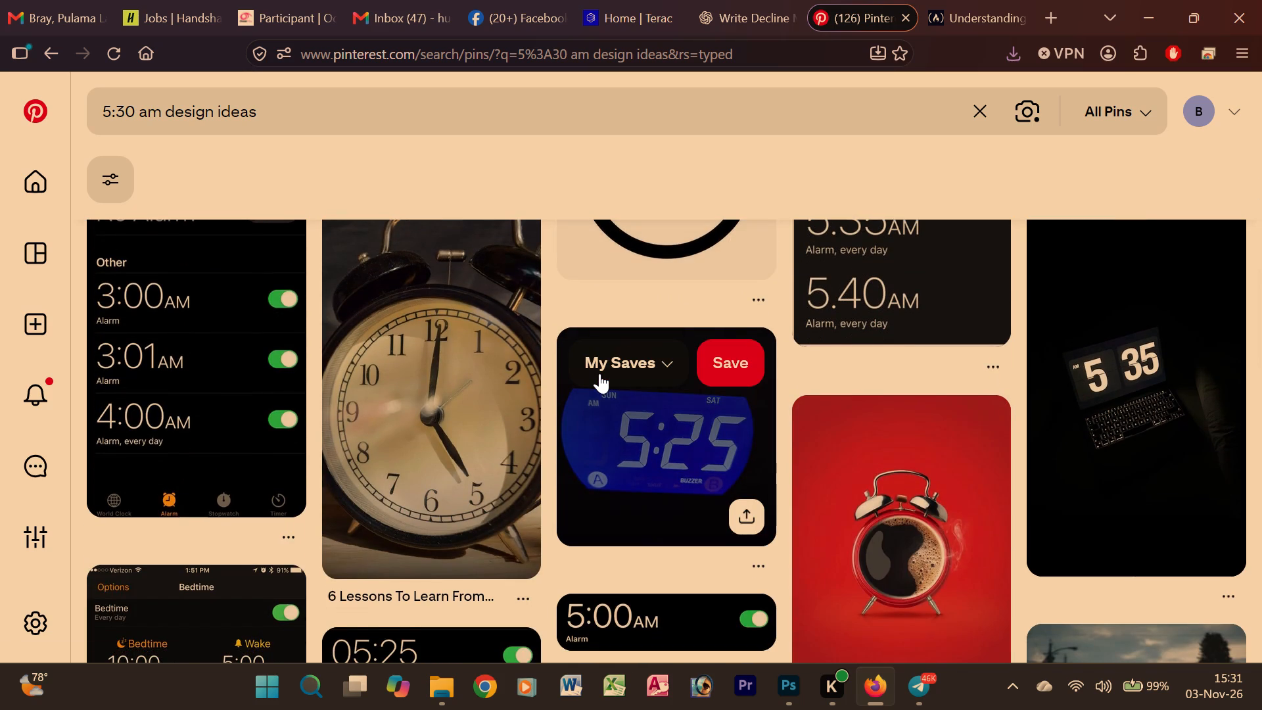
scroll(599, 373, "down", 2)
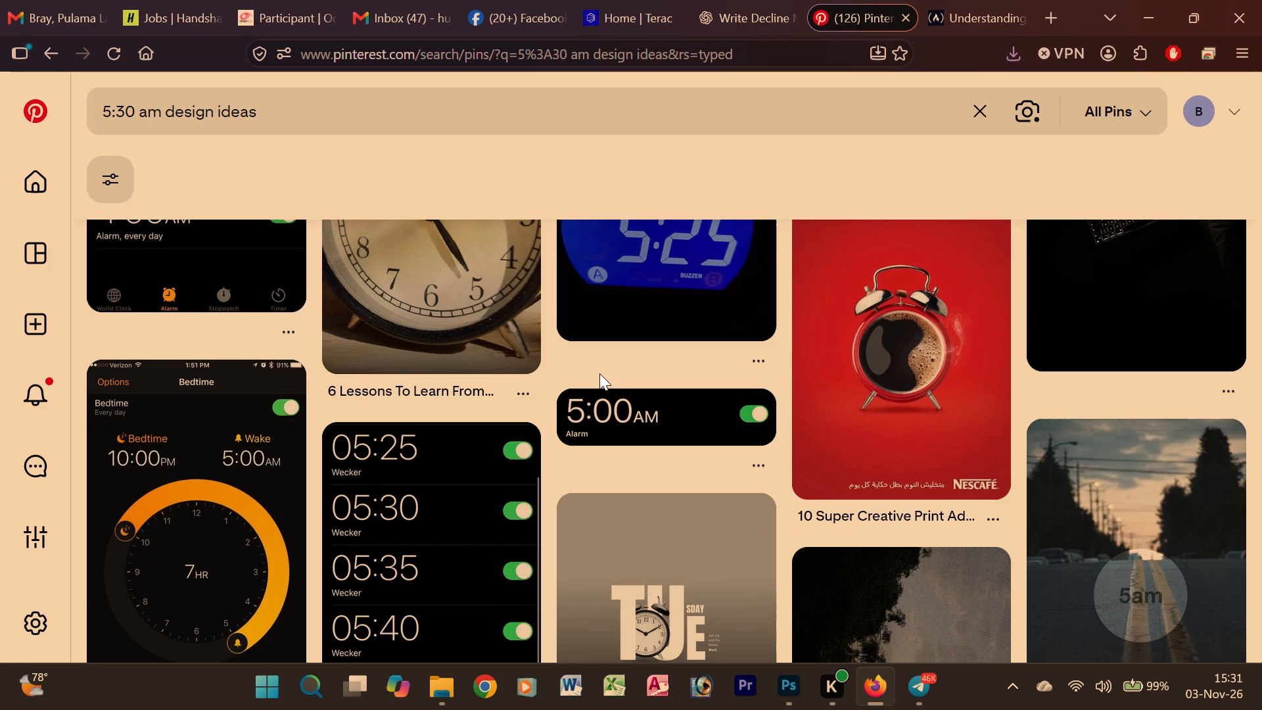
scroll(711, 444, "down", 3)
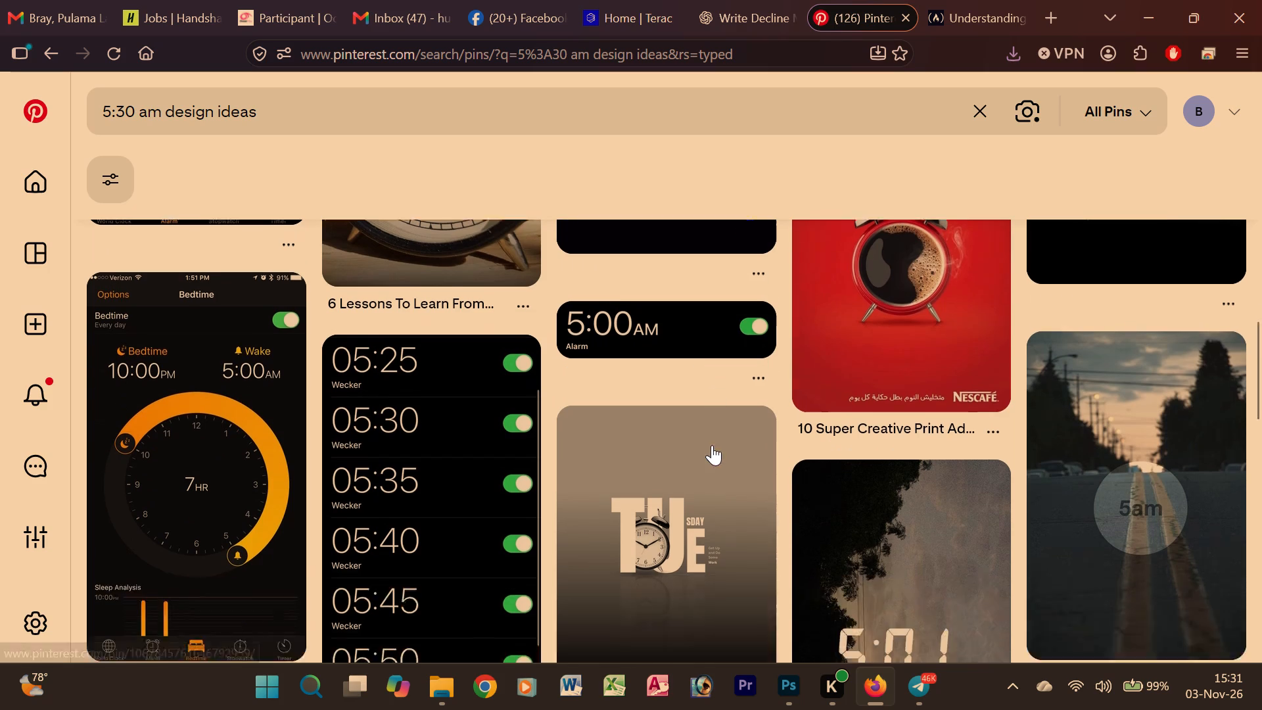
scroll(712, 445, "down", 2)
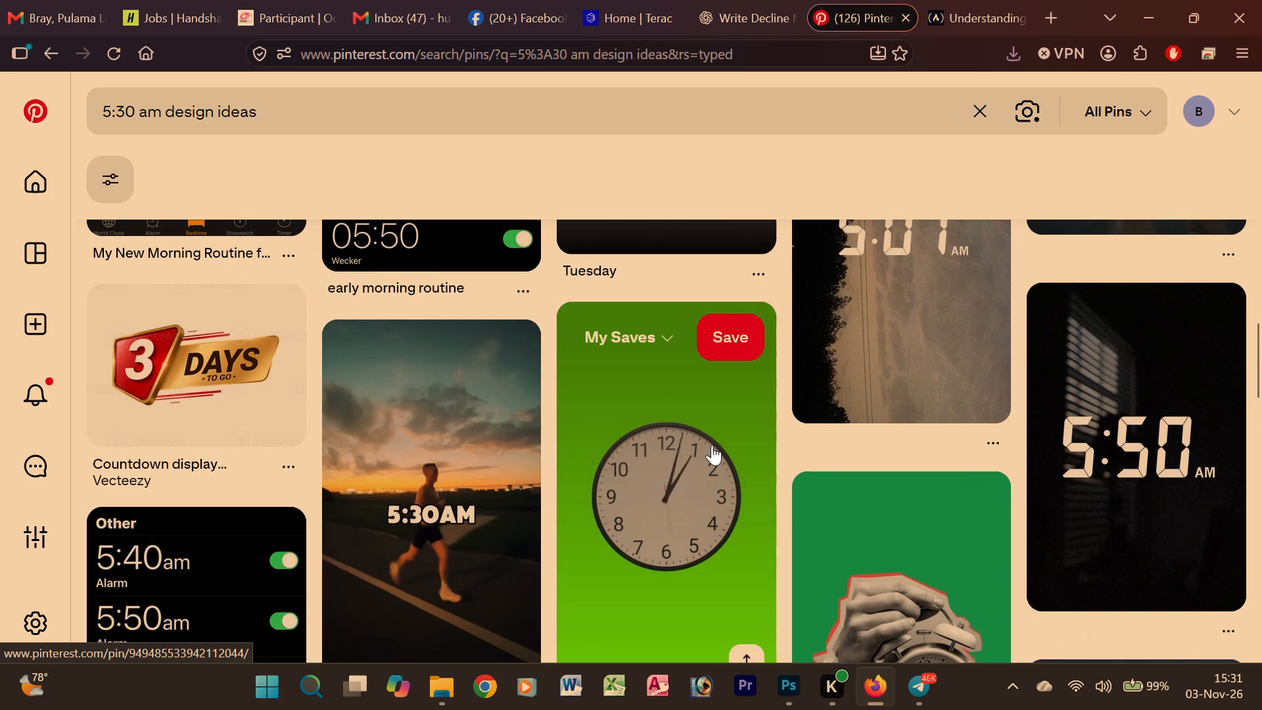
scroll(712, 445, "down", 2)
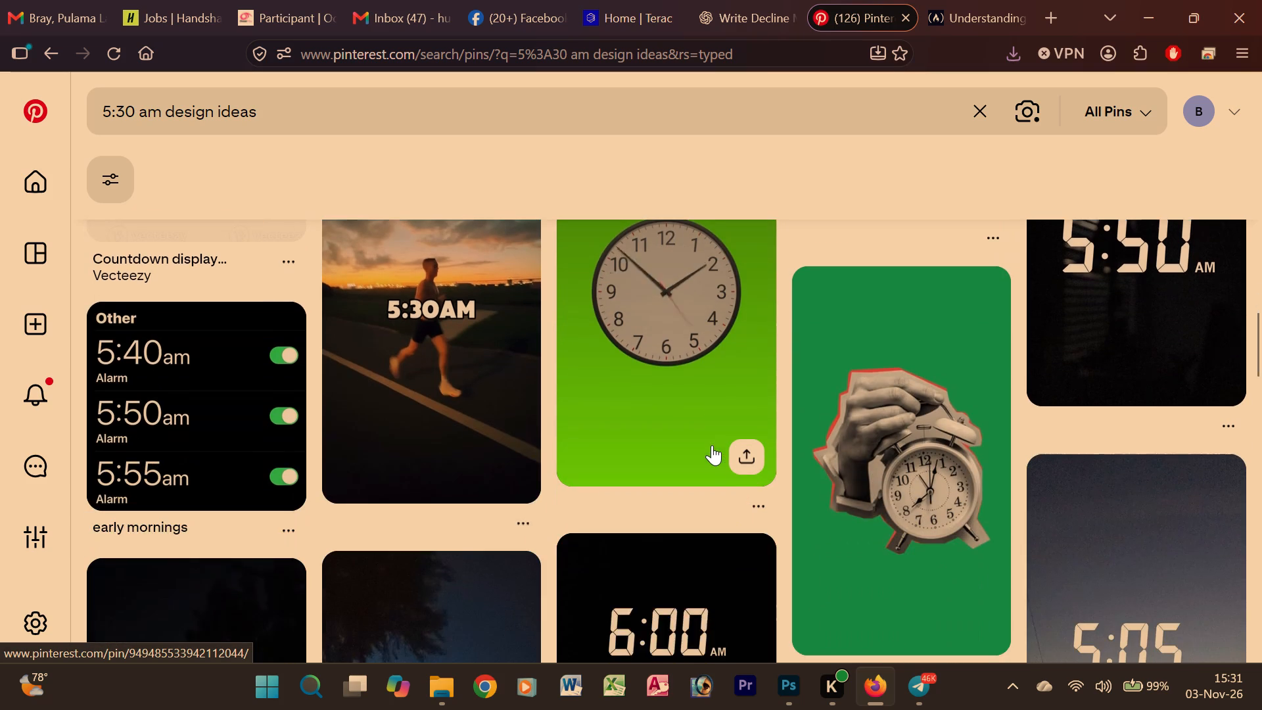
scroll(712, 445, "down", 2)
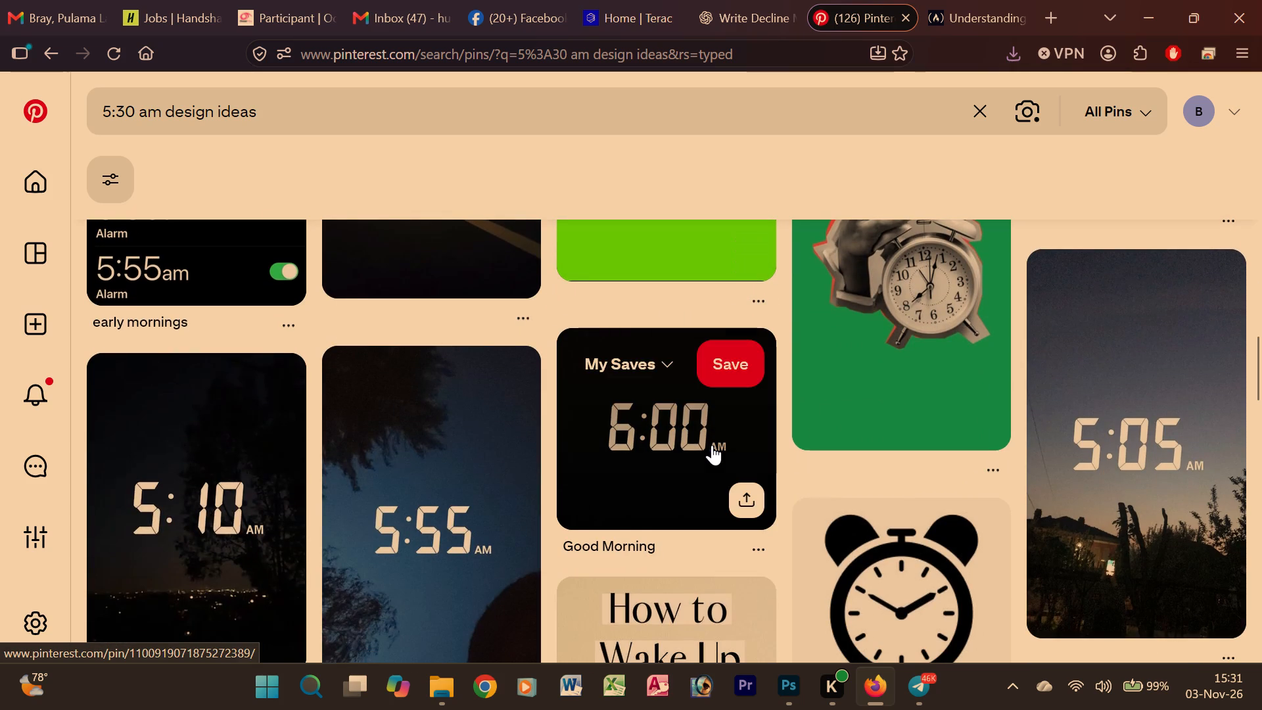
scroll(712, 445, "down", 1)
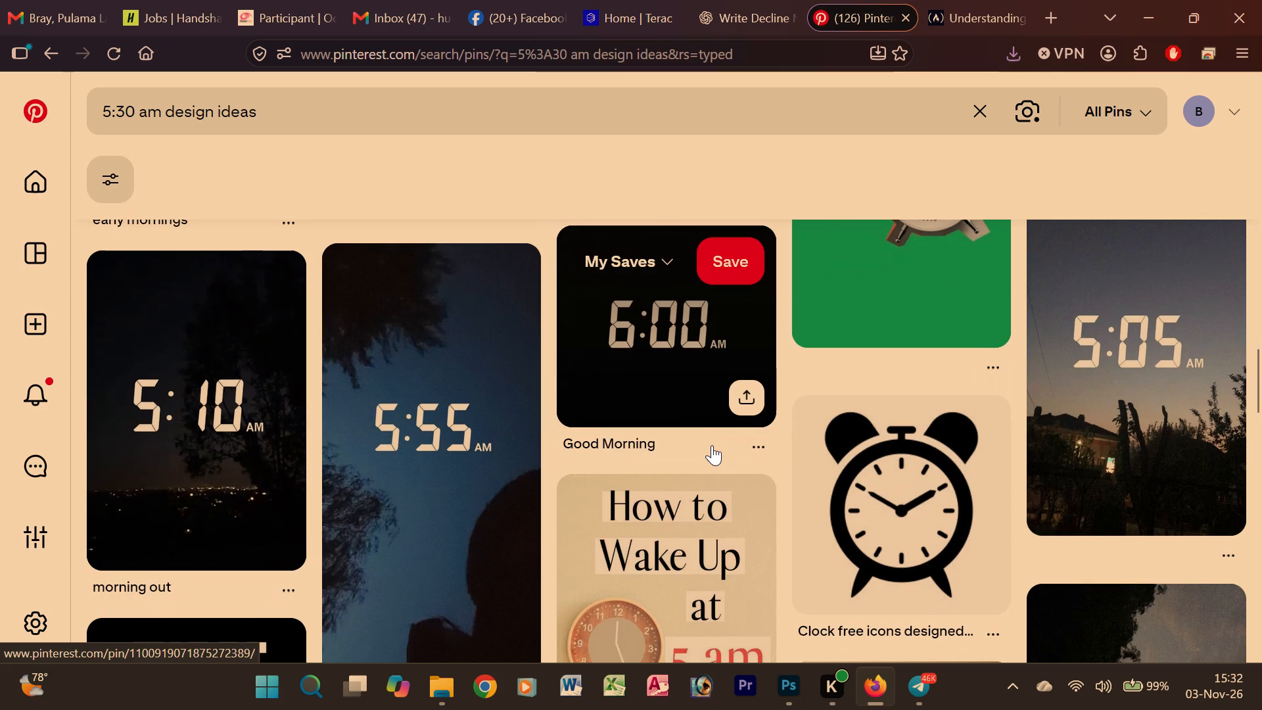
scroll(712, 445, "down", 3)
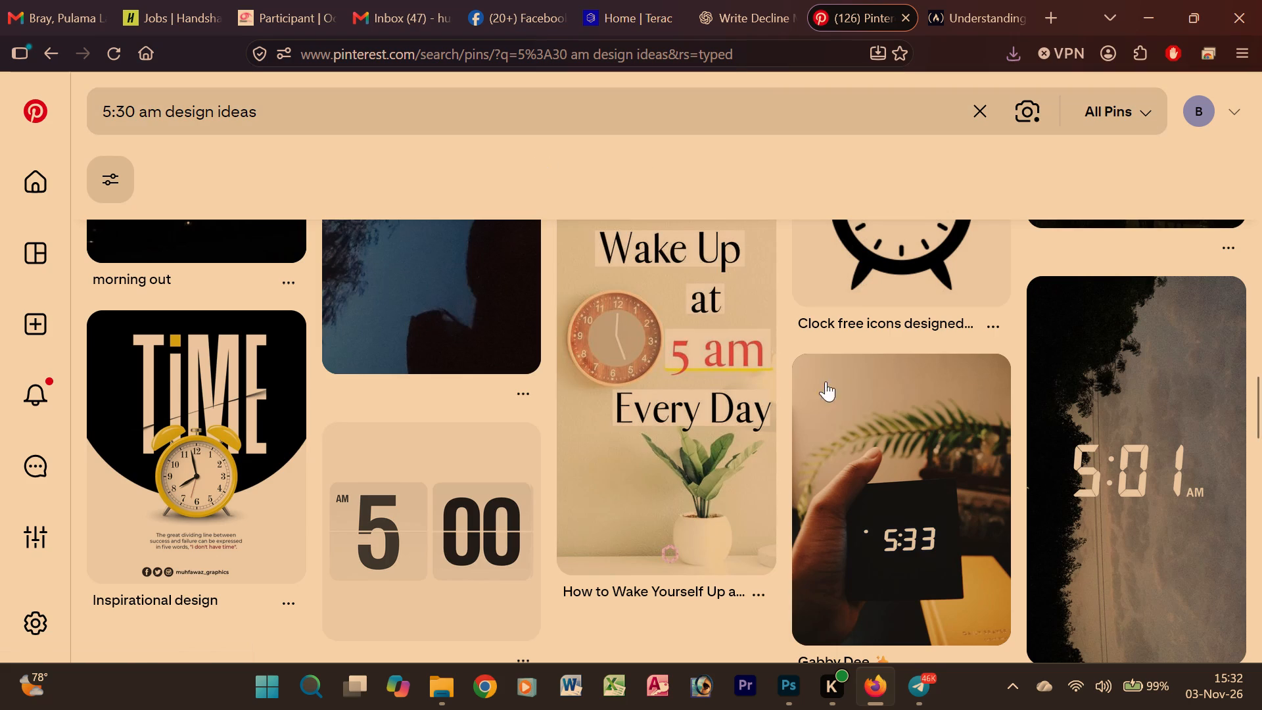
Switch to Photoshop and add the digit 5 in red 72 pt Arial Black below the LIFE WALK title.
left_click(789, 707)
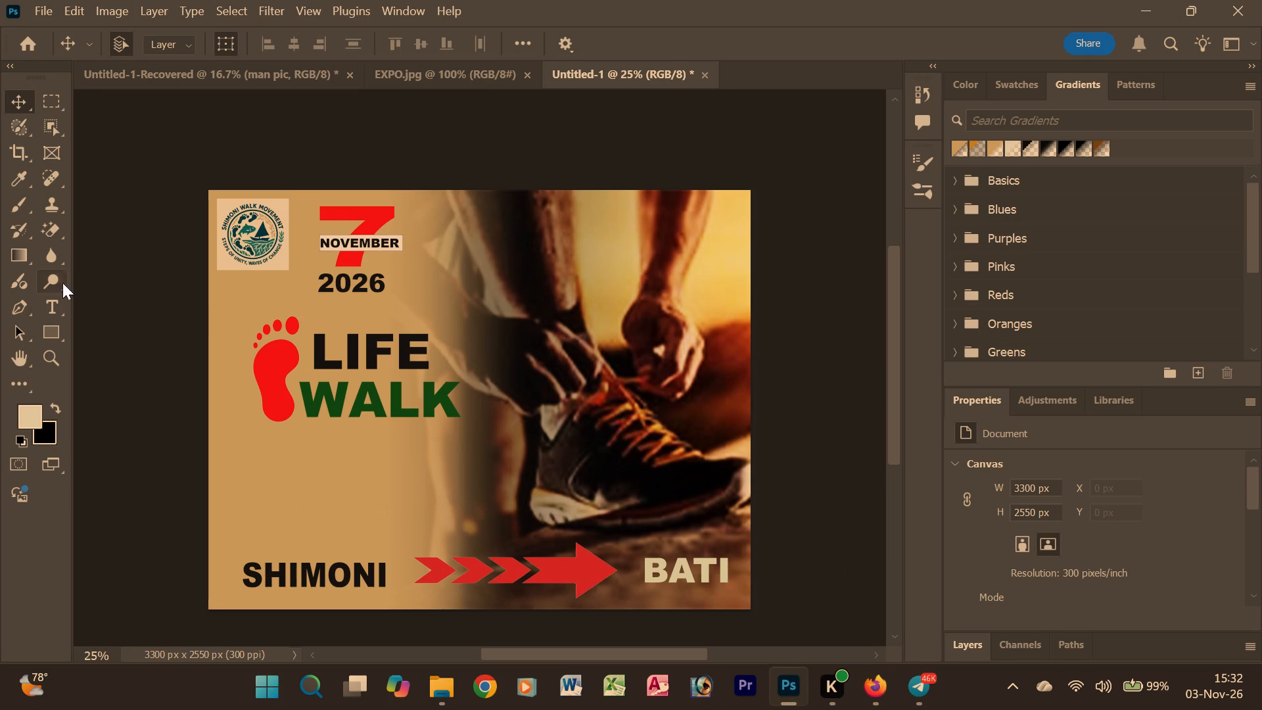
left_click(52, 306)
left_click(287, 480)
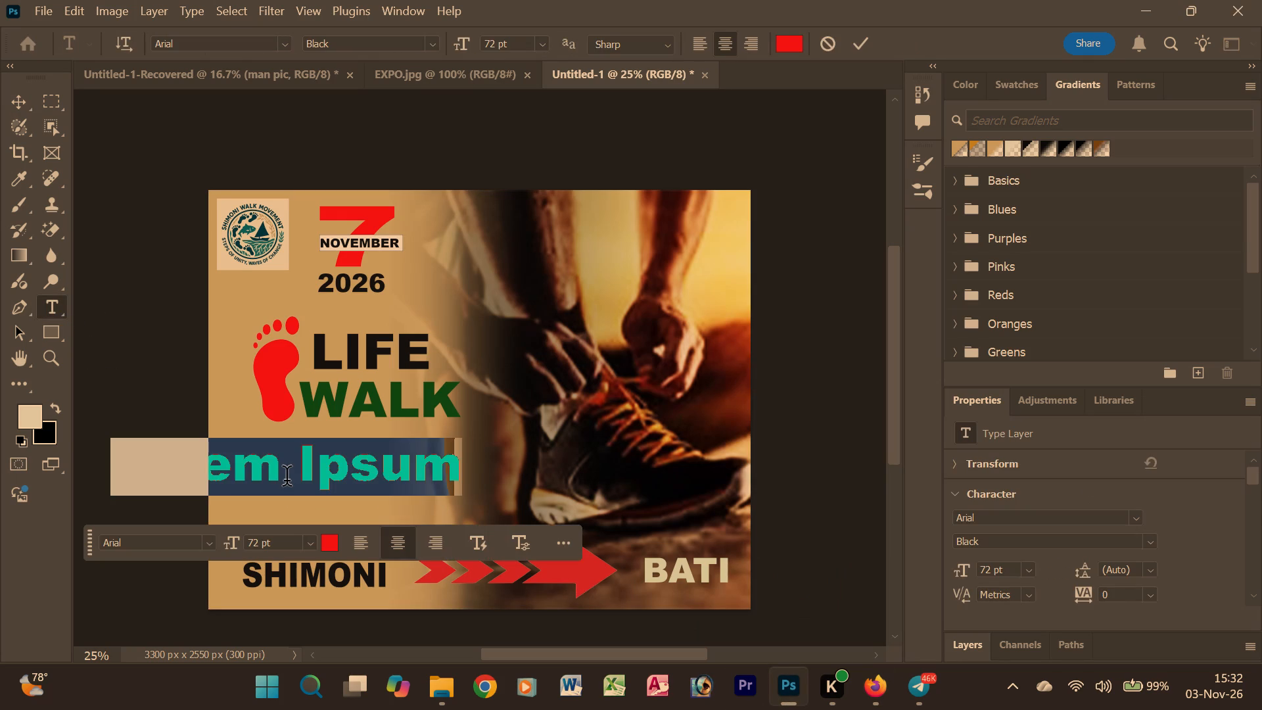
key("5")
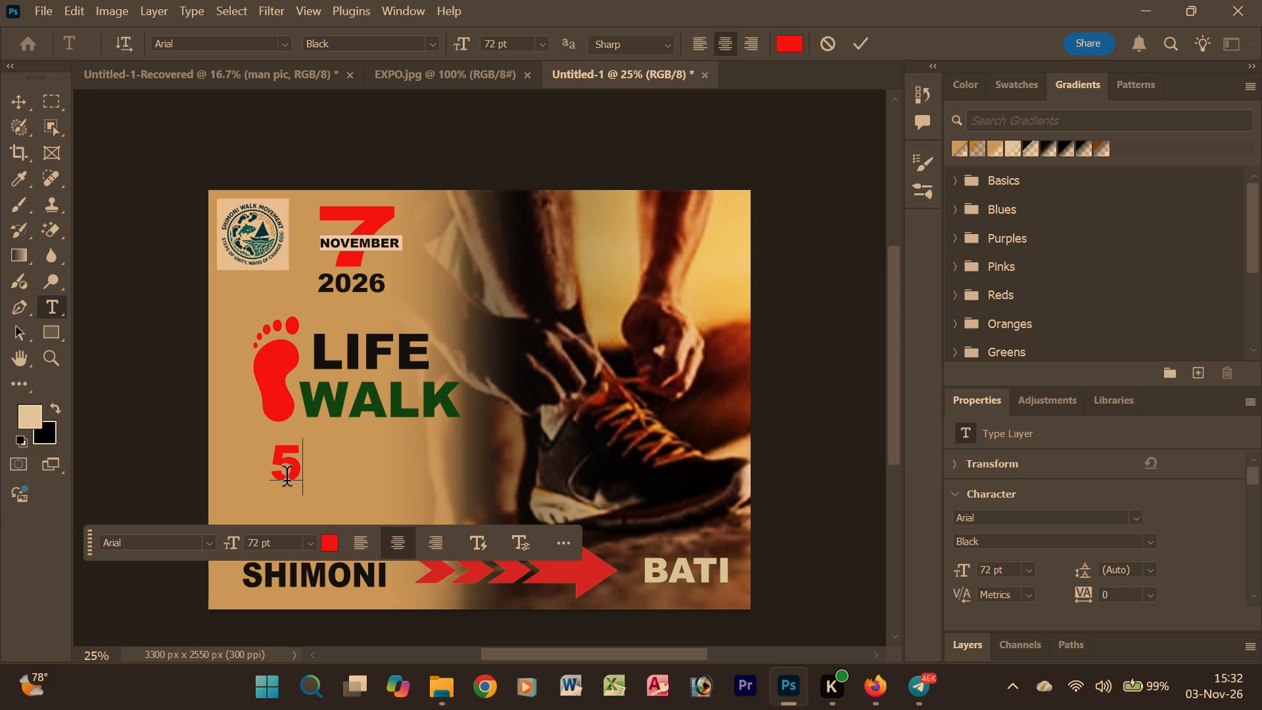
left_click(12, 91)
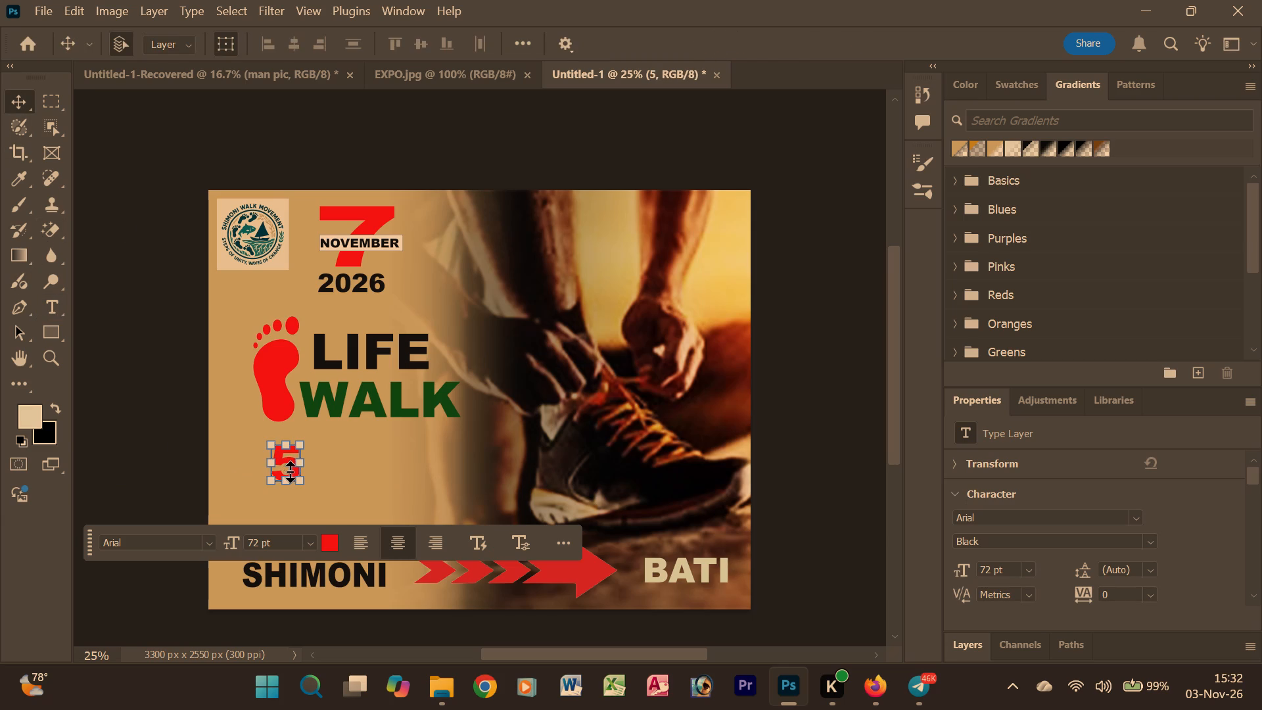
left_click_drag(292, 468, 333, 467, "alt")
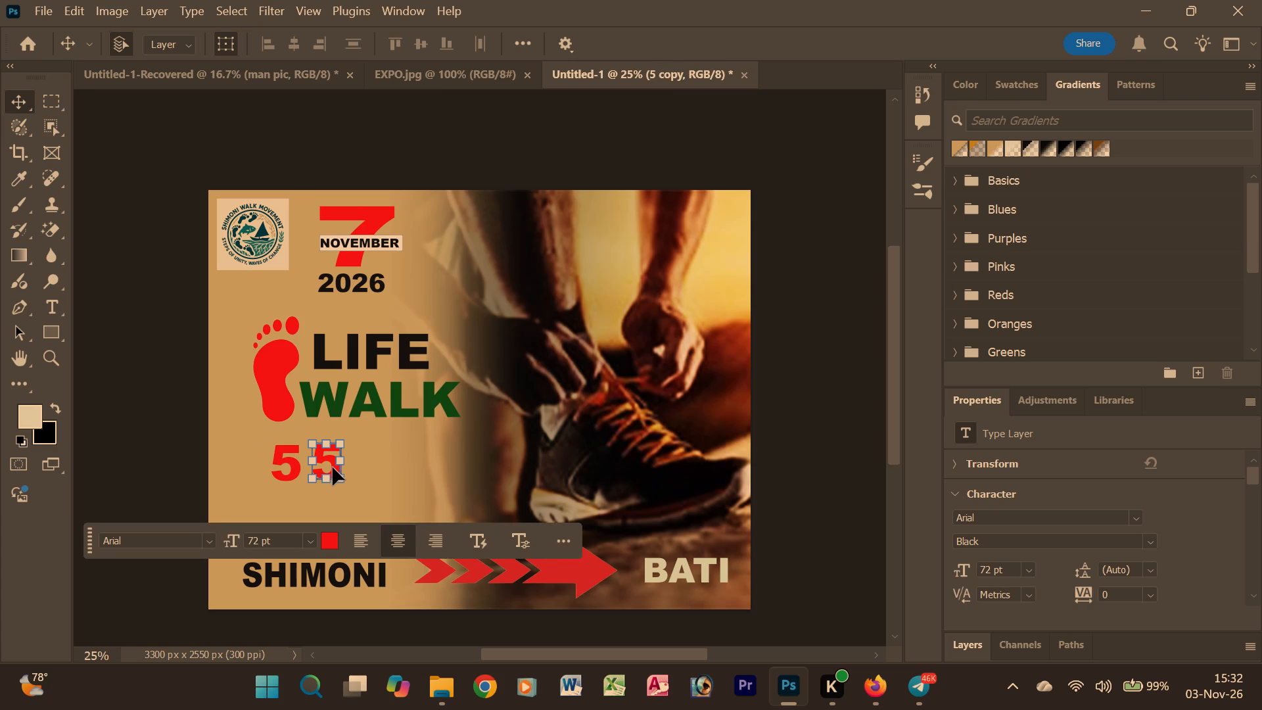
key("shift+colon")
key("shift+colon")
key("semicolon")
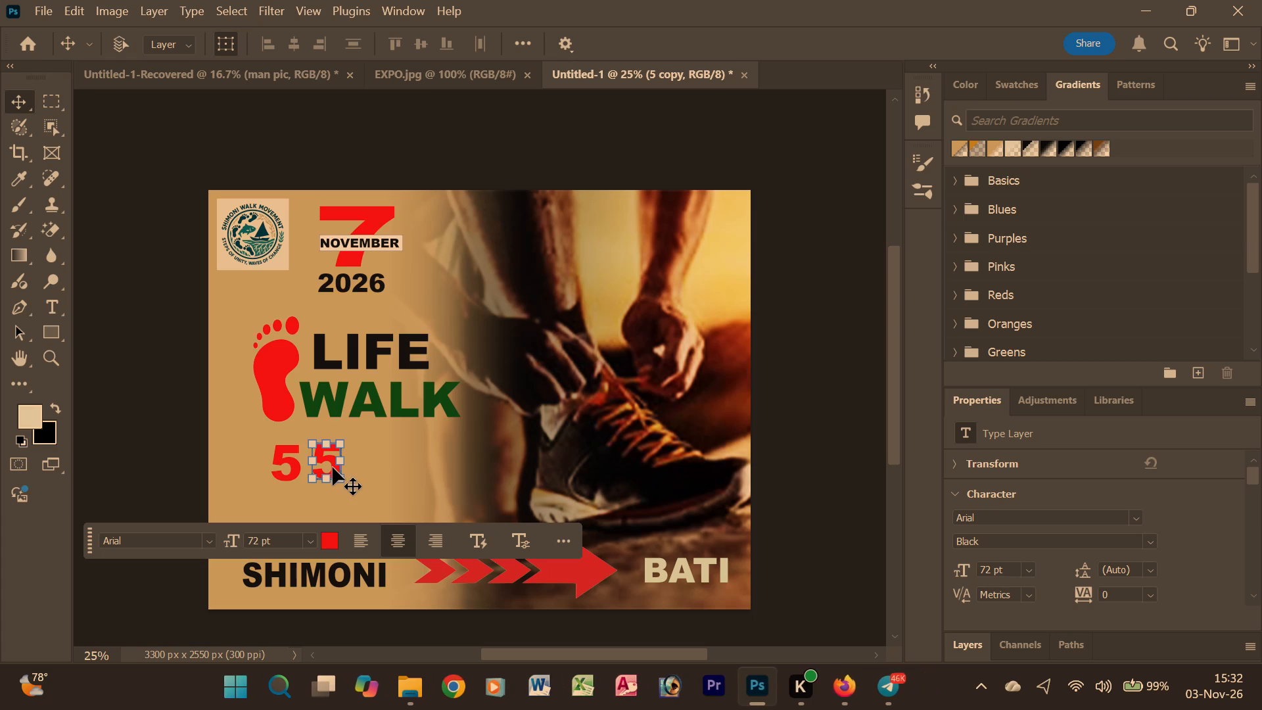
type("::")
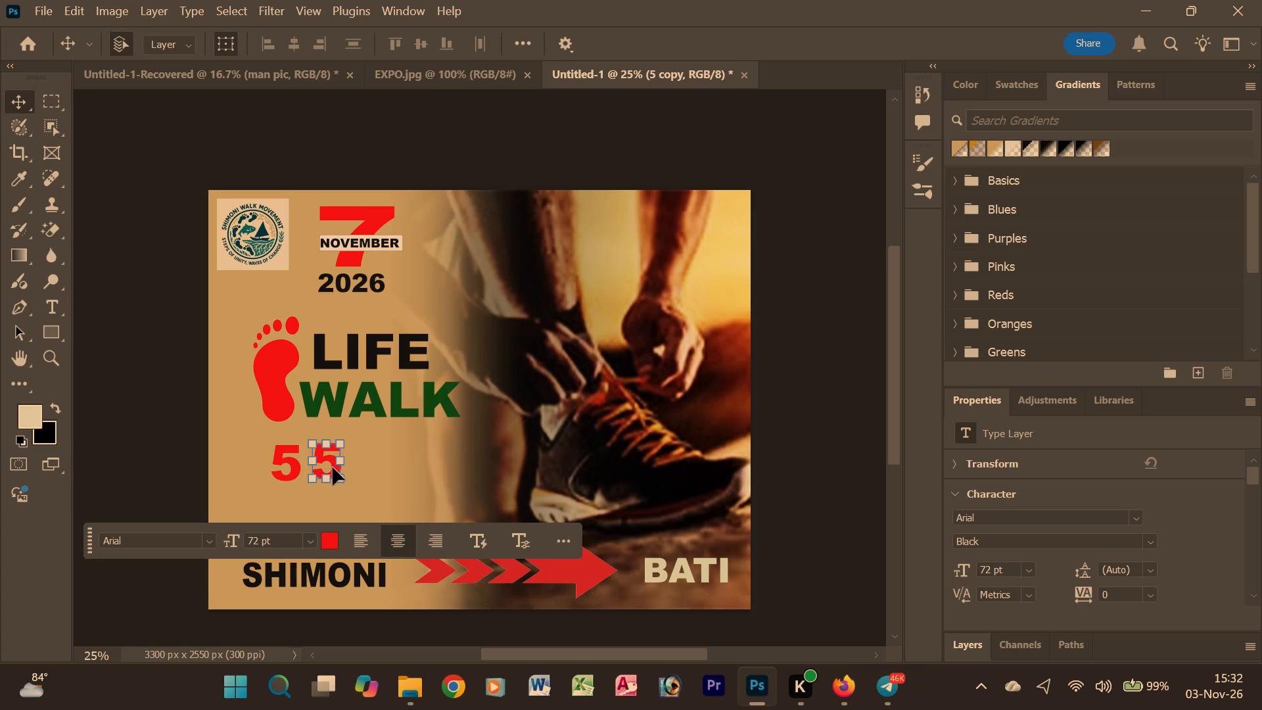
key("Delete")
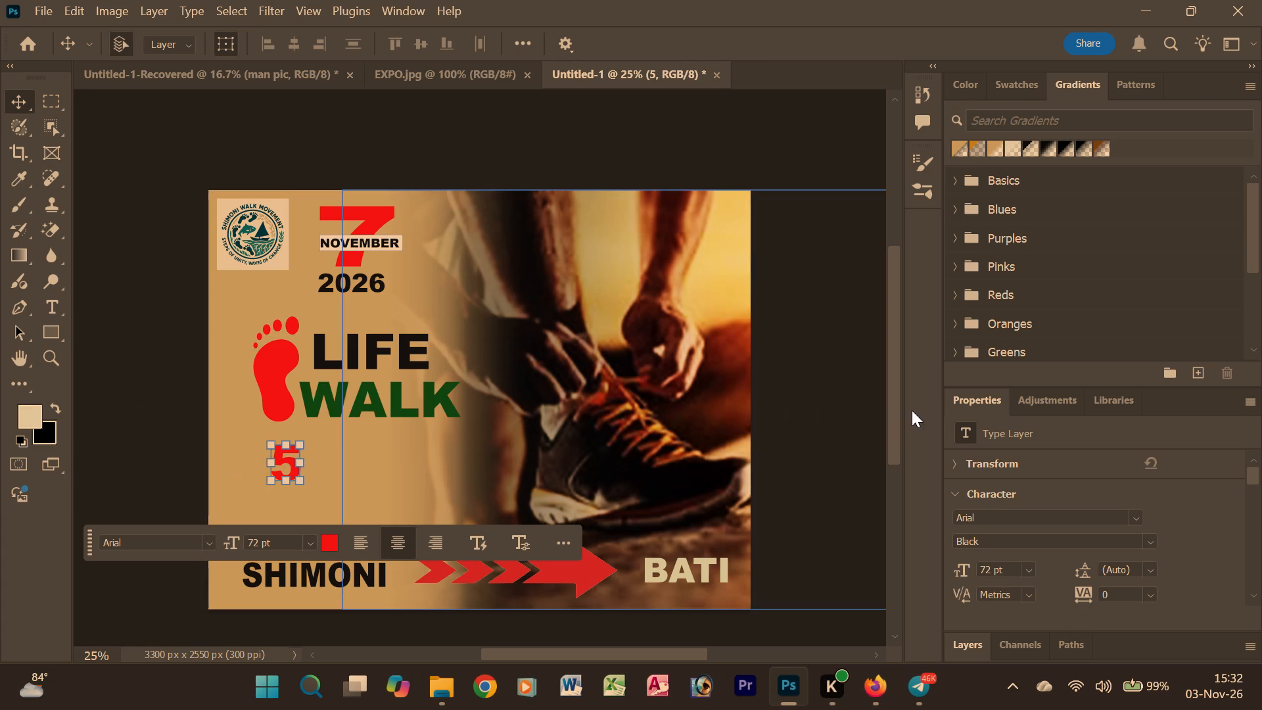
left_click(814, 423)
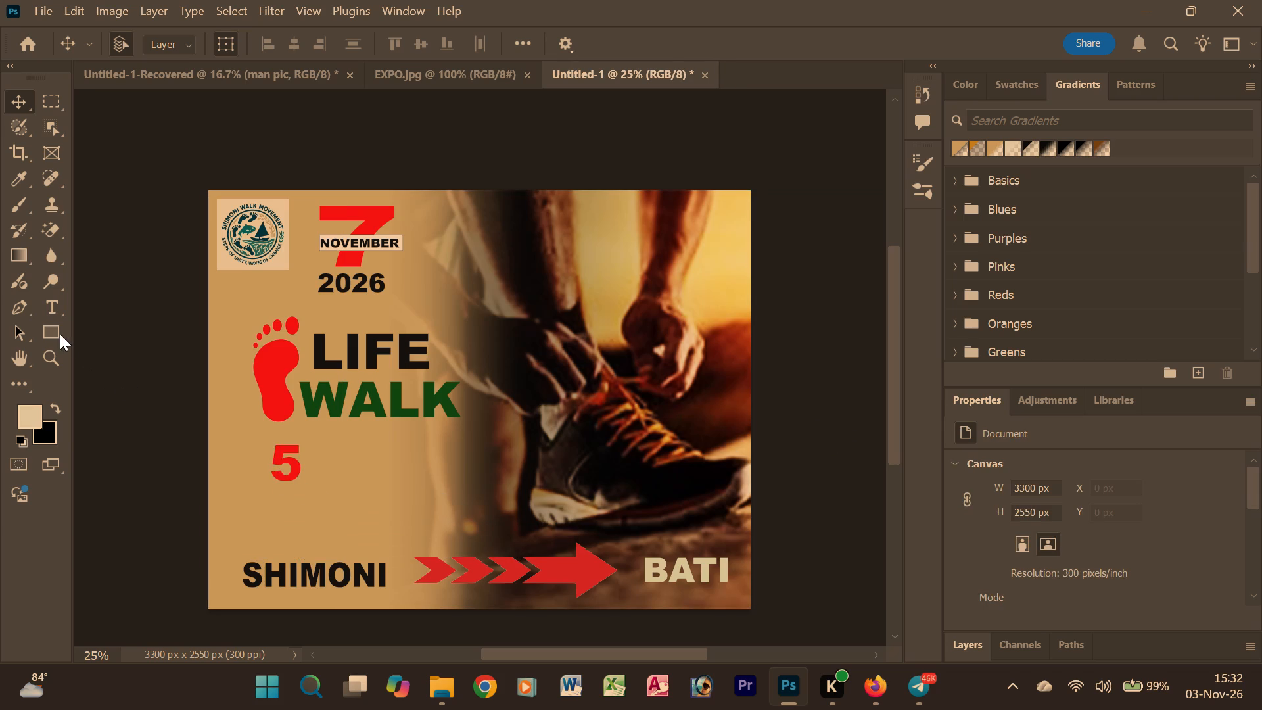
Add a colon as a separate red 72 pt Arial Black text just after the 5.
left_click(52, 308)
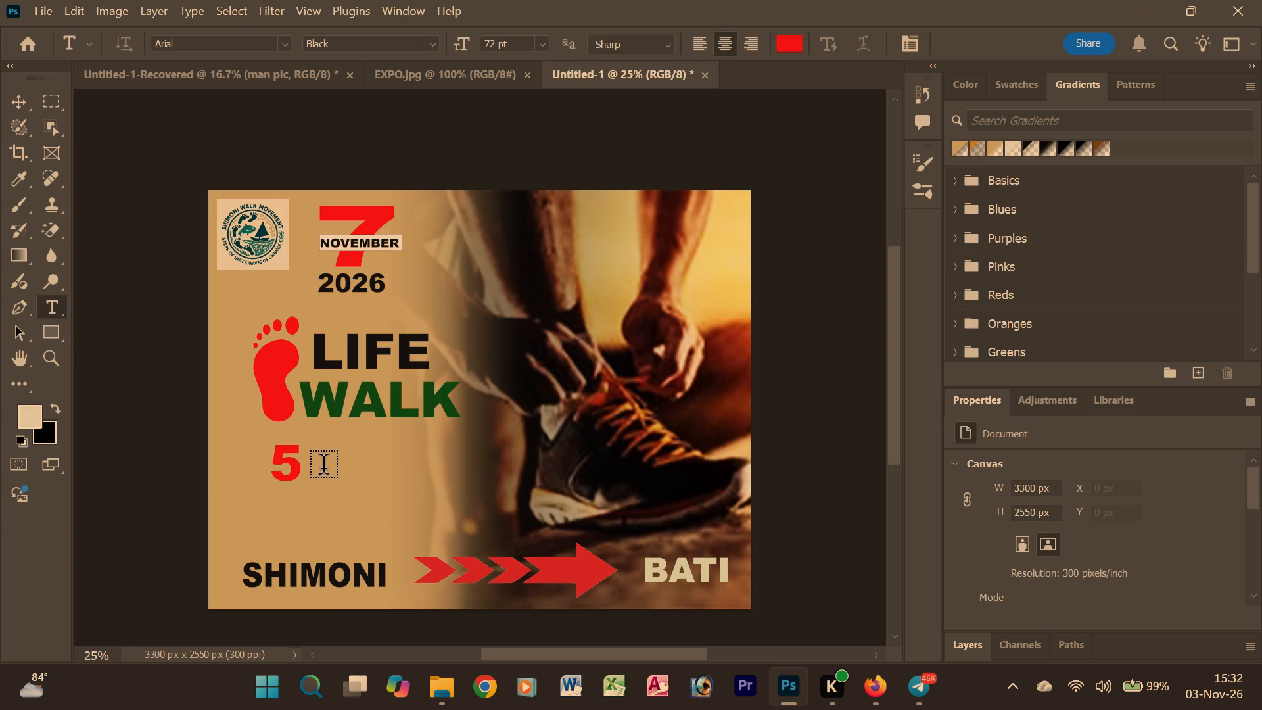
left_click(323, 469)
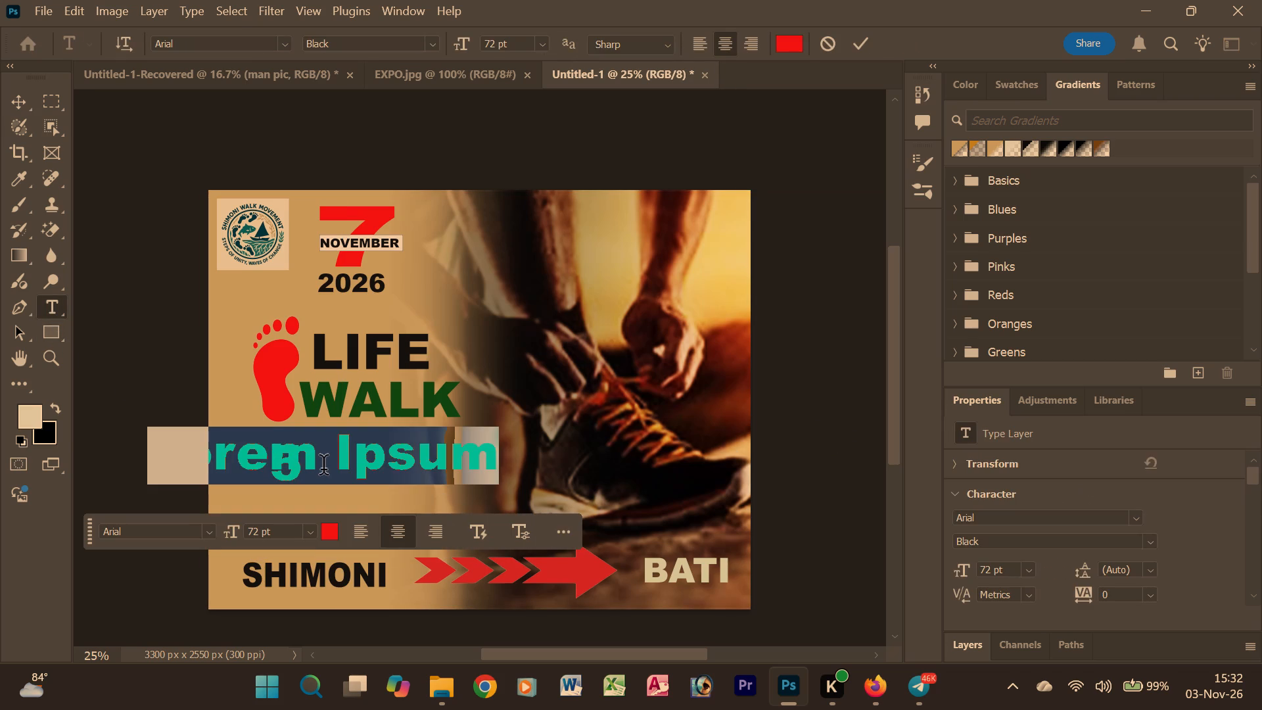
key("semicolon")
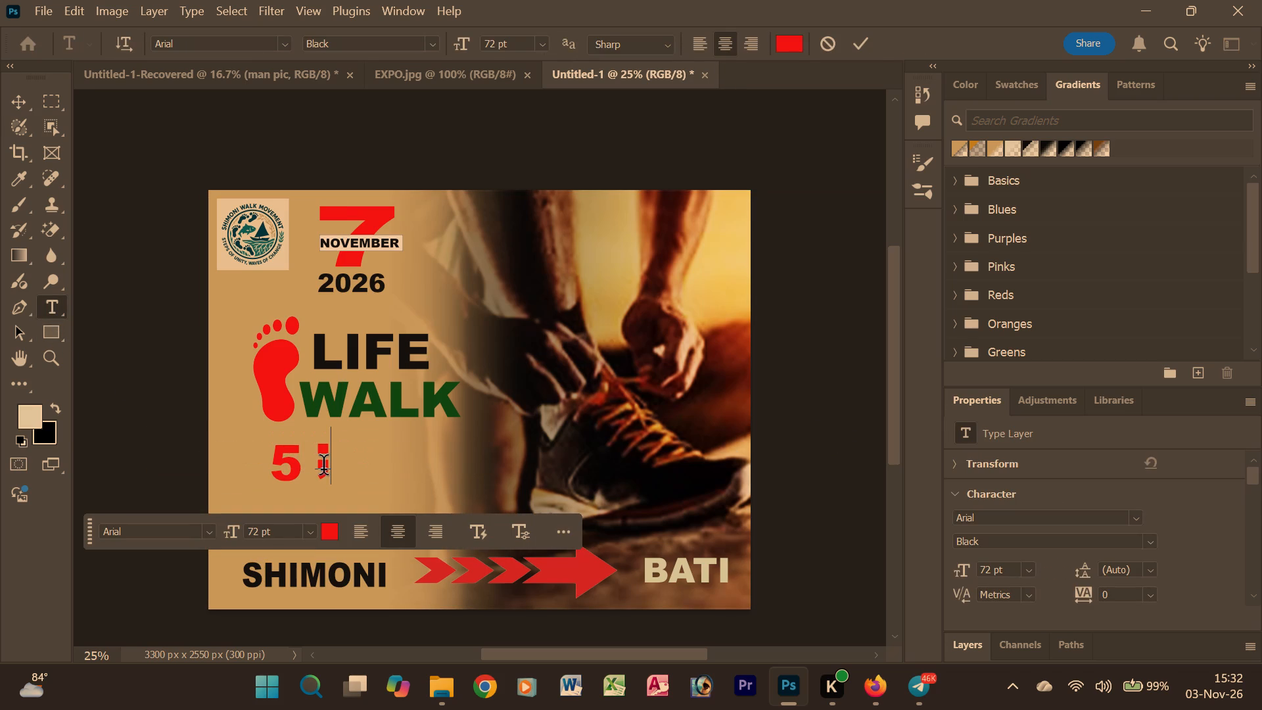
key("BackSpace")
key("shift+colon")
left_click(143, 292)
left_click(49, 304)
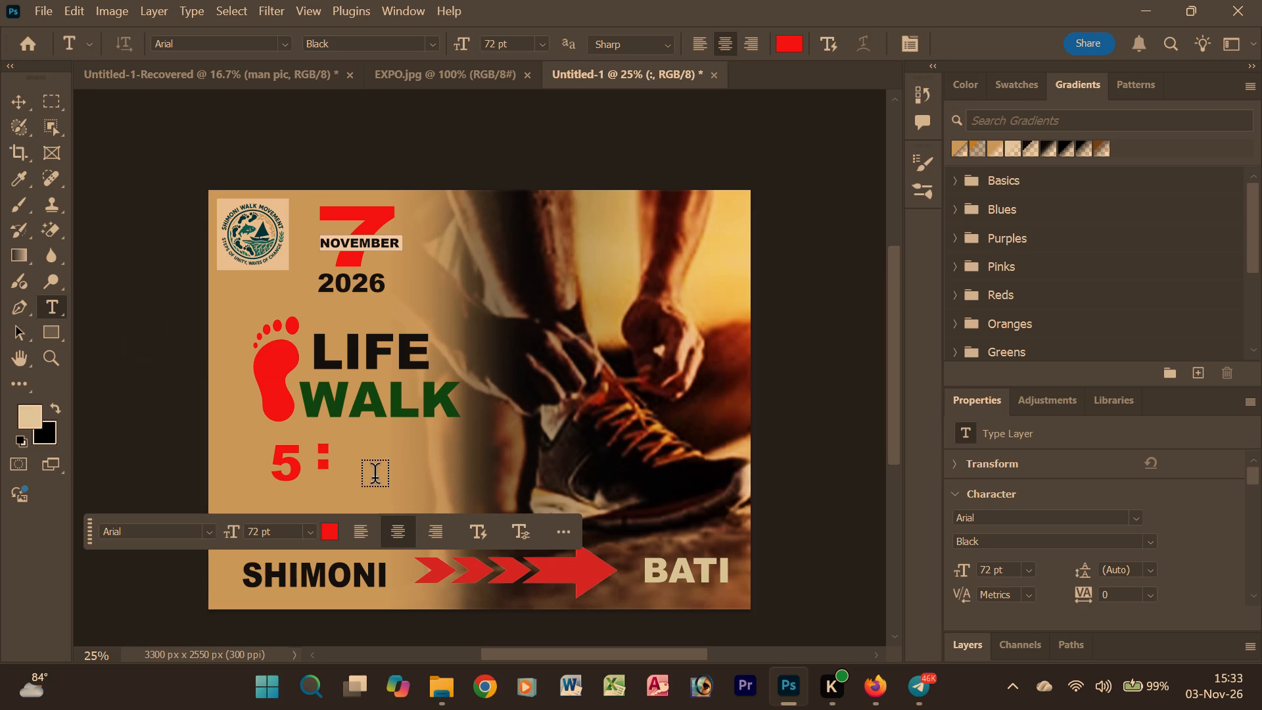
Add 30 as a separate red 72 pt Arial Black text beside the colon, below the LIFE WALK title.
left_click(356, 469)
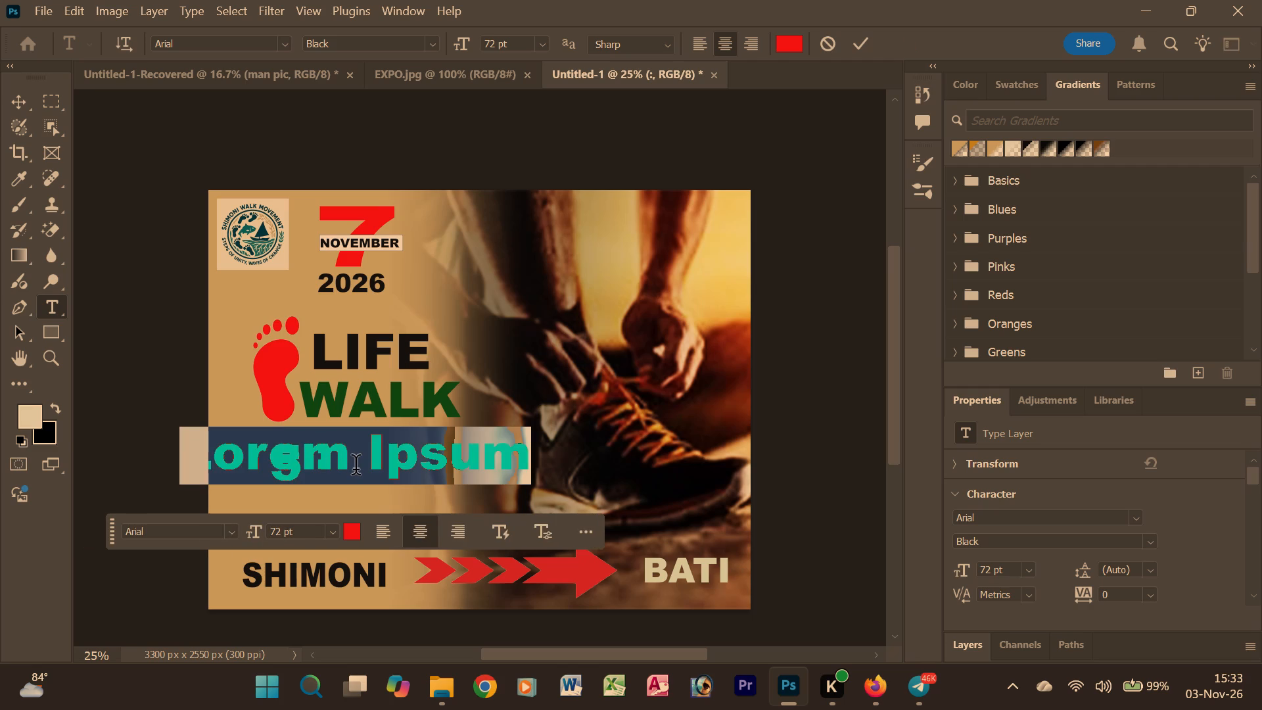
type("30")
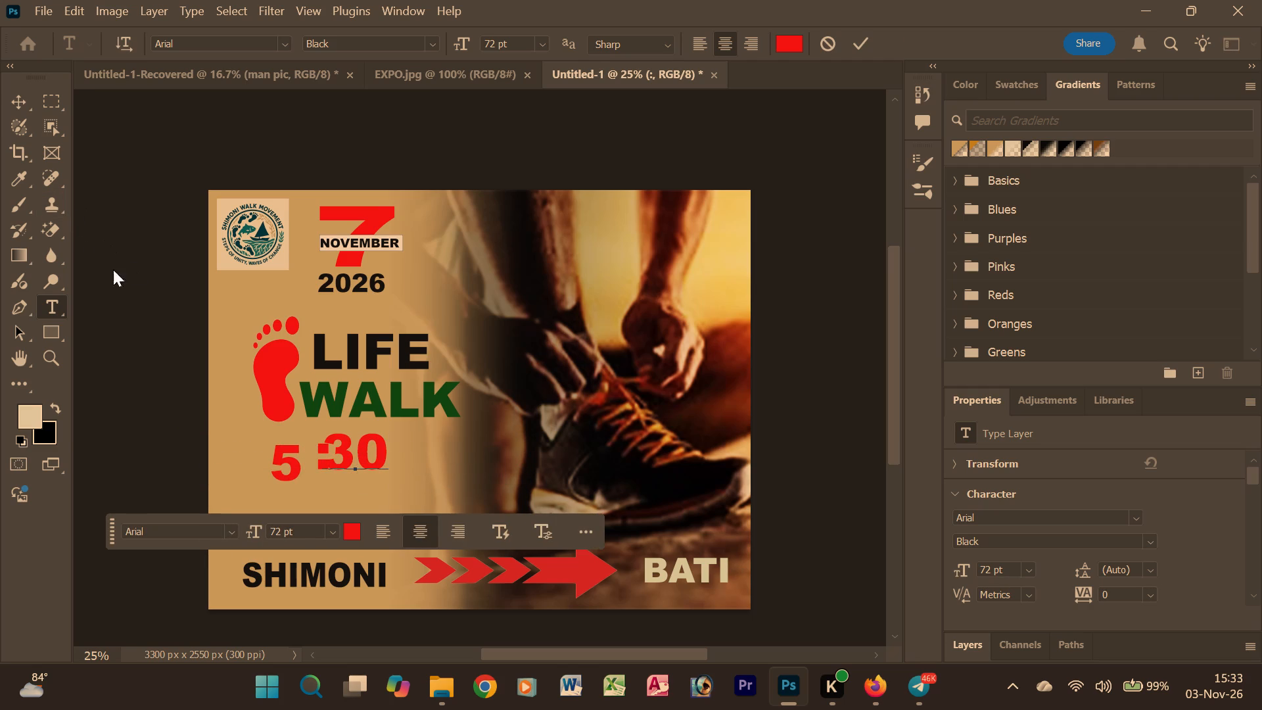
left_click(99, 314)
Duplicate the 30 text just below the time and change the copy's wording to AM.
left_click(10, 98)
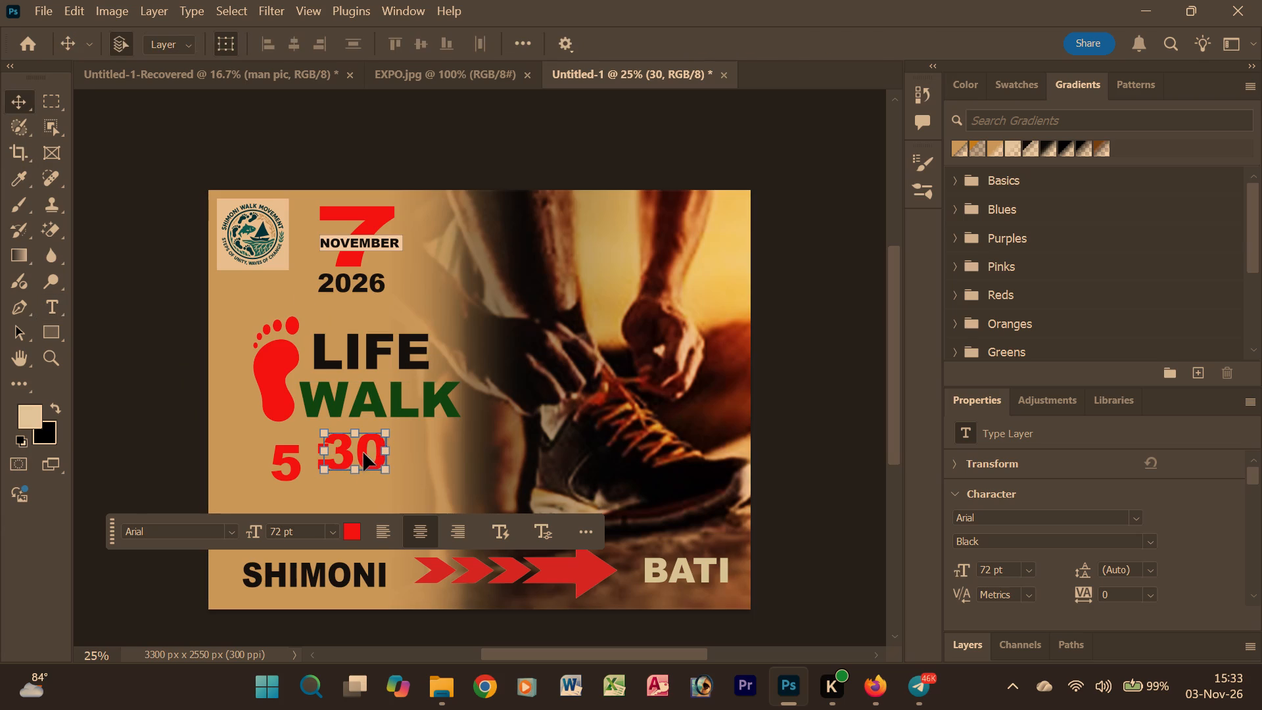
left_click_drag(367, 444, 347, 502, "alt")
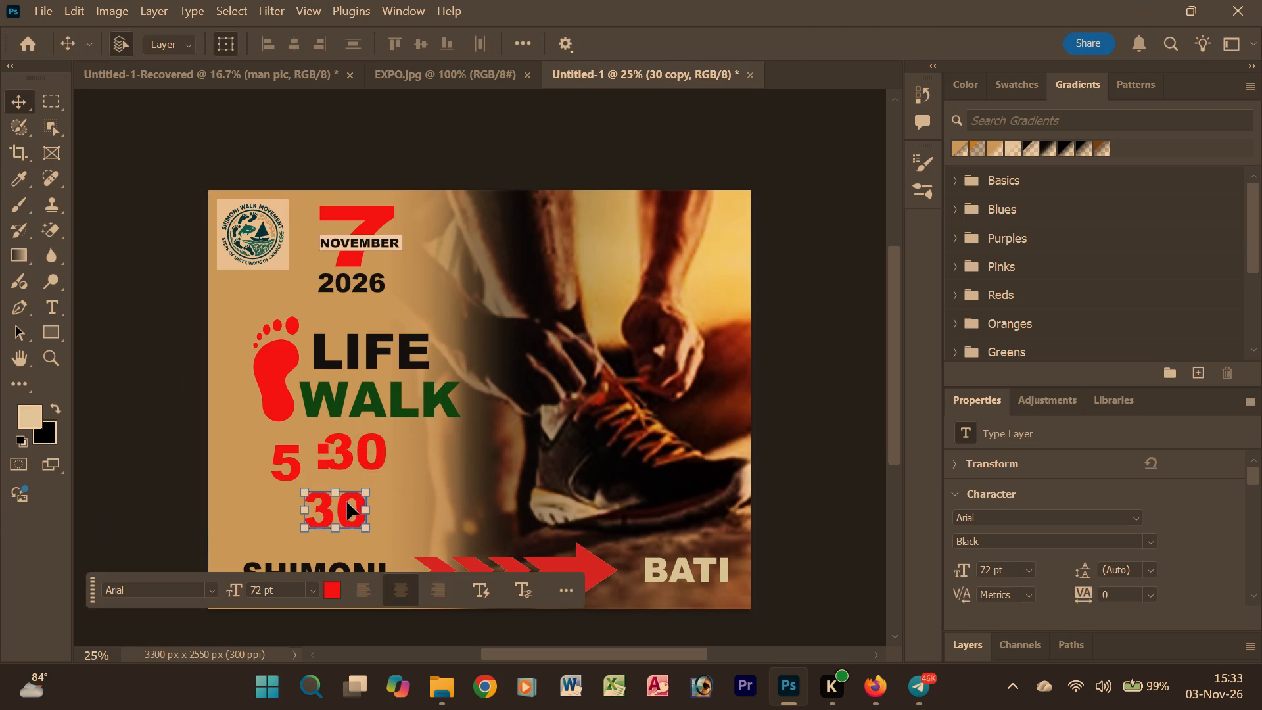
type("AM")
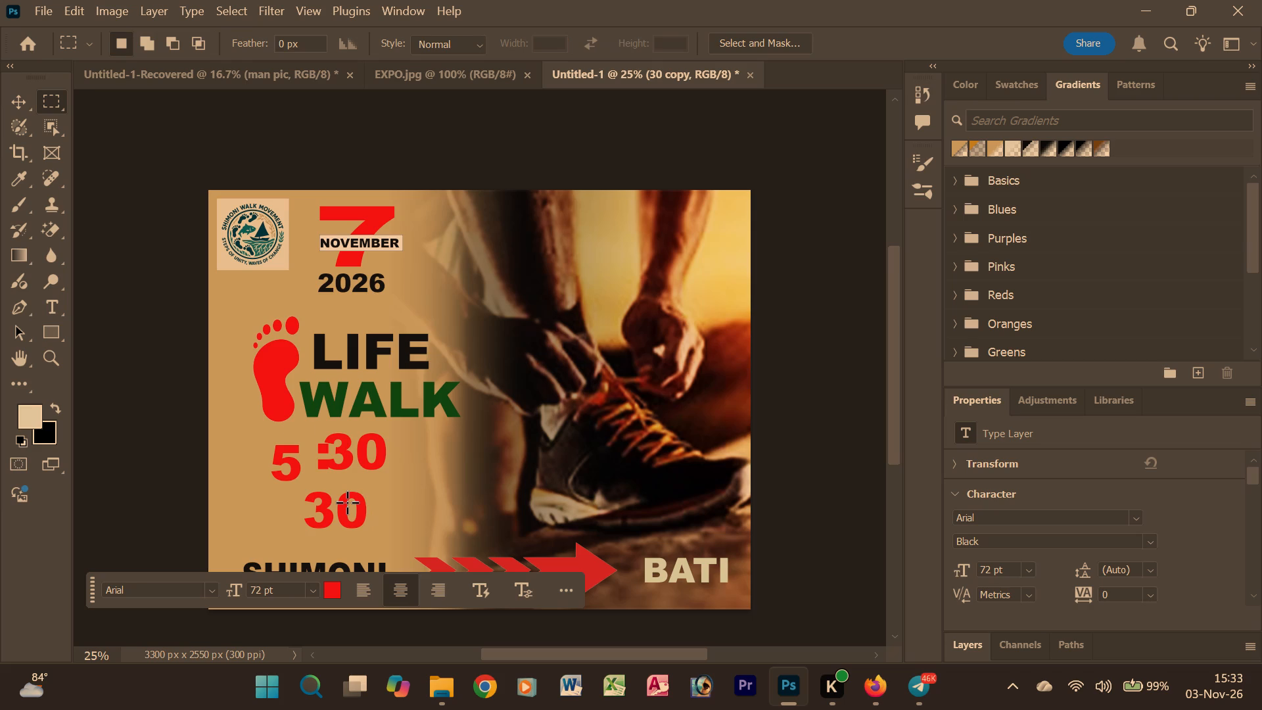
left_click(17, 97)
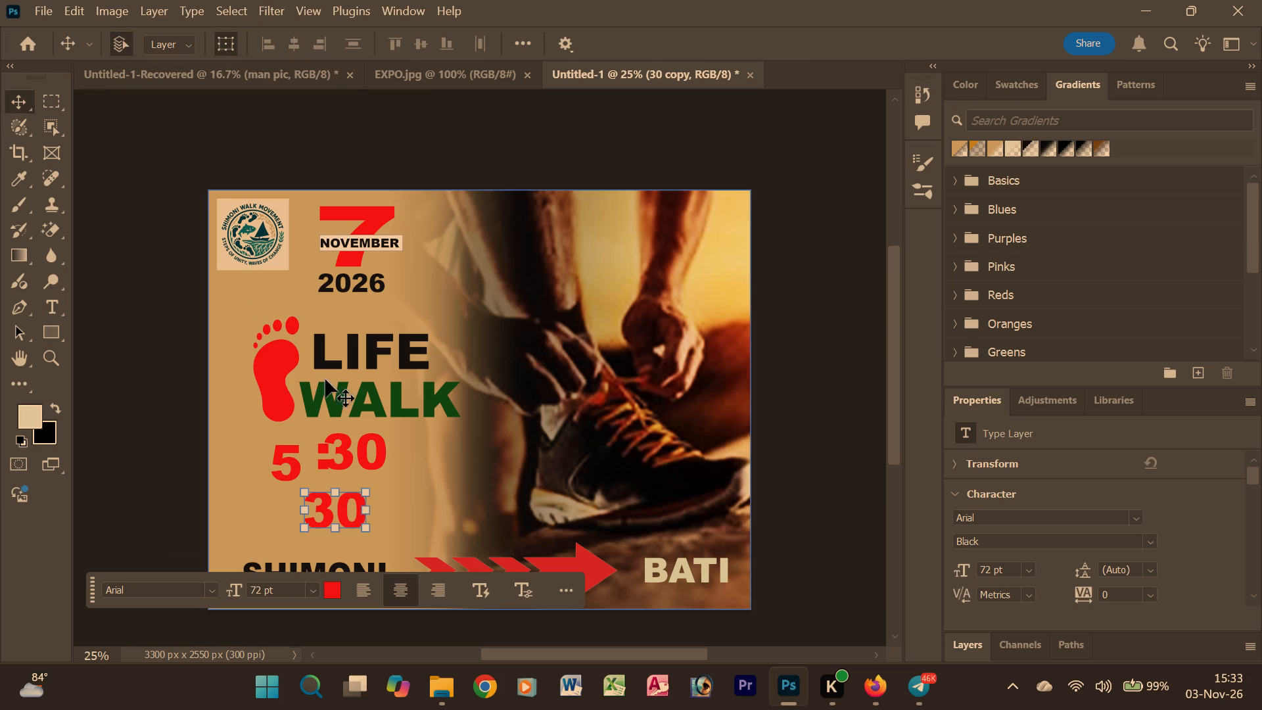
double_click(340, 514)
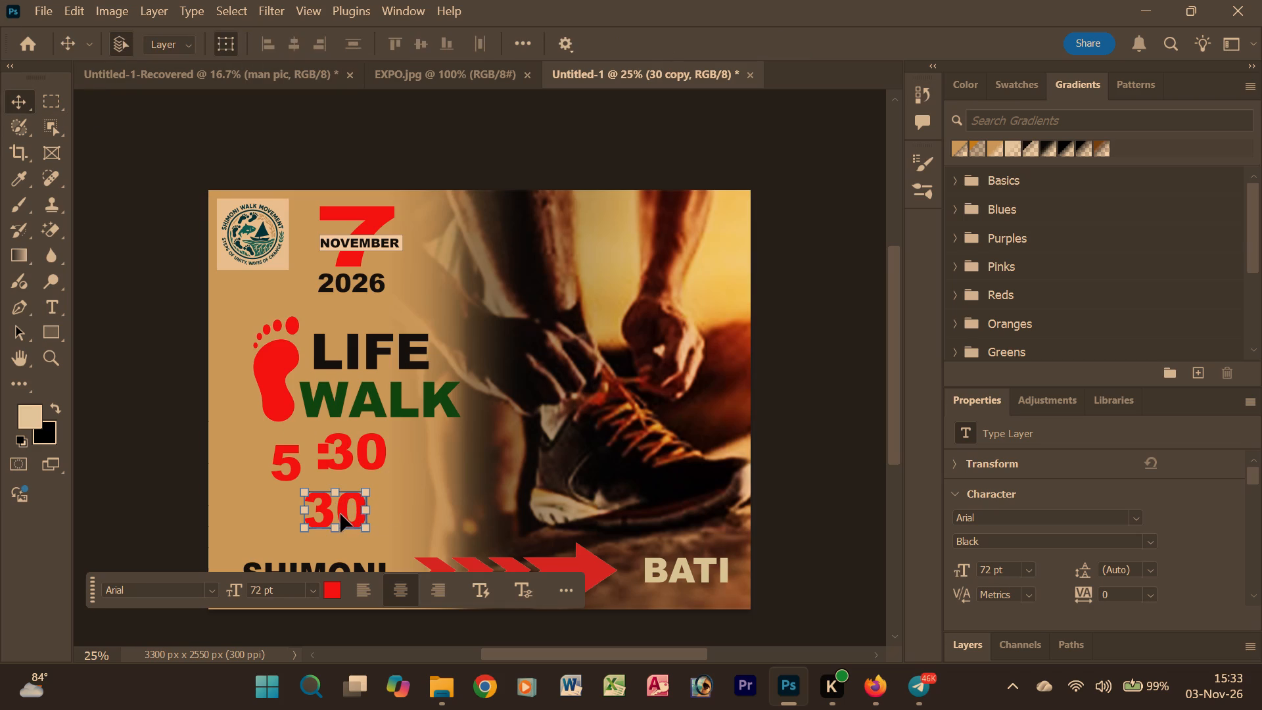
type("AM")
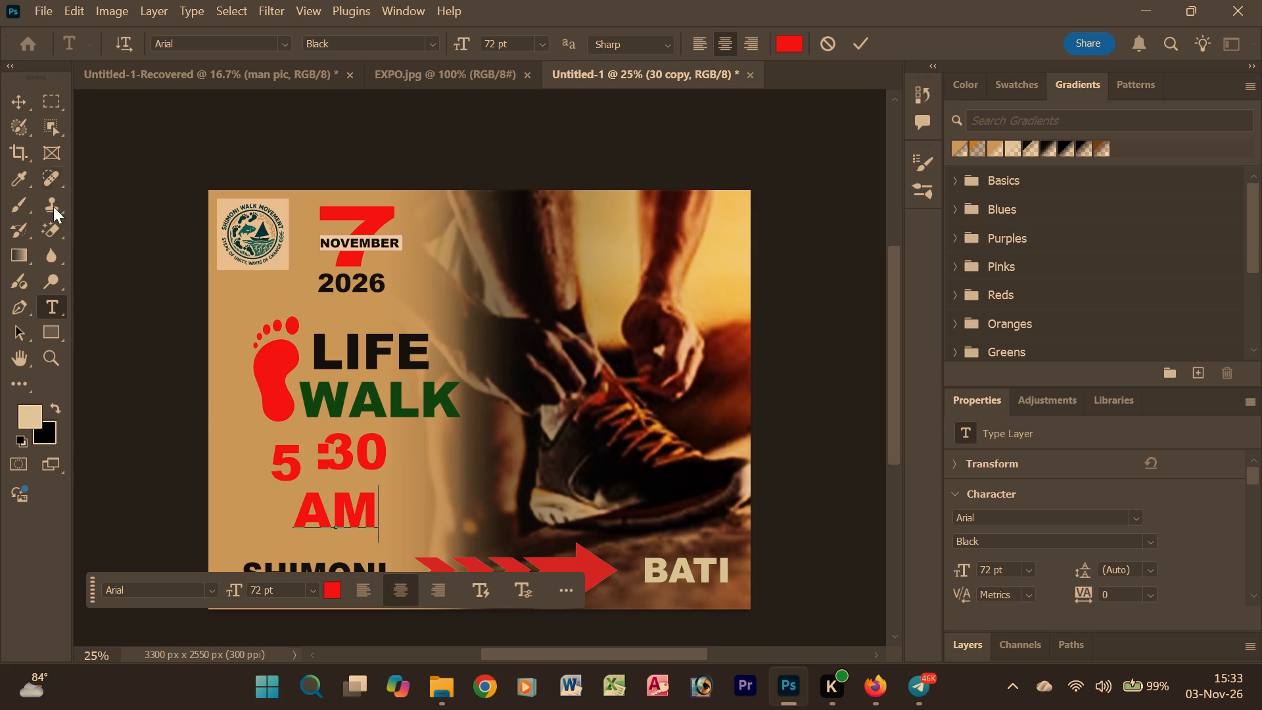
Move the 30, the colon and the 5 into one evenly spaced row reading 5:30 beneath LIFE WALK.
left_click(22, 103)
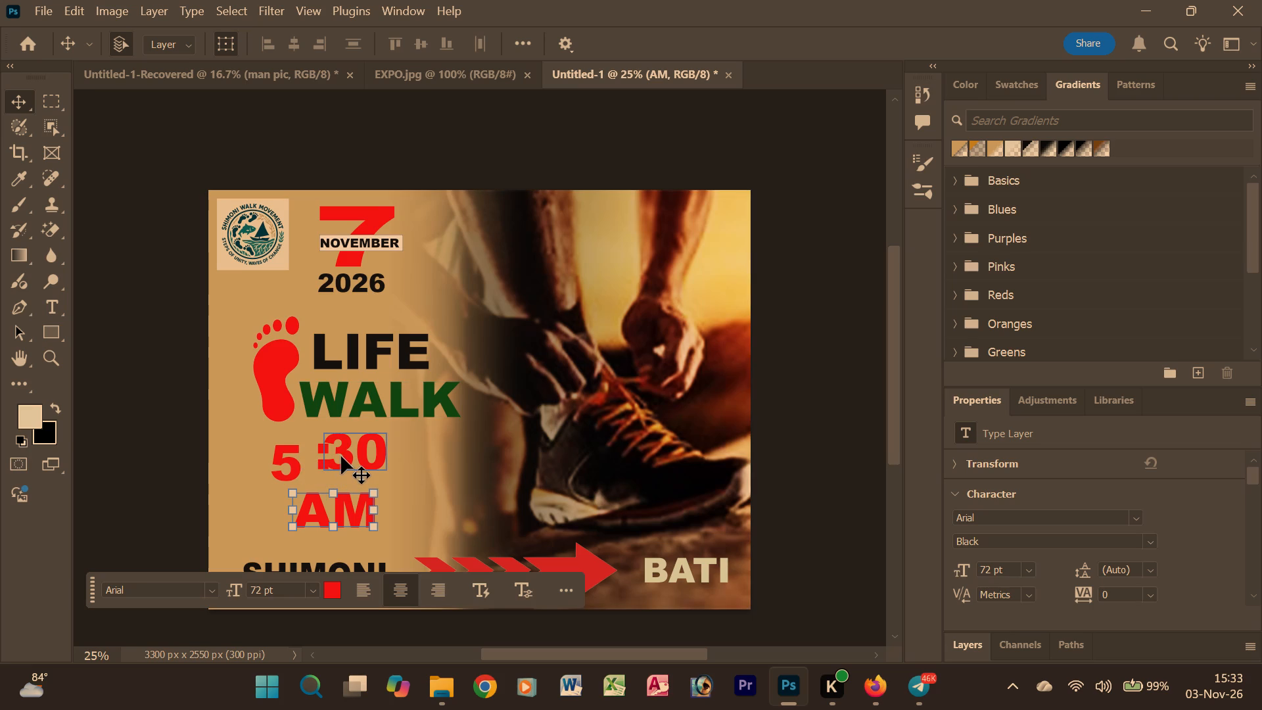
left_click_drag(350, 456, 354, 456)
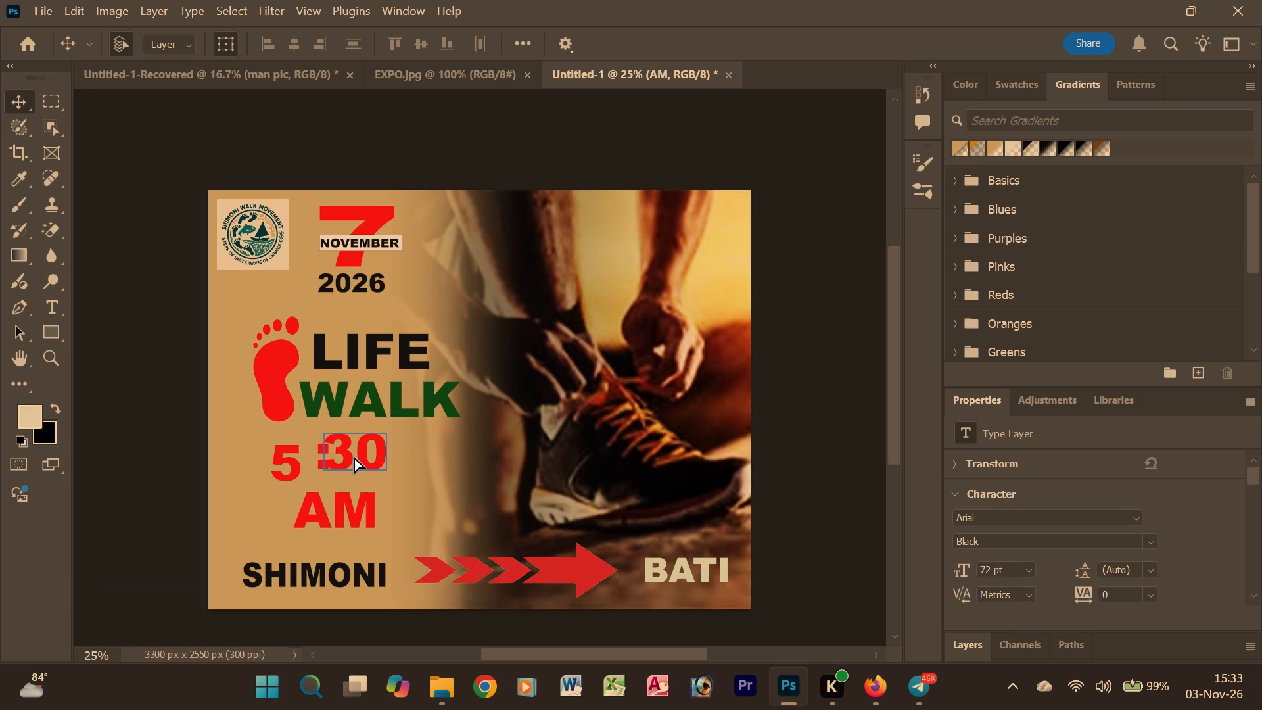
left_click_drag(354, 456, 372, 466)
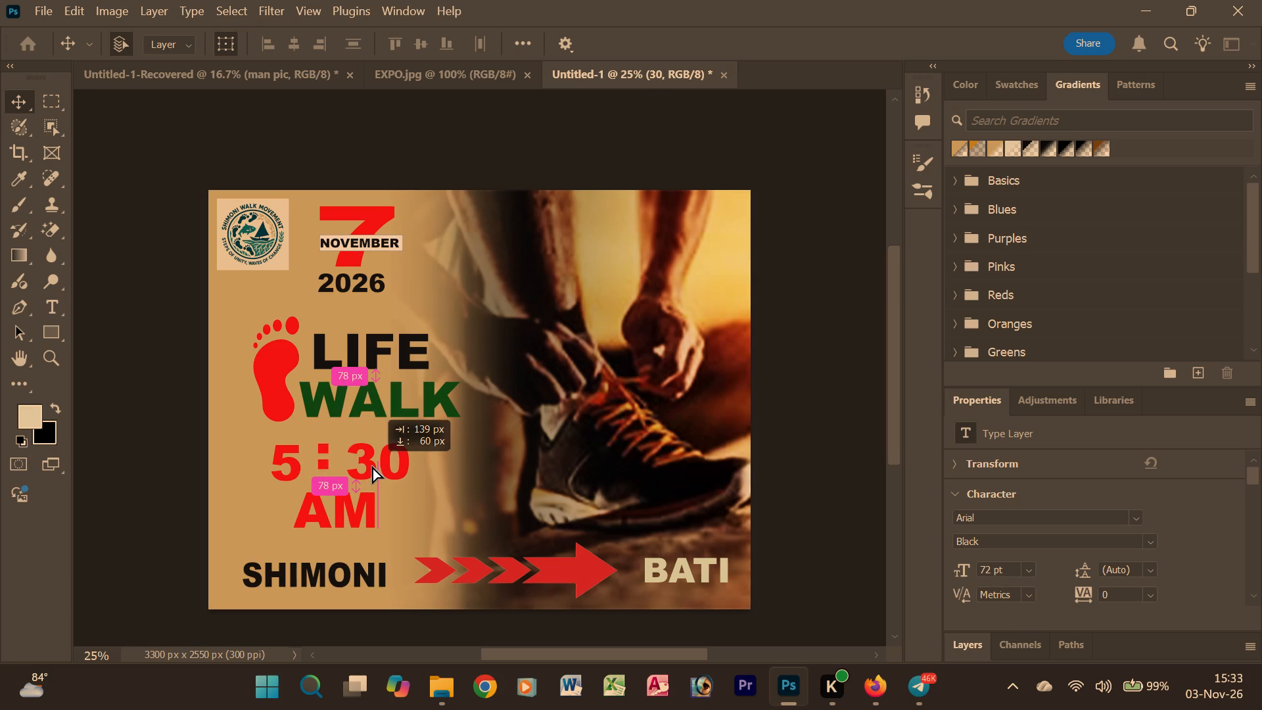
left_click_drag(372, 466, 370, 463)
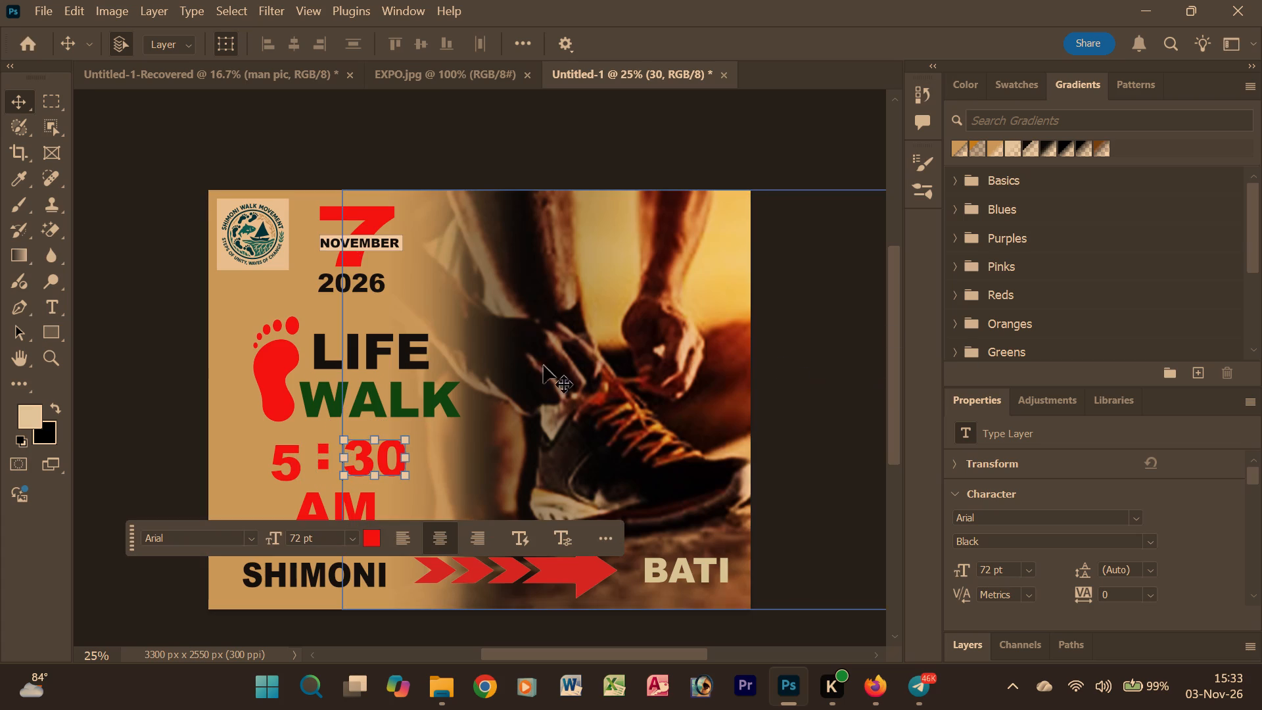
left_click(109, 362)
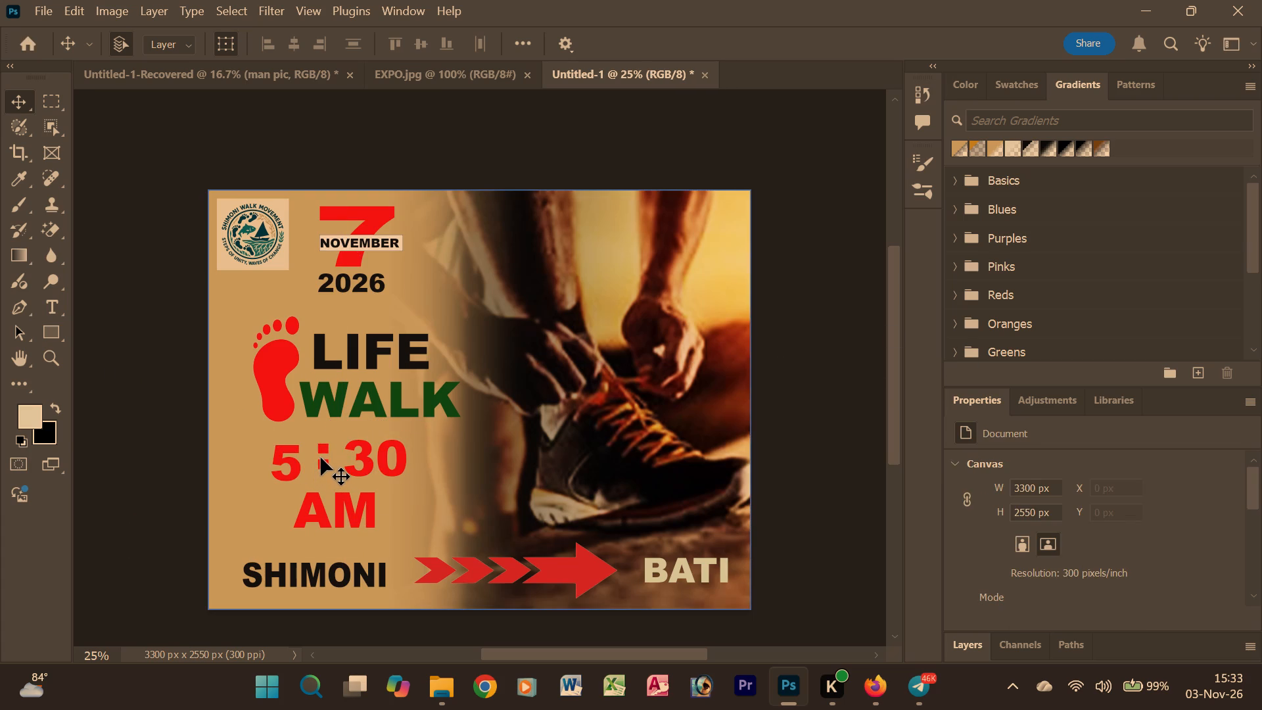
left_click_drag(322, 458, 329, 461)
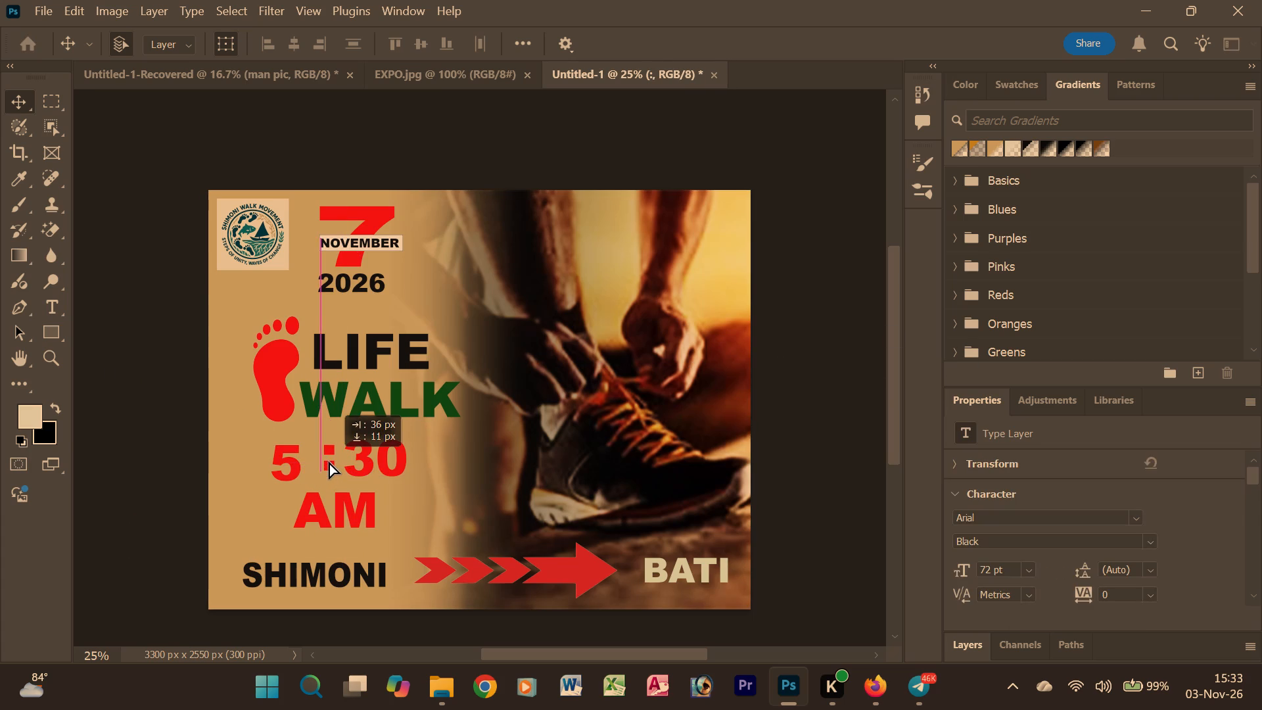
left_click_drag(329, 461, 329, 460)
left_click_drag(291, 463, 302, 460)
Scale the AM text down to about 41% and place it just before the 5, near the base of the time.
left_click(342, 508)
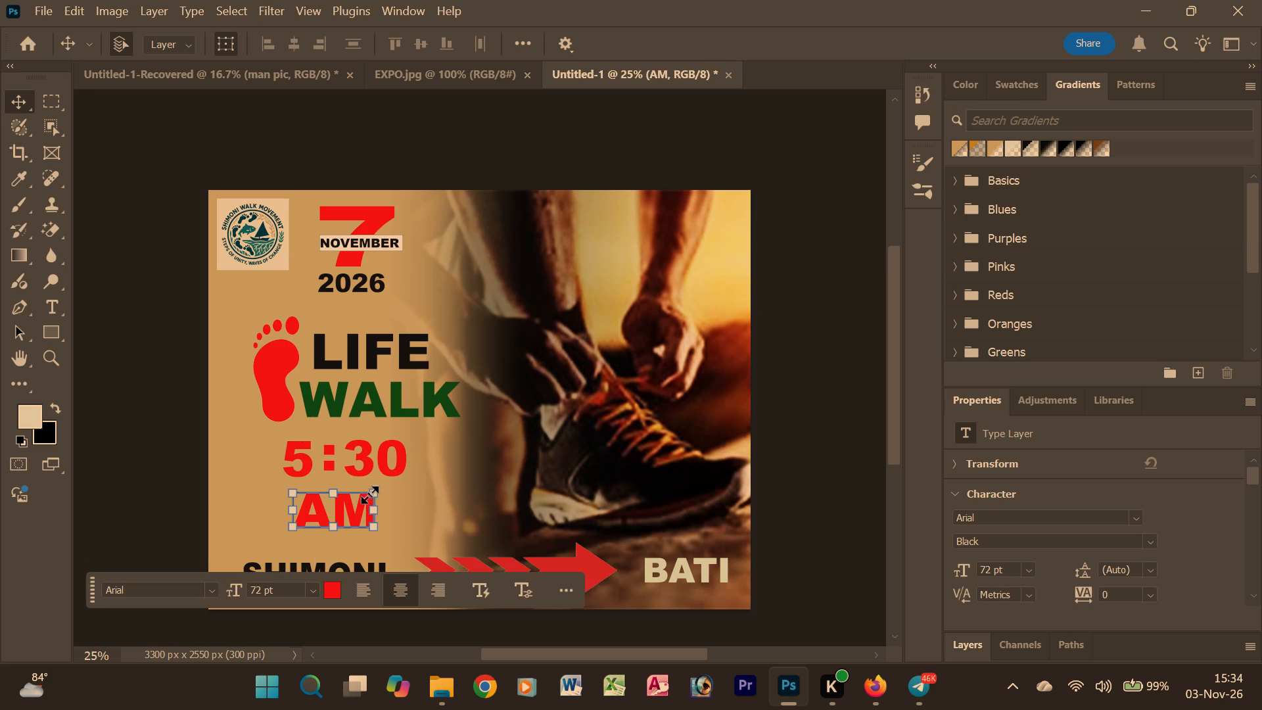
left_click_drag(376, 491, 334, 512)
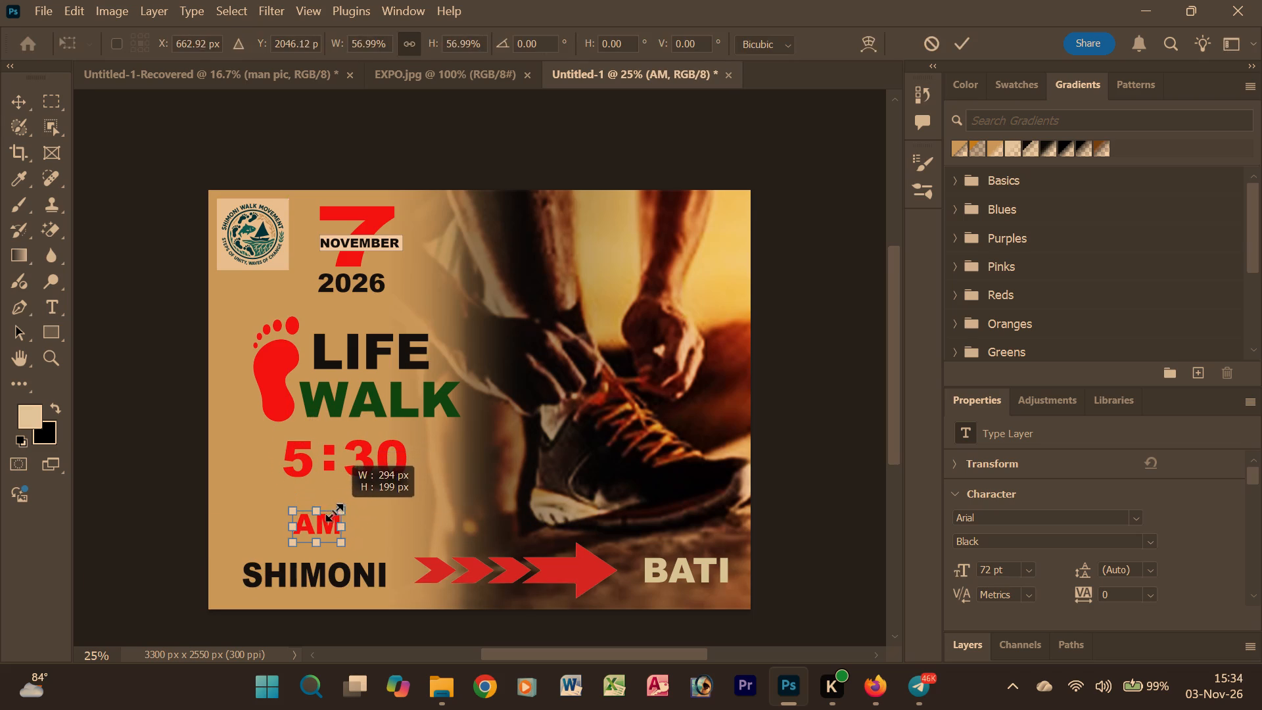
left_click_drag(334, 512, 330, 517)
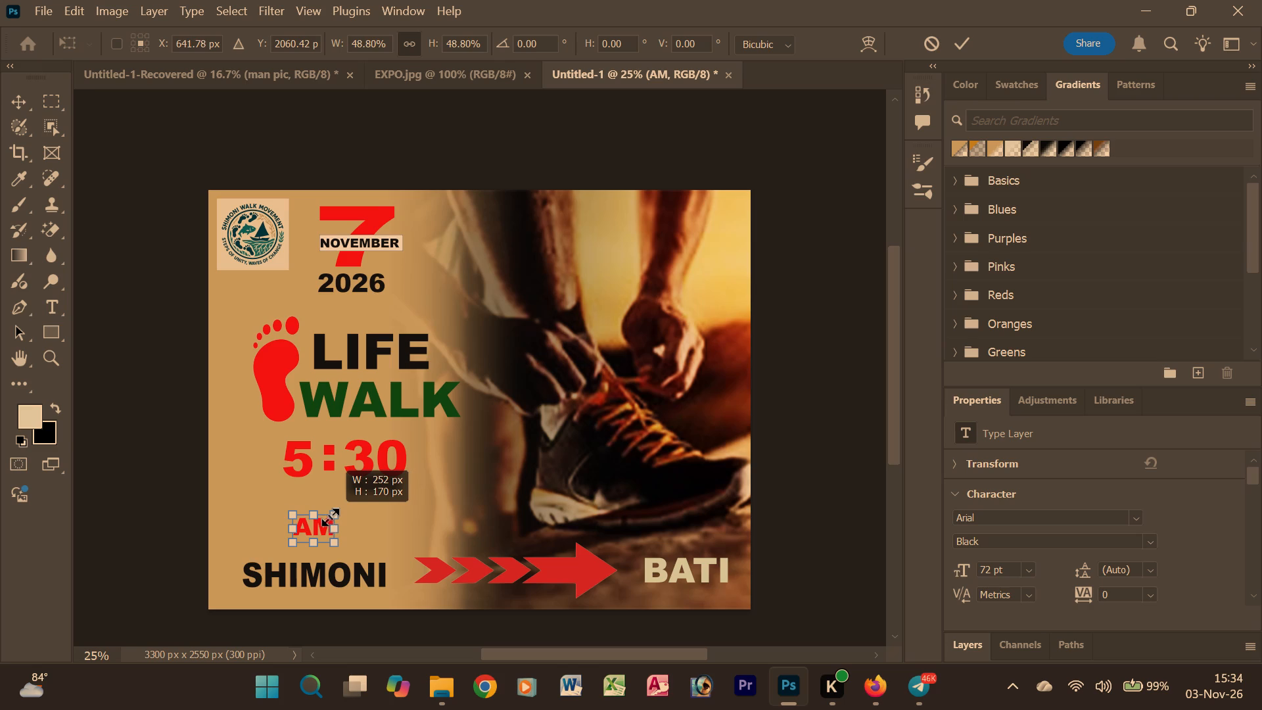
left_click_drag(330, 517, 322, 519)
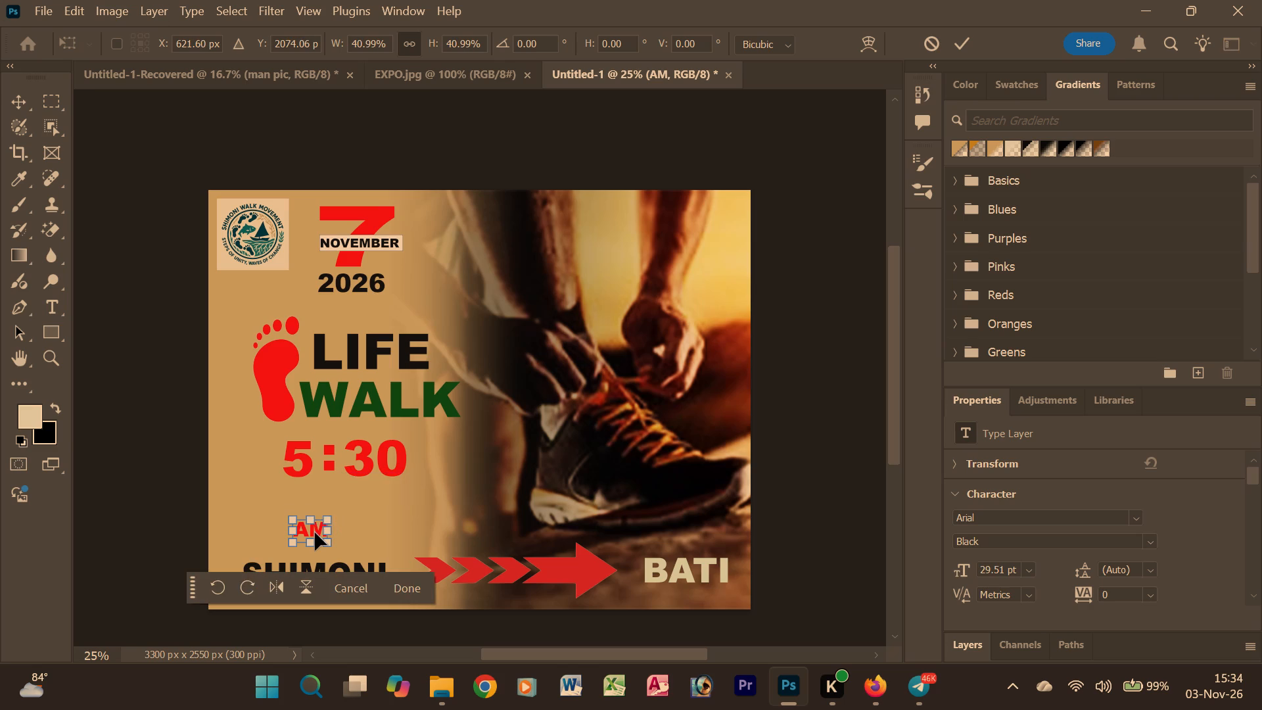
left_click_drag(315, 532, 274, 492)
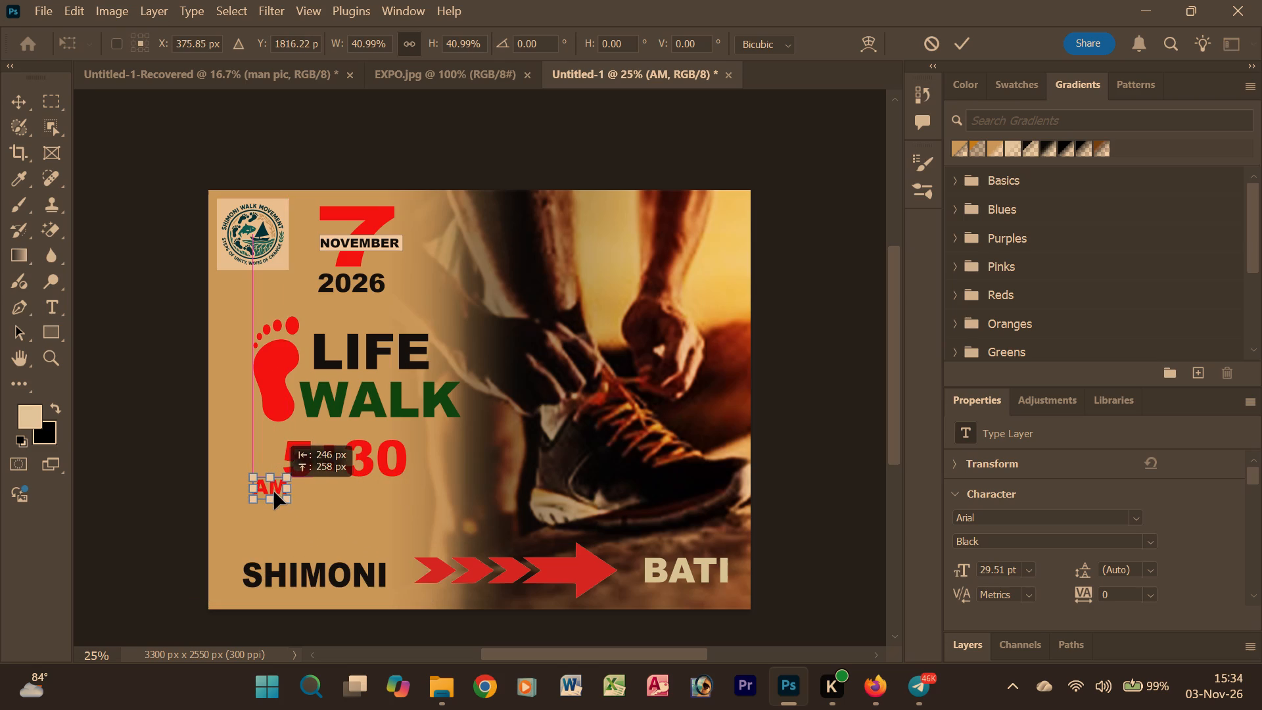
left_click_drag(274, 492, 275, 488)
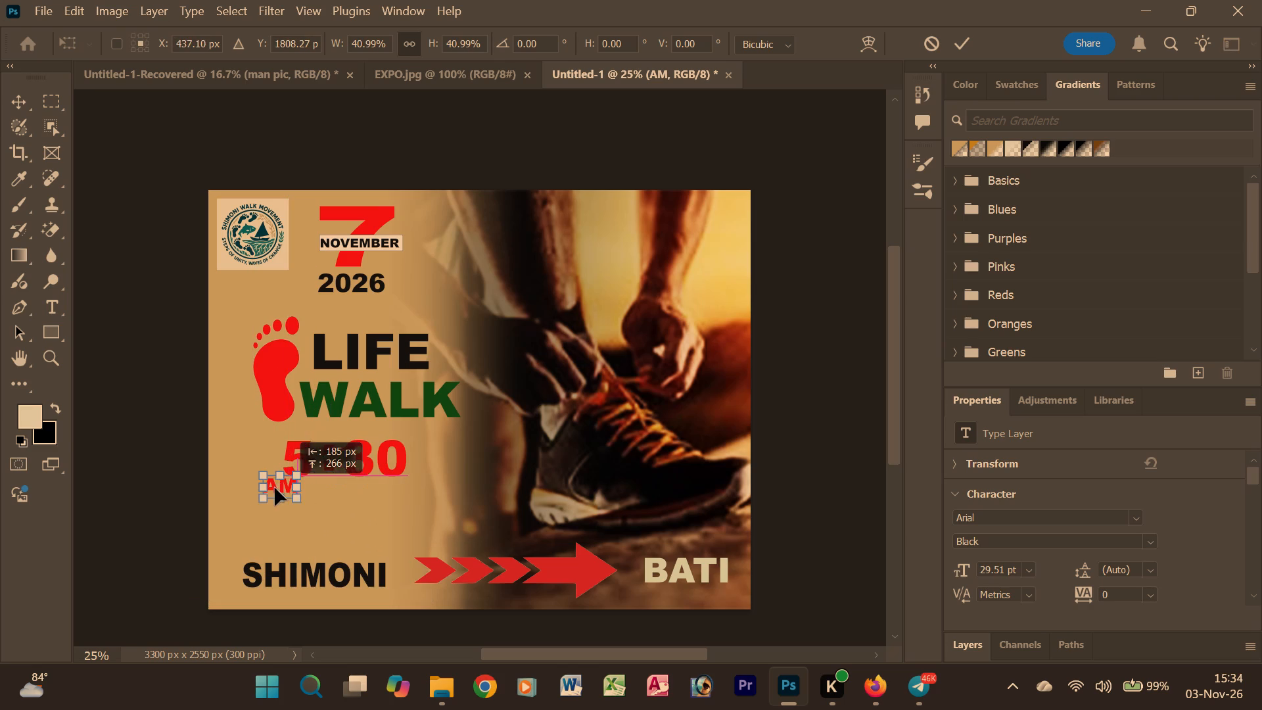
left_click_drag(275, 488, 269, 463)
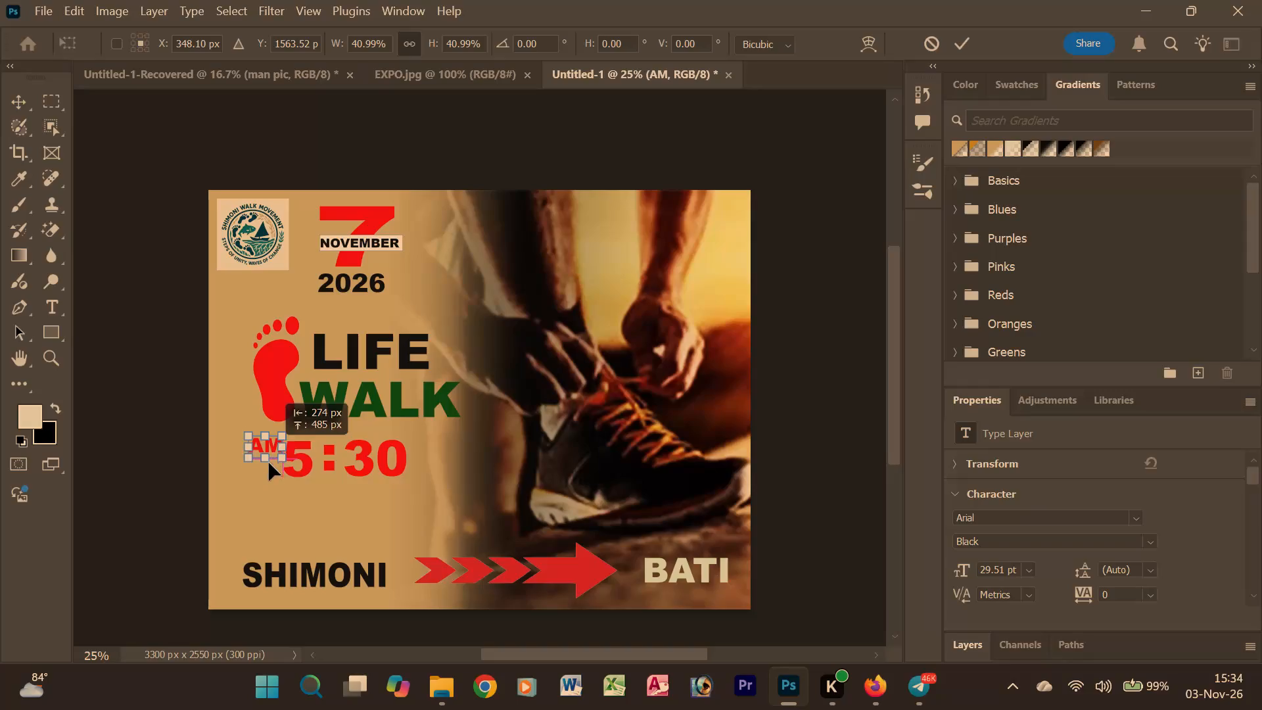
left_click_drag(269, 463, 271, 477)
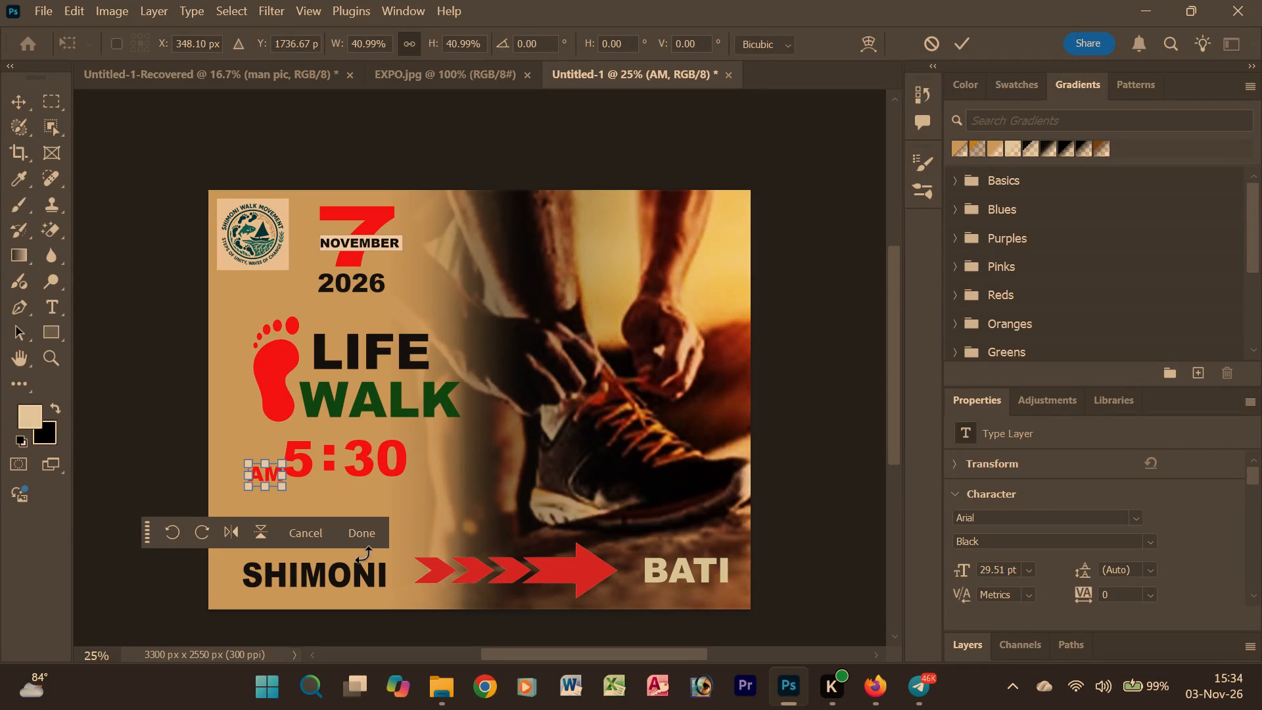
left_click(372, 530)
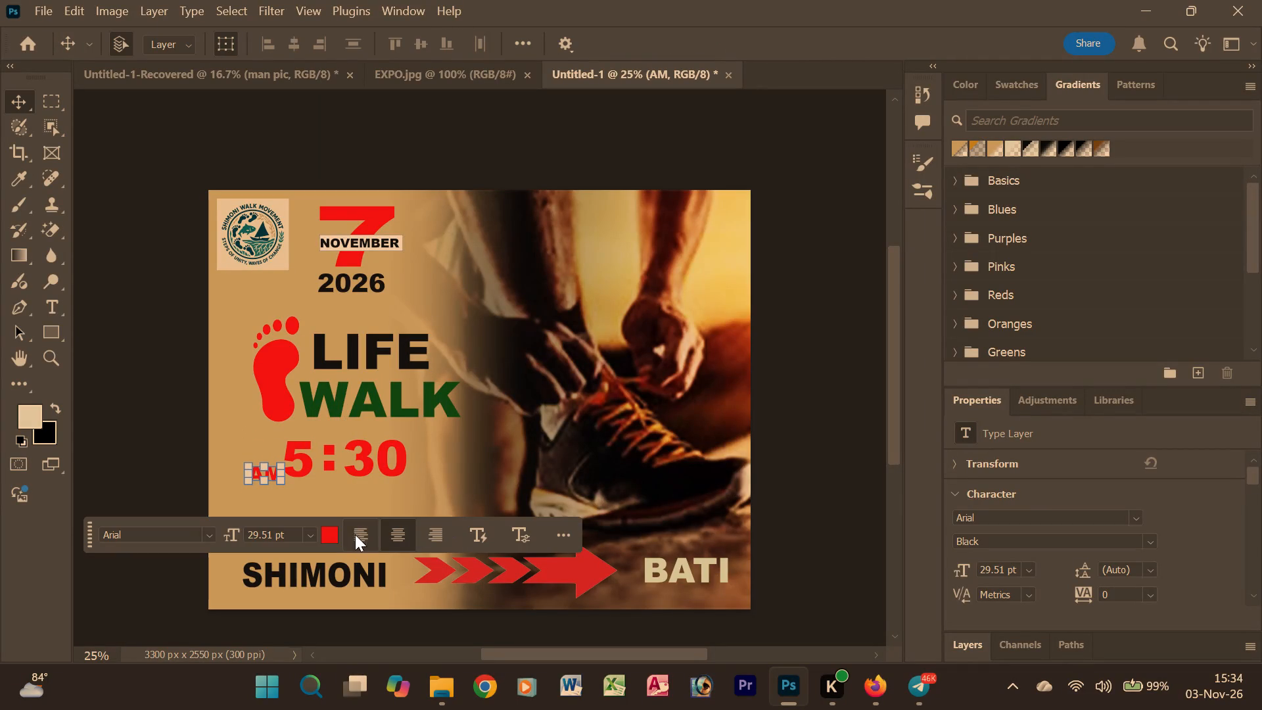
Recolour the AM text to off-white ede8e8 and deselect it.
left_click(322, 540)
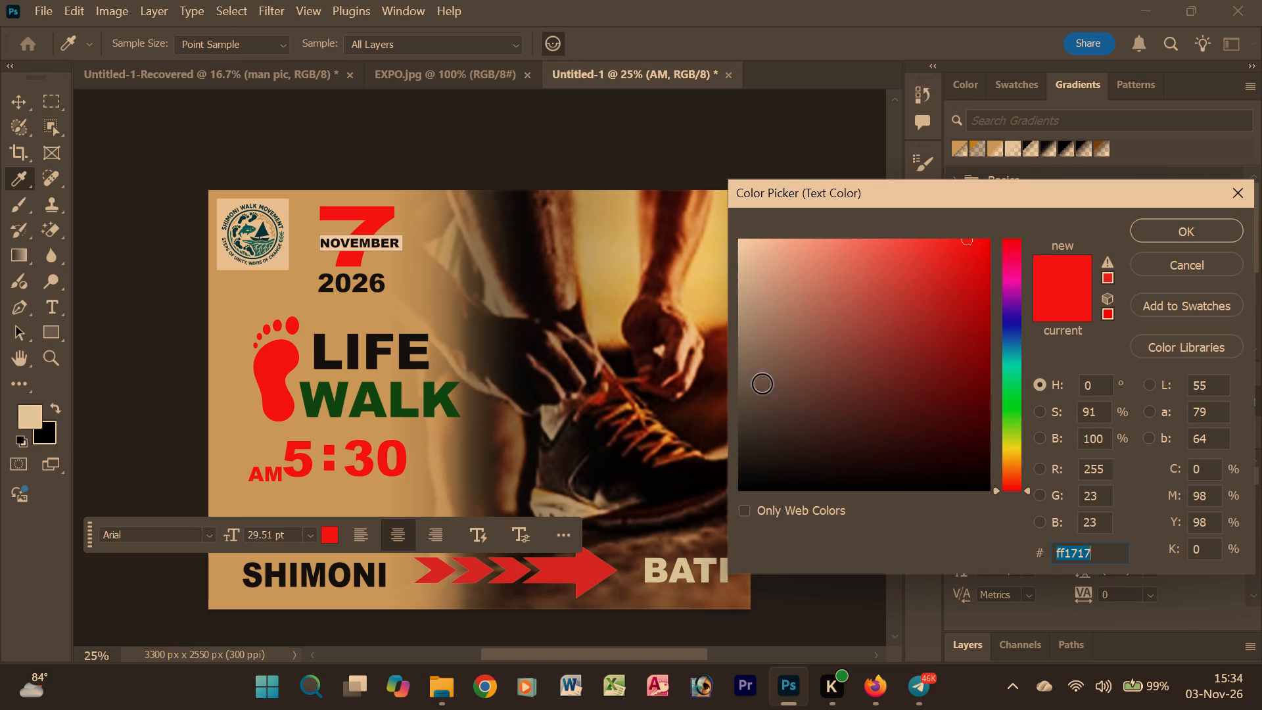
left_click(743, 256)
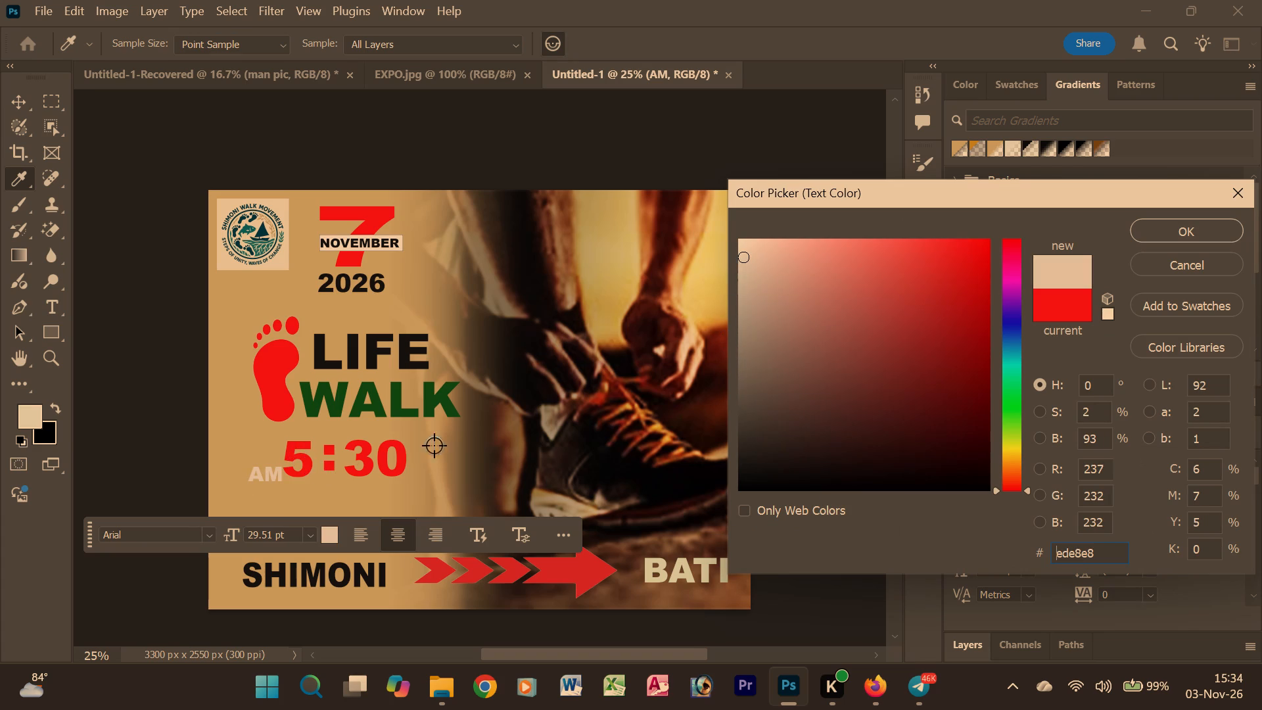
left_click(1183, 229)
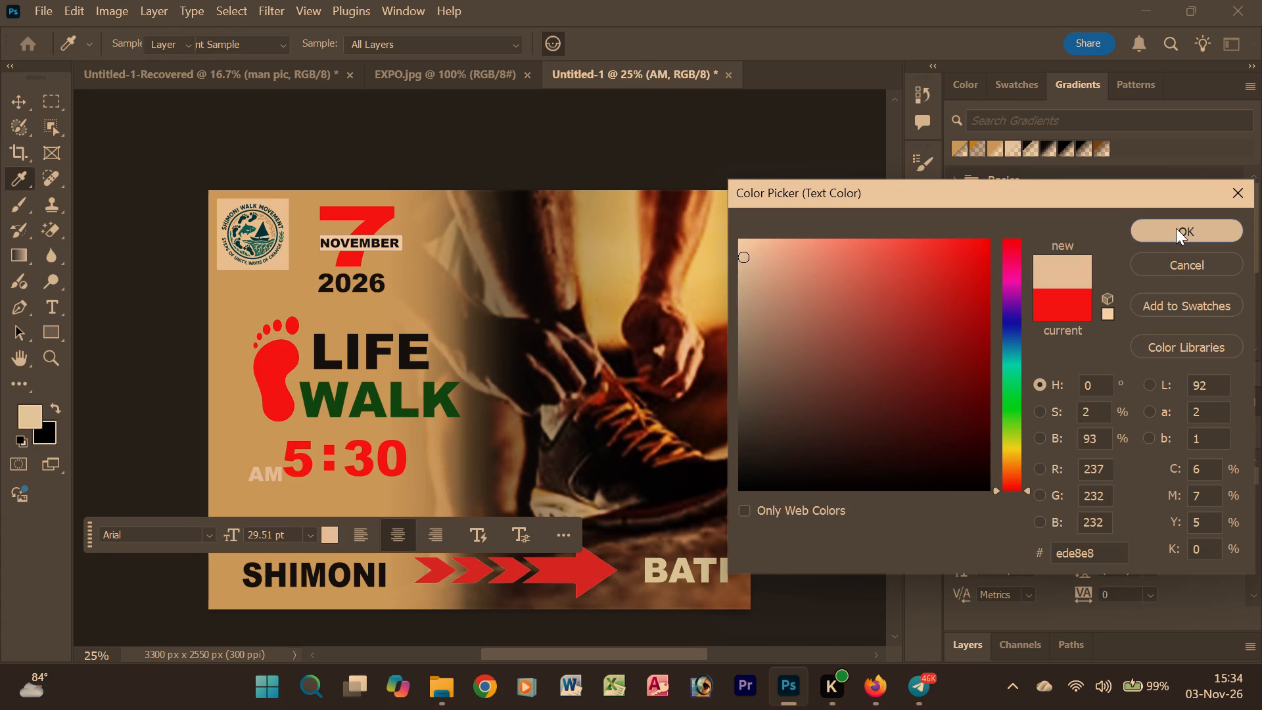
left_click(305, 471)
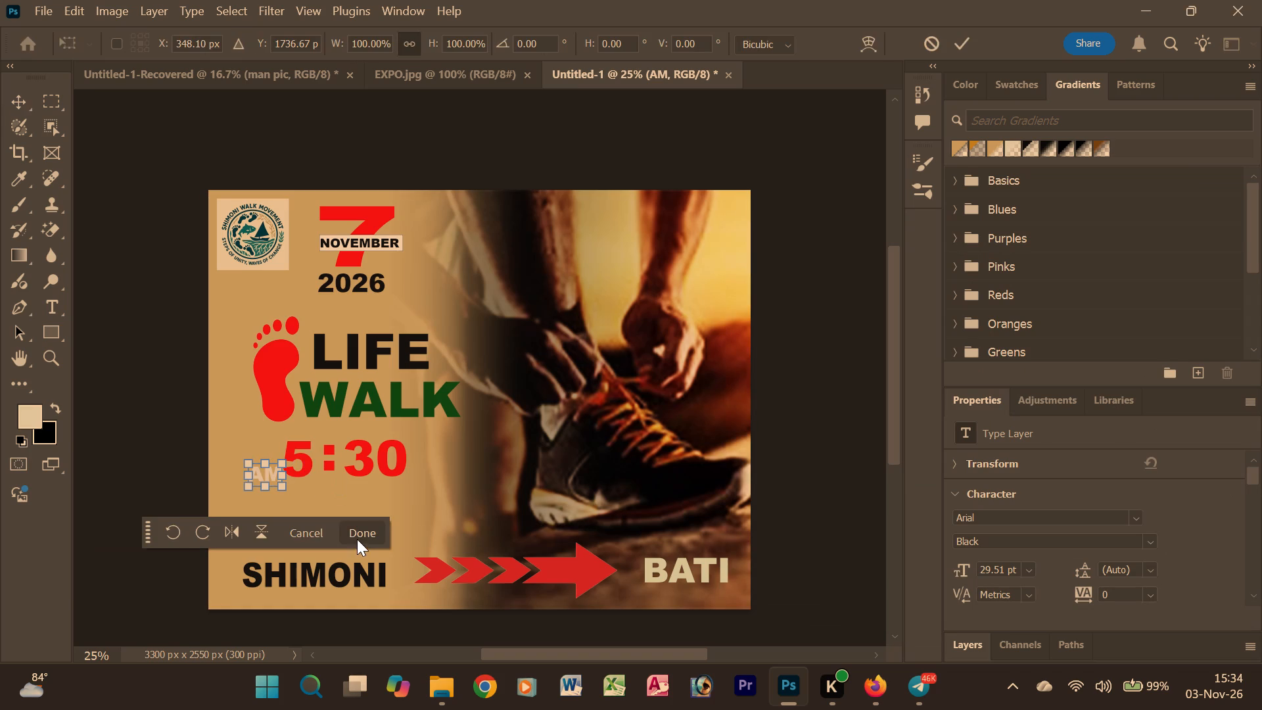
left_click(358, 534)
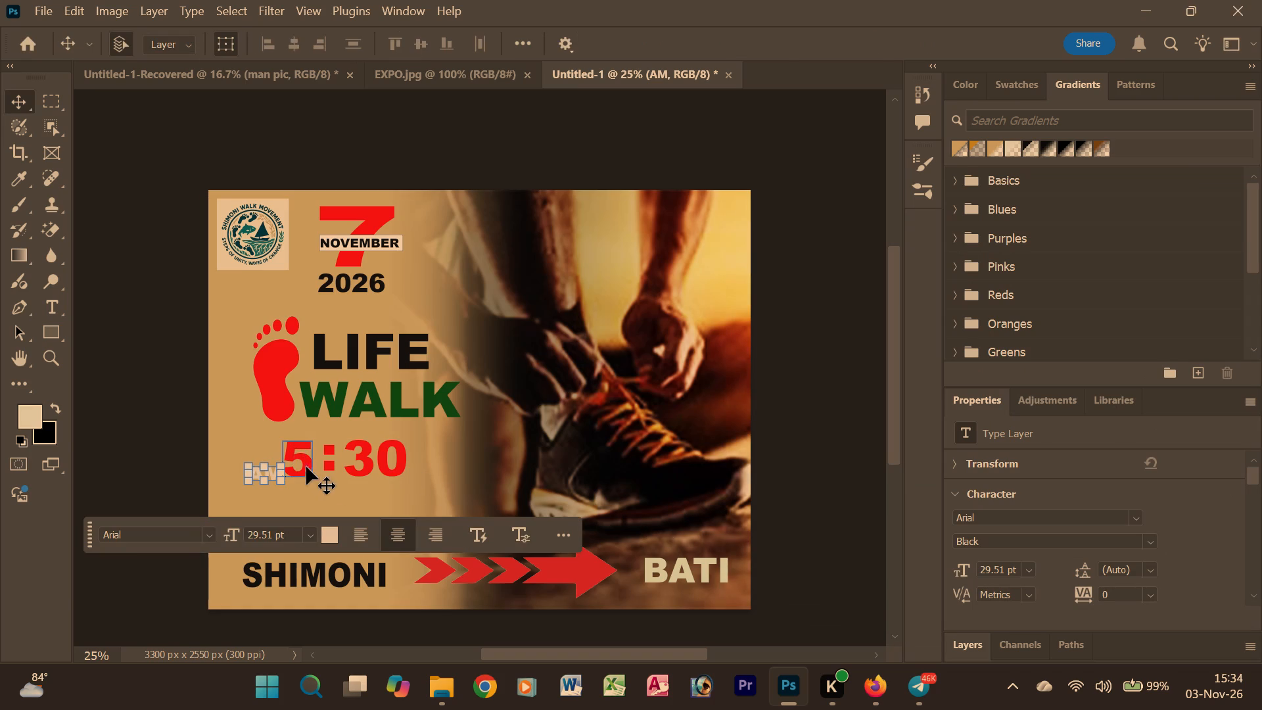
left_click(855, 457)
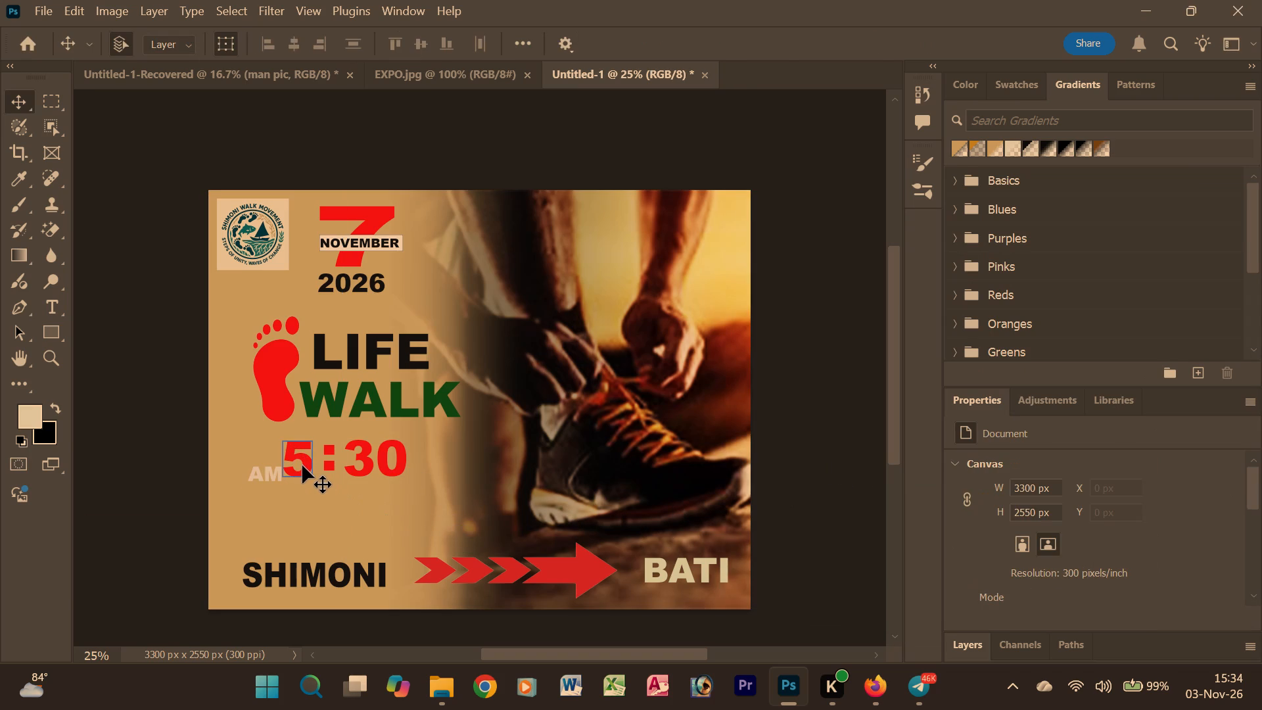
Change the font of the digit 5 in the event time to Algerian Regular.
left_click(302, 465)
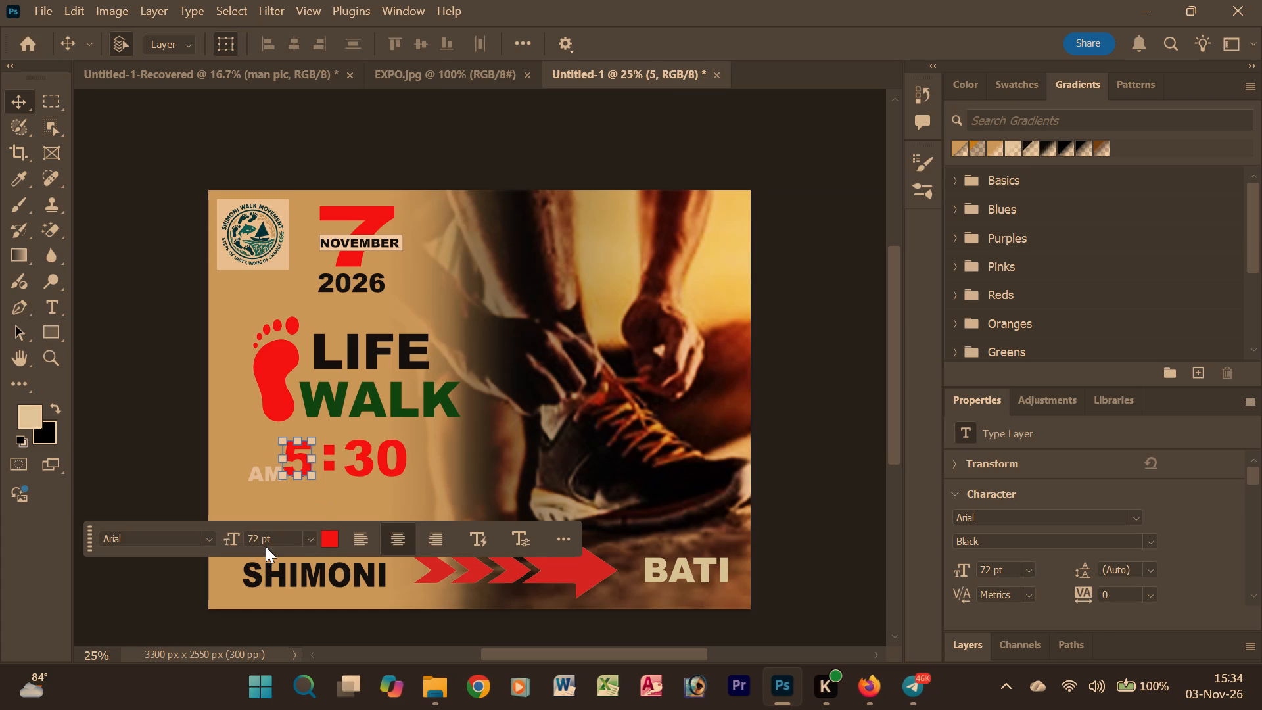
left_click(214, 541)
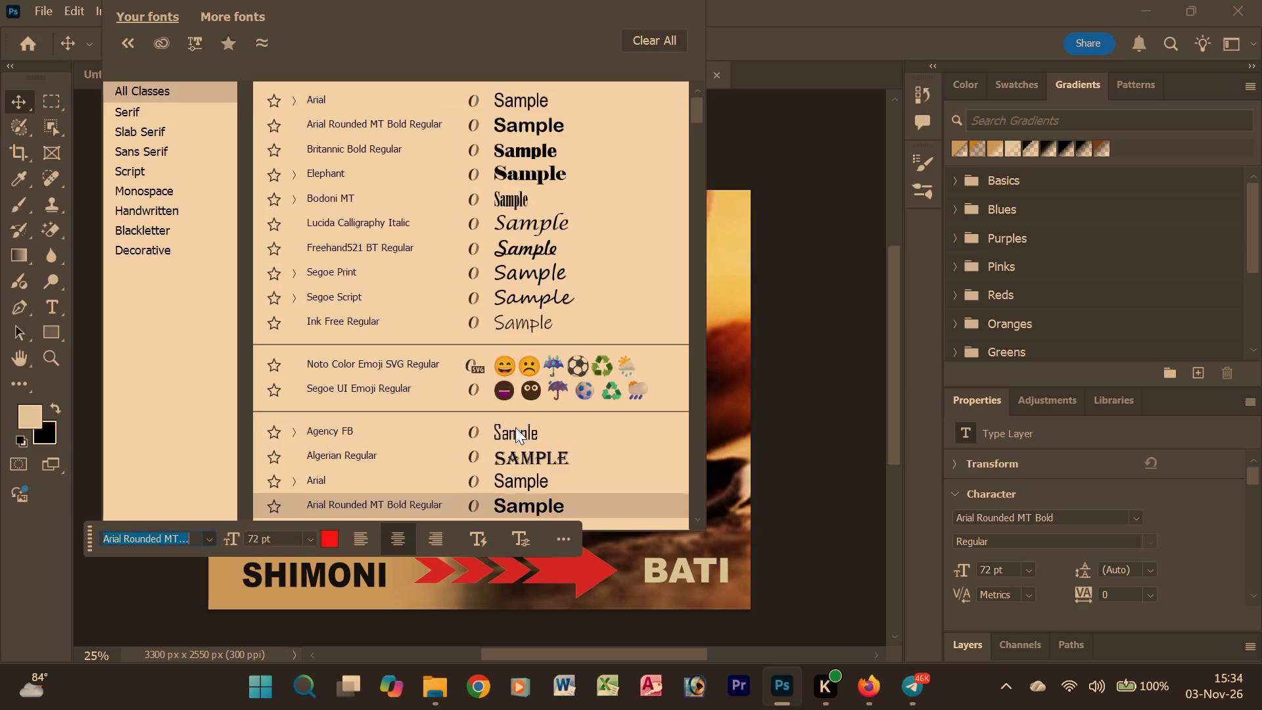
scroll(515, 427, "down", 2)
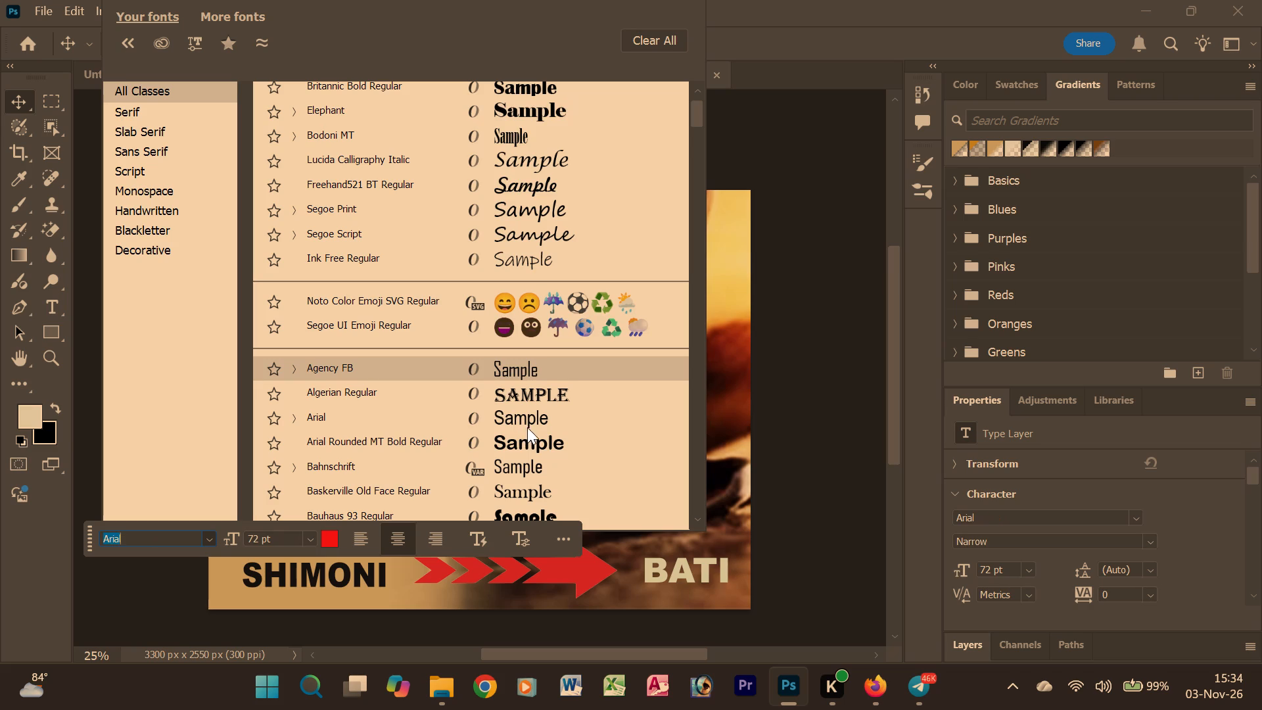
left_click(546, 393)
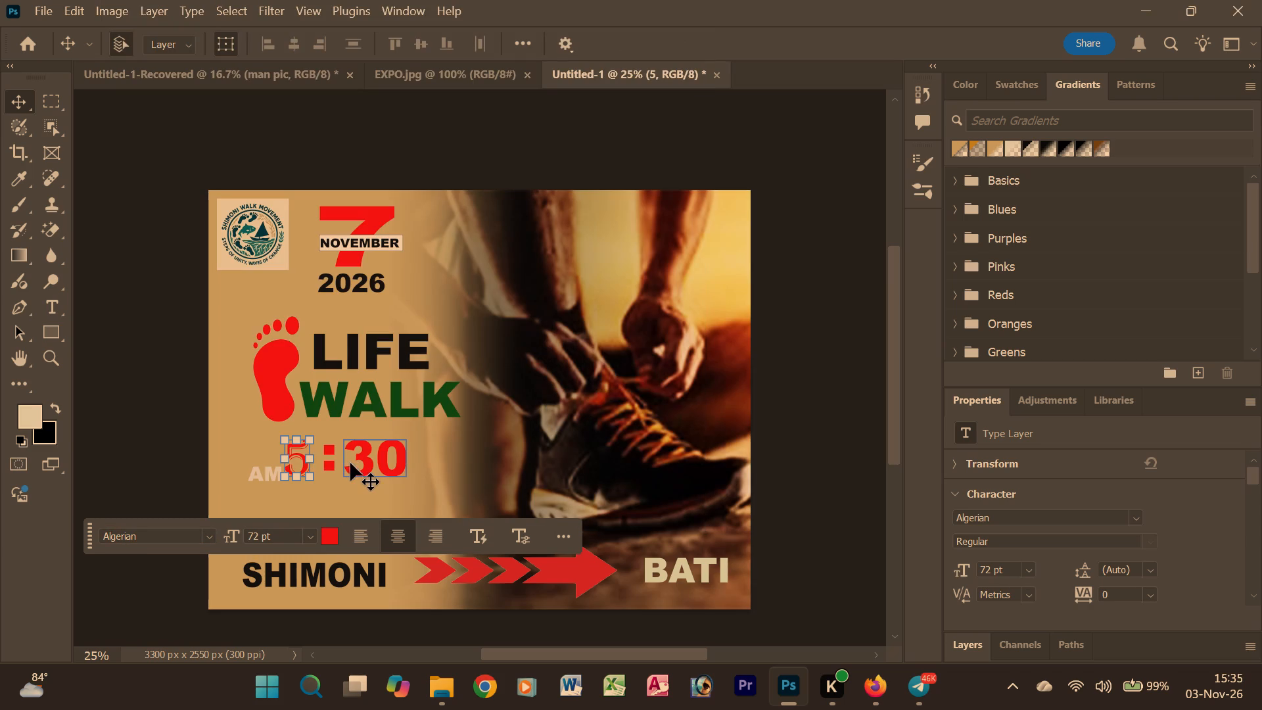
Change the font of the 30 and the colon in the event time to Algerian Regular.
left_click(358, 464)
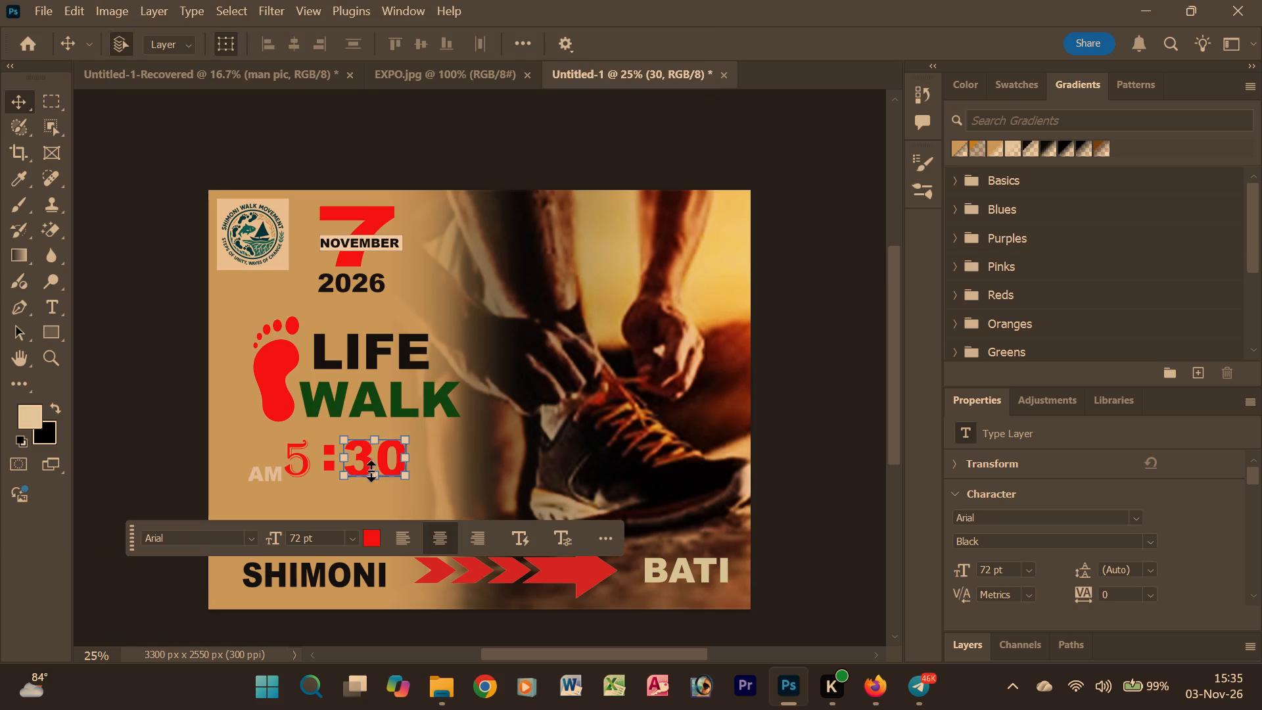
left_click(249, 540)
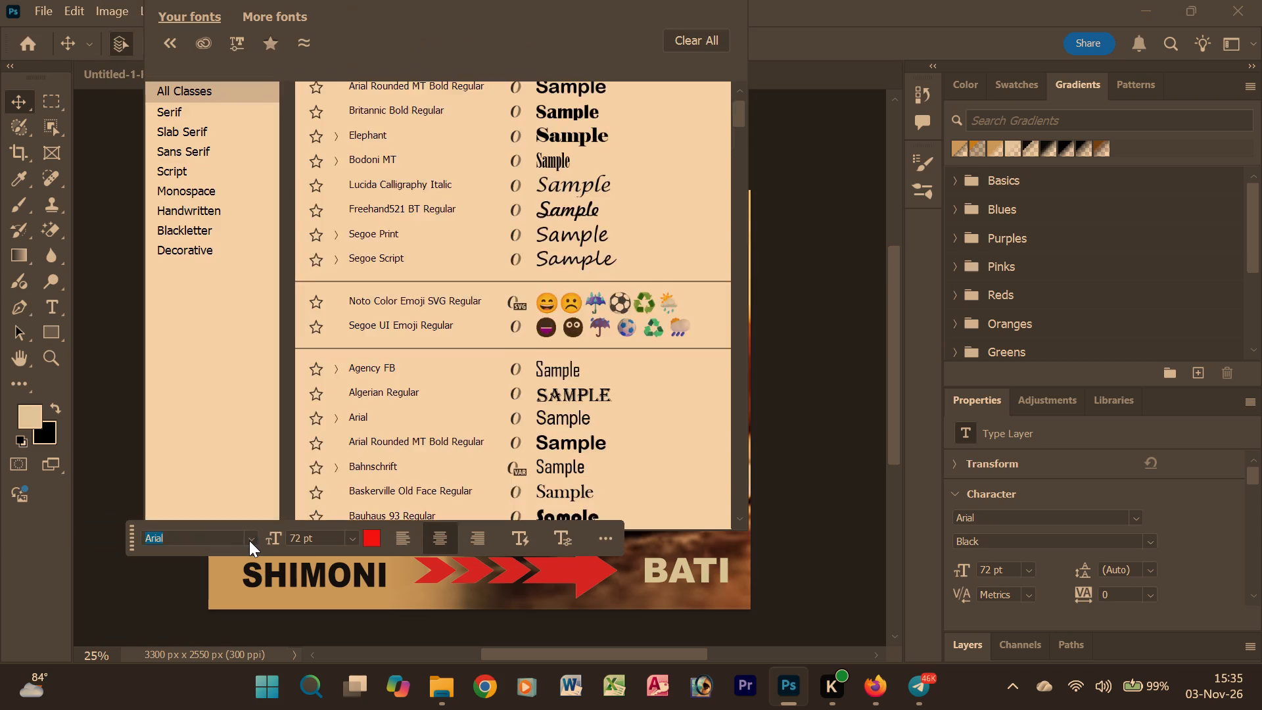
scroll(651, 300, "up", 6)
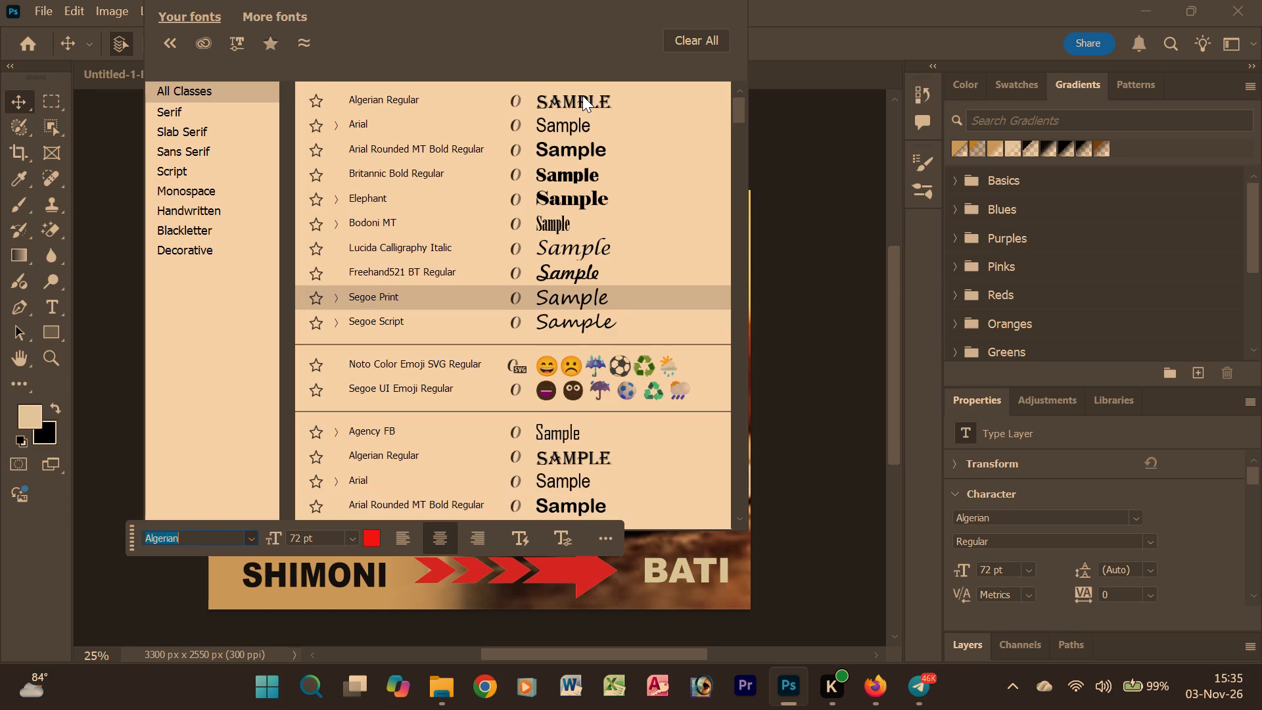
left_click(582, 96)
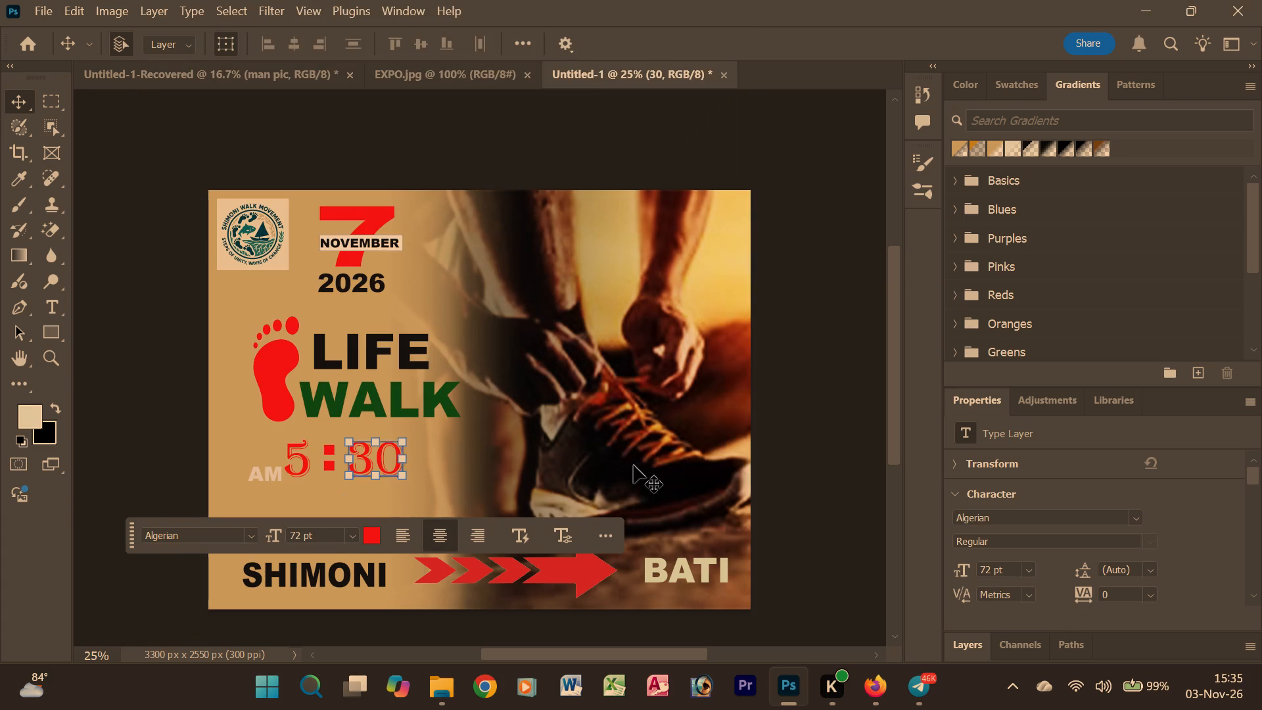
left_click(787, 442)
left_click(332, 469)
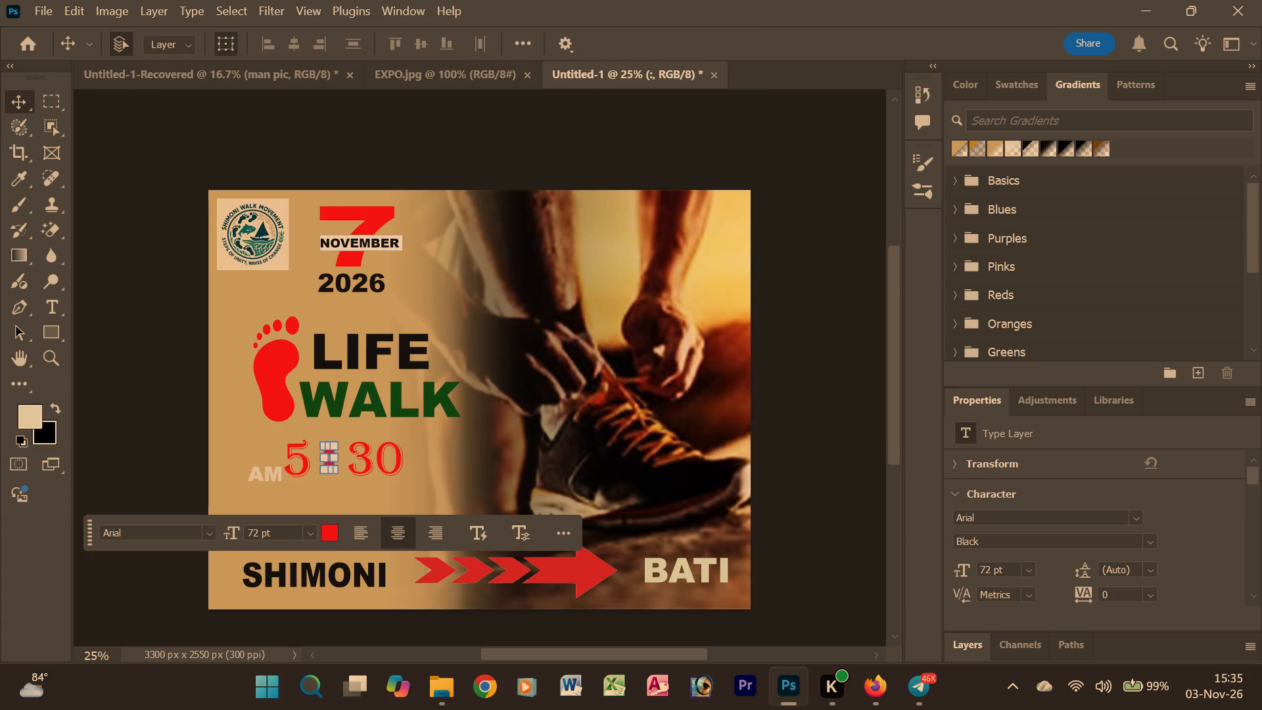
left_click(208, 532)
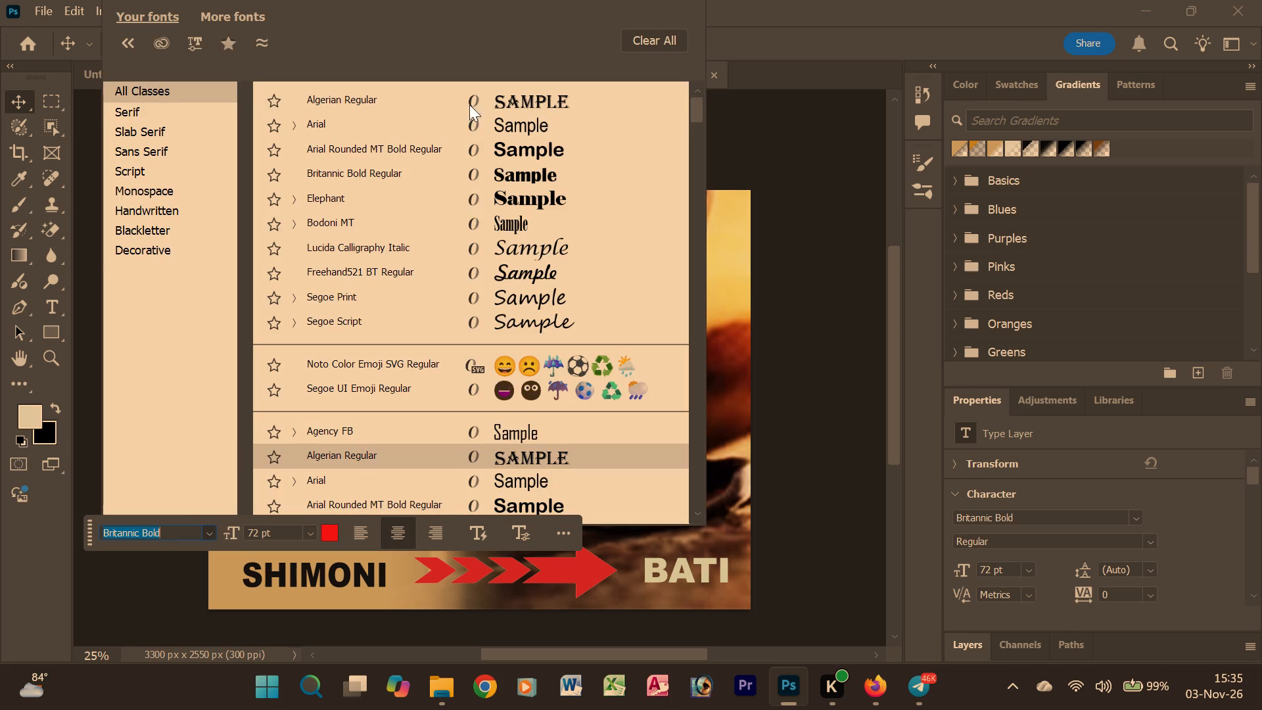
left_click(489, 97)
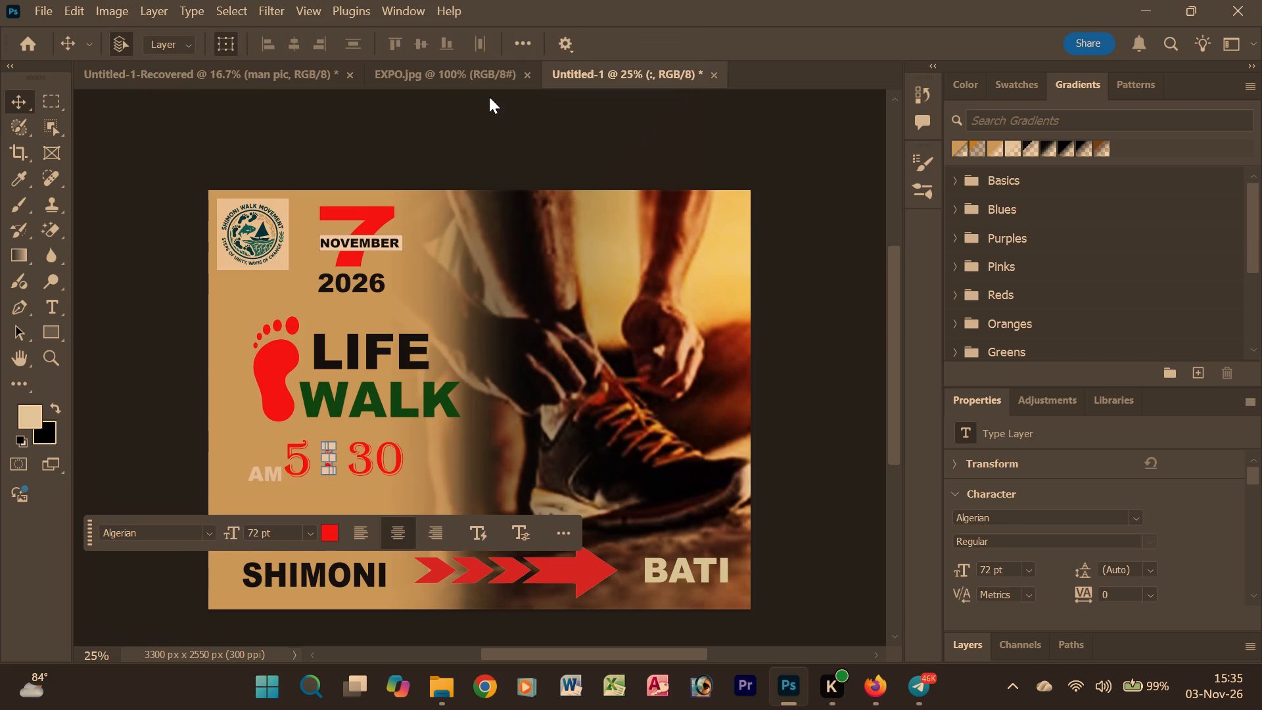
left_click(796, 333)
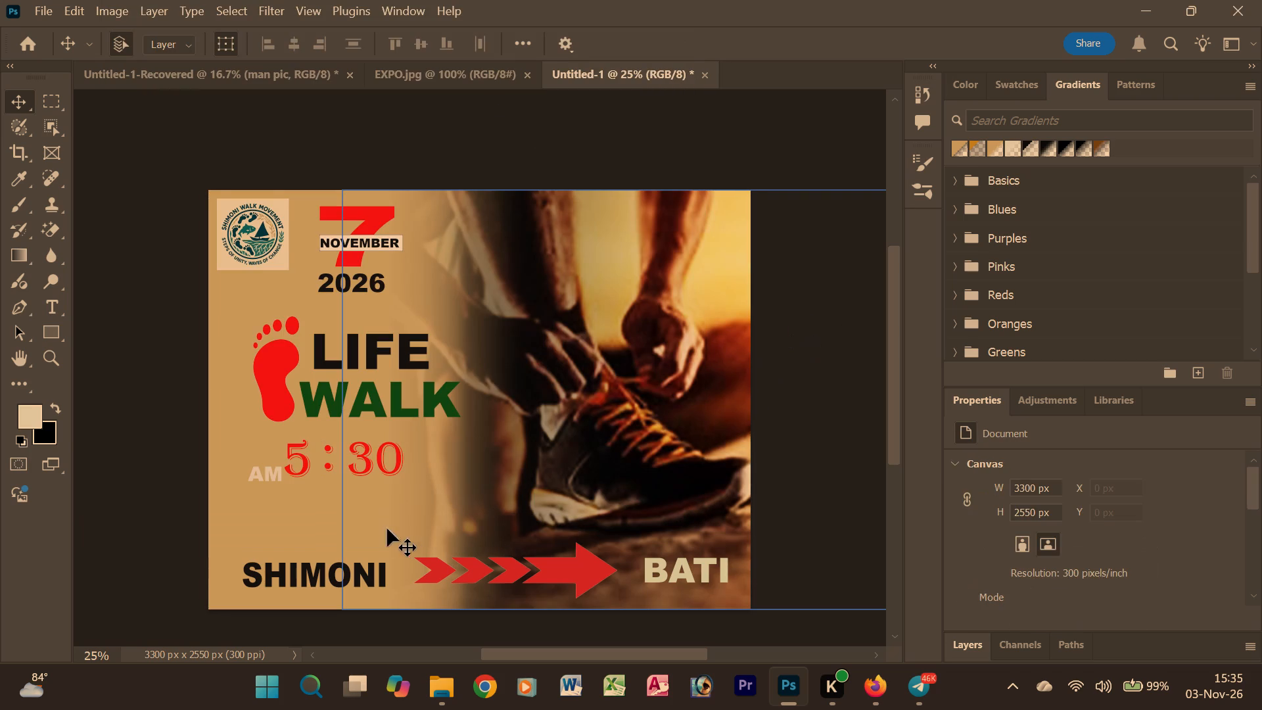
Change the font of the AM text to Algerian Regular and deselect it.
left_click(269, 478)
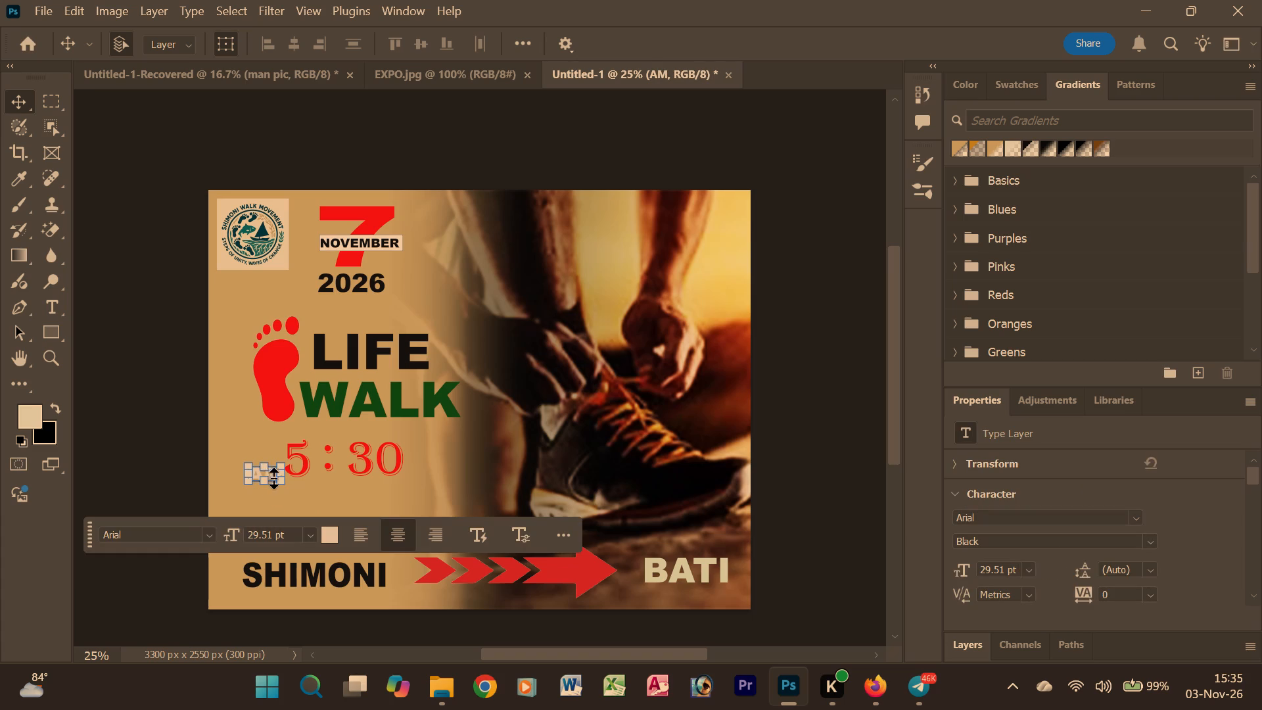
left_click(206, 536)
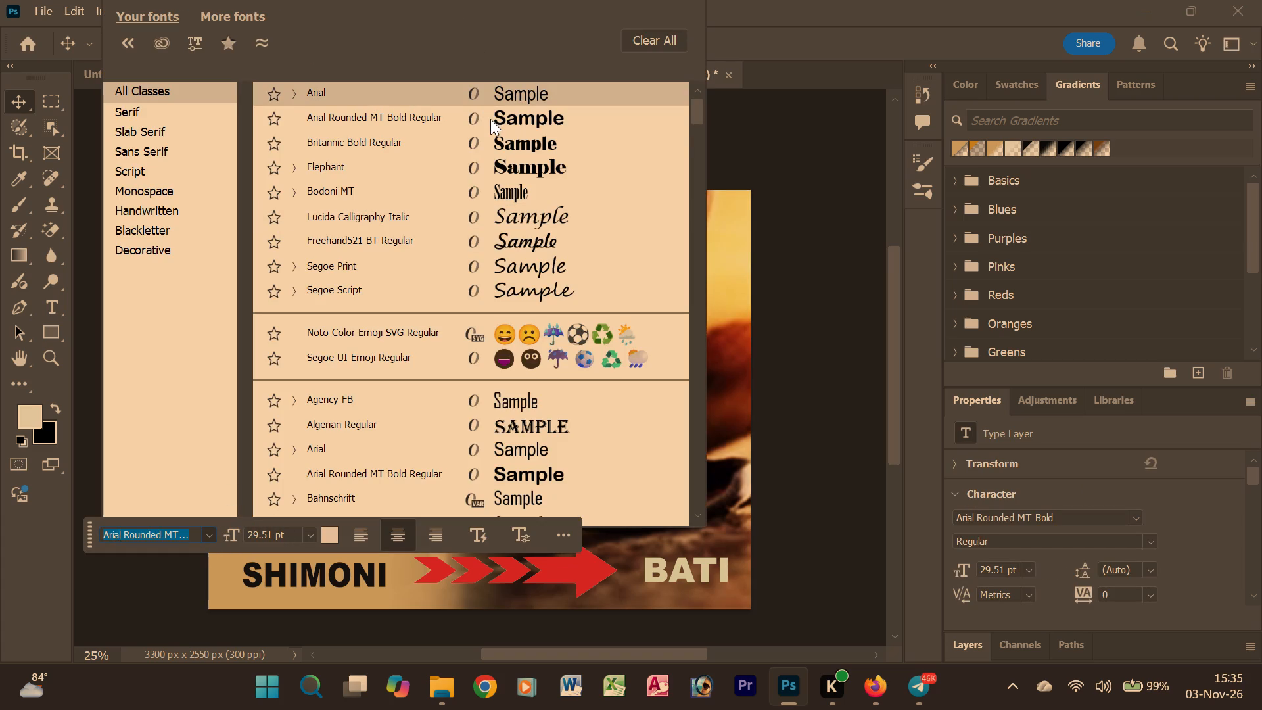
scroll(487, 119, "up", 4)
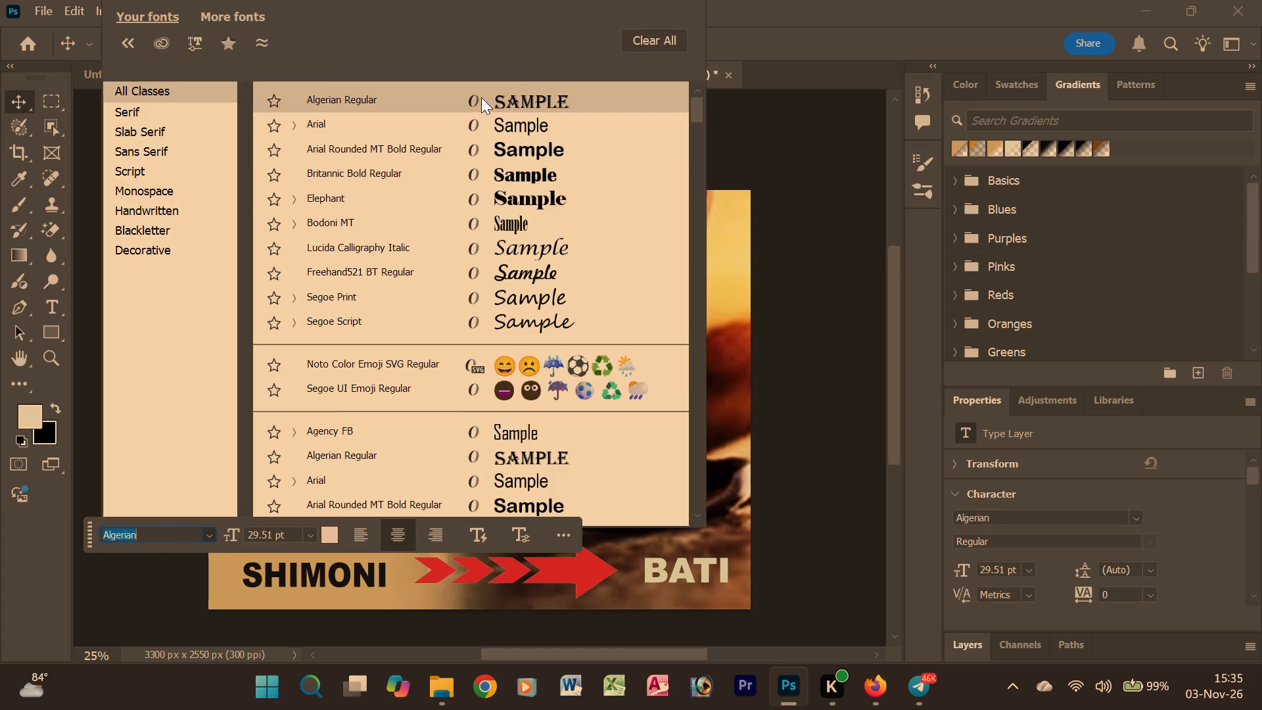
left_click(481, 97)
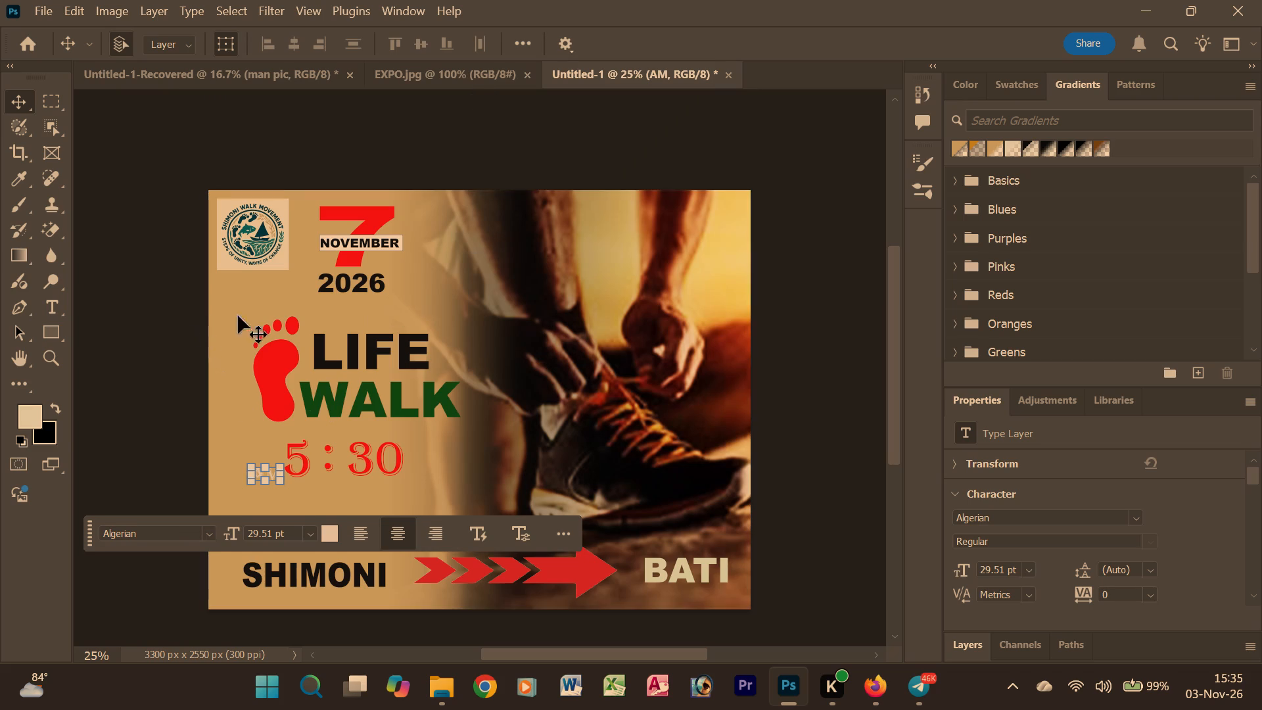
left_click(150, 310)
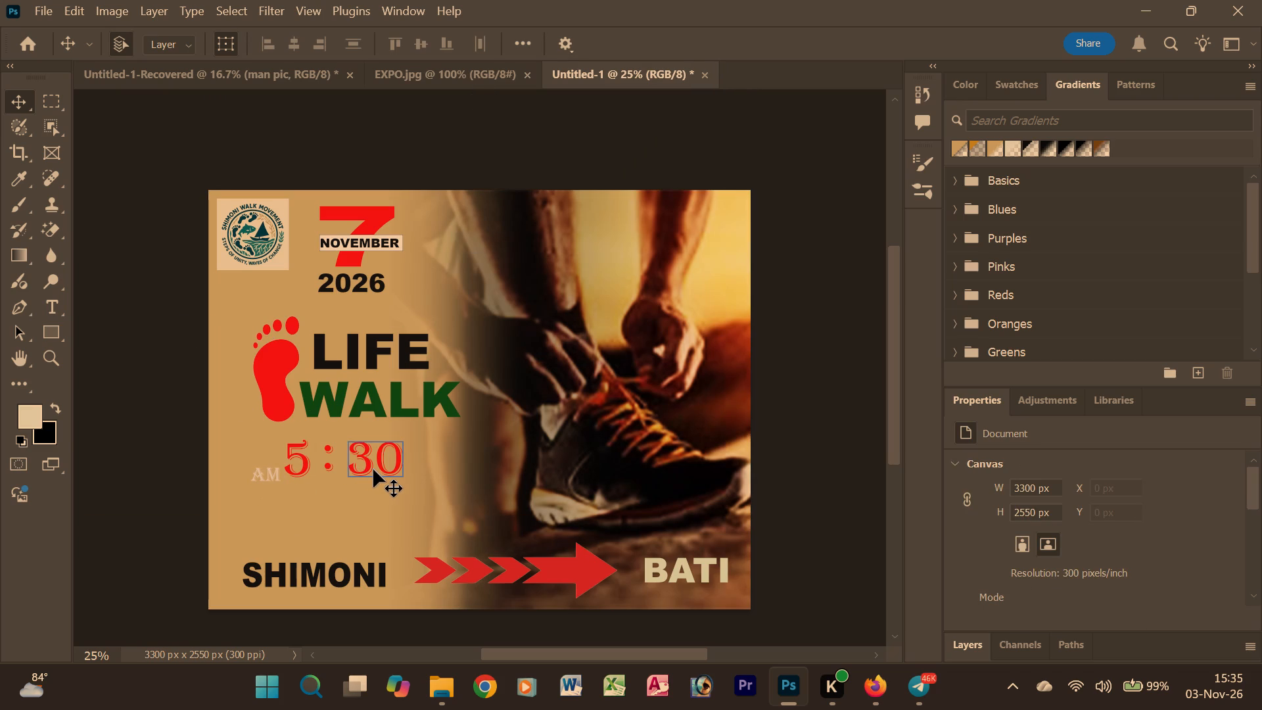
Narrow the 30 in the event time to about 72% of its width.
left_click(387, 460)
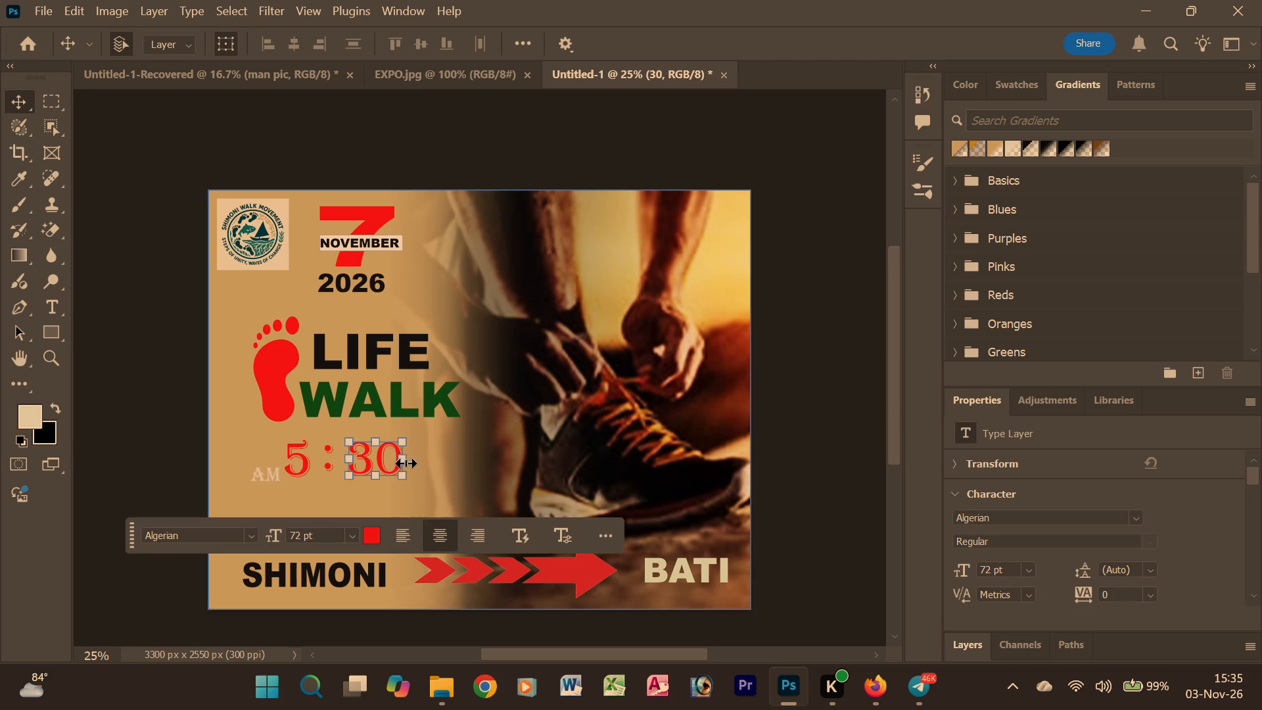
left_click_drag(406, 463, 390, 463, "shift")
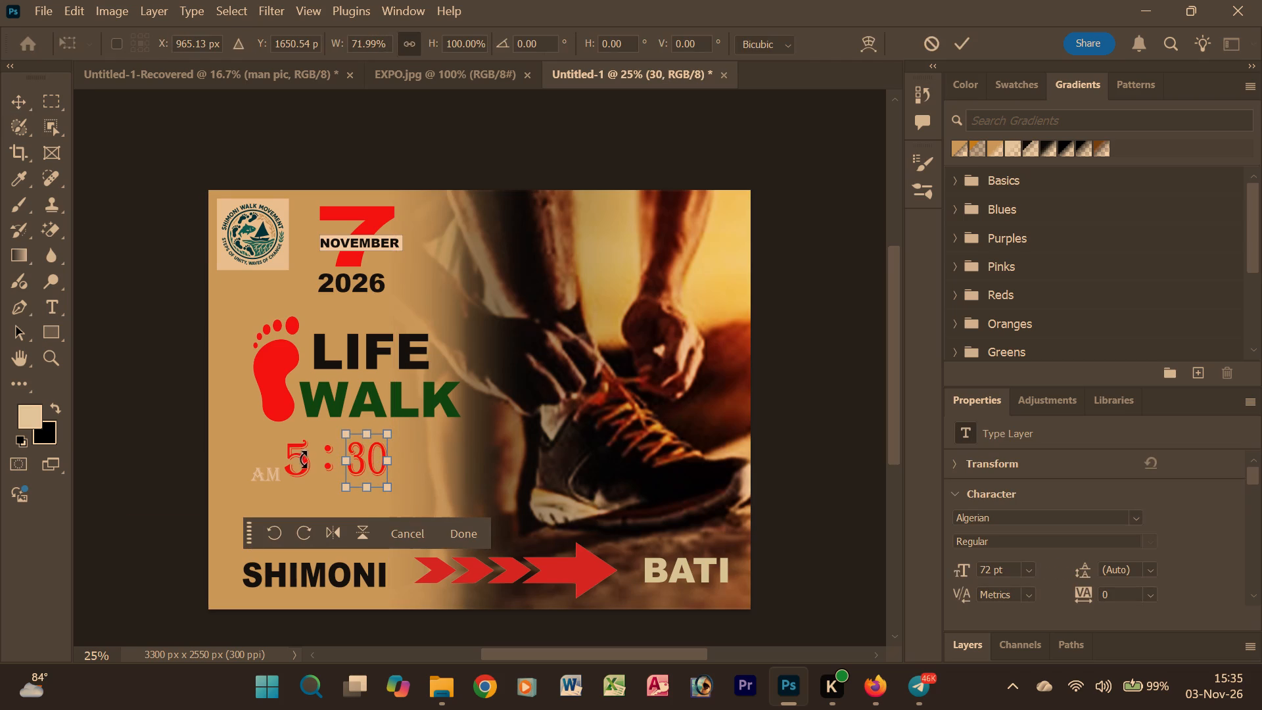
left_click(456, 538)
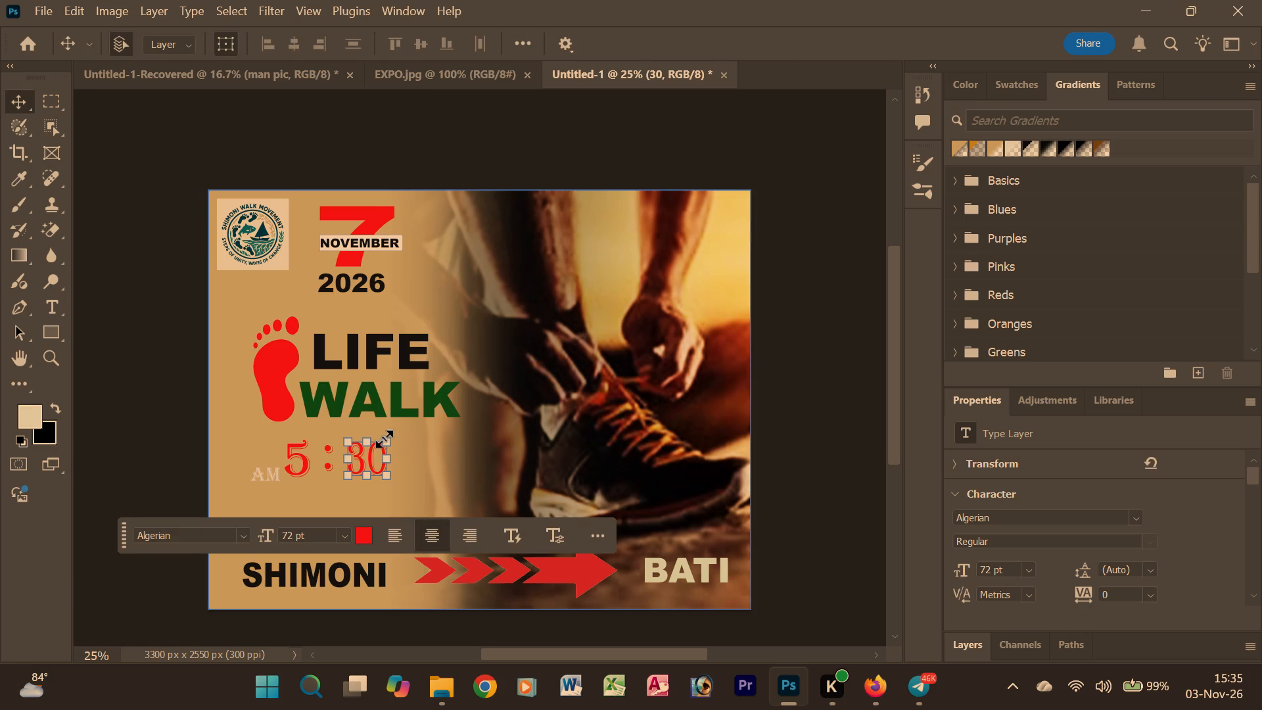
Scale the 30 down to about 80% and place it beneath the last letters of WALK, away from the colon.
left_click_drag(385, 439, 379, 452)
left_click_drag(362, 460, 385, 450)
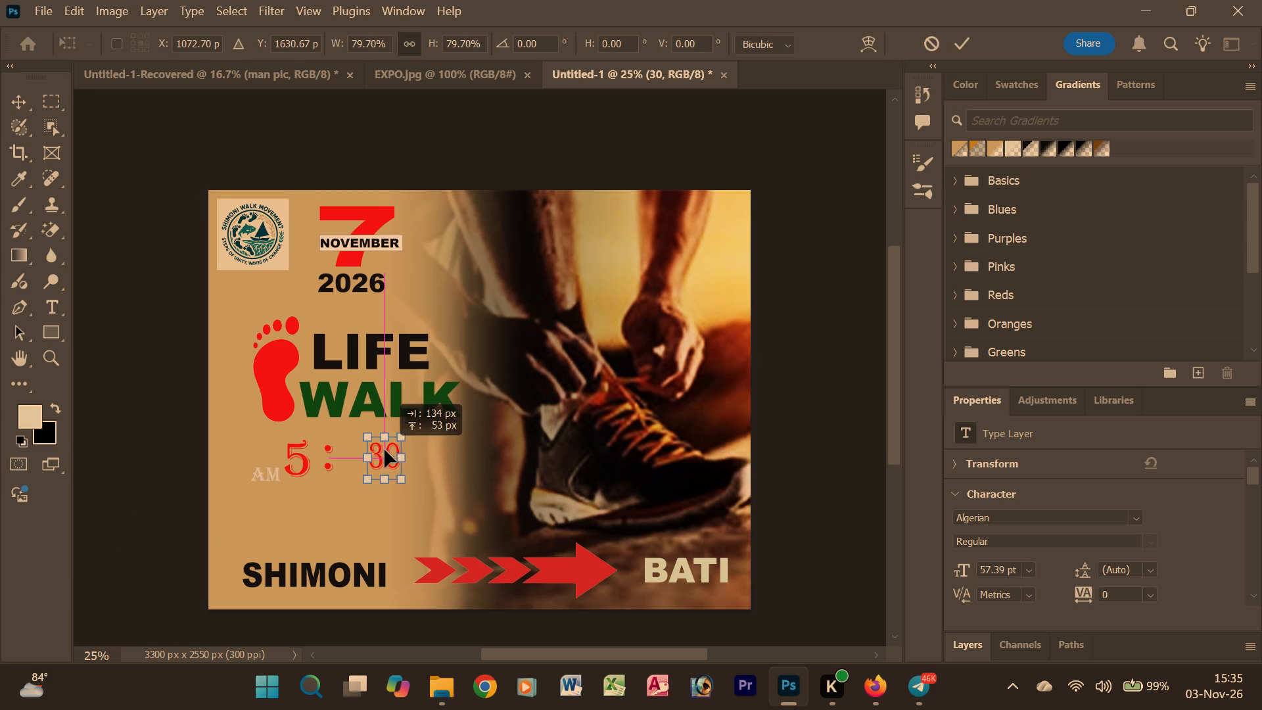
left_click_drag(385, 450, 402, 442)
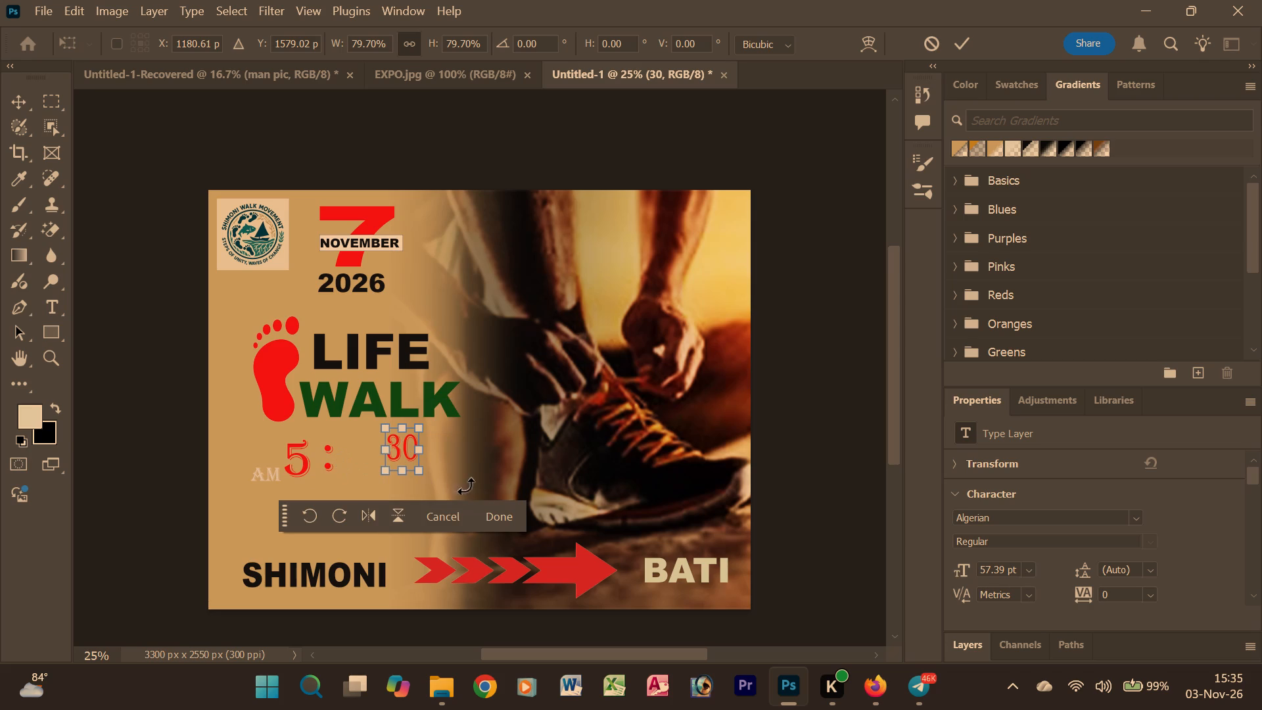
left_click(505, 515)
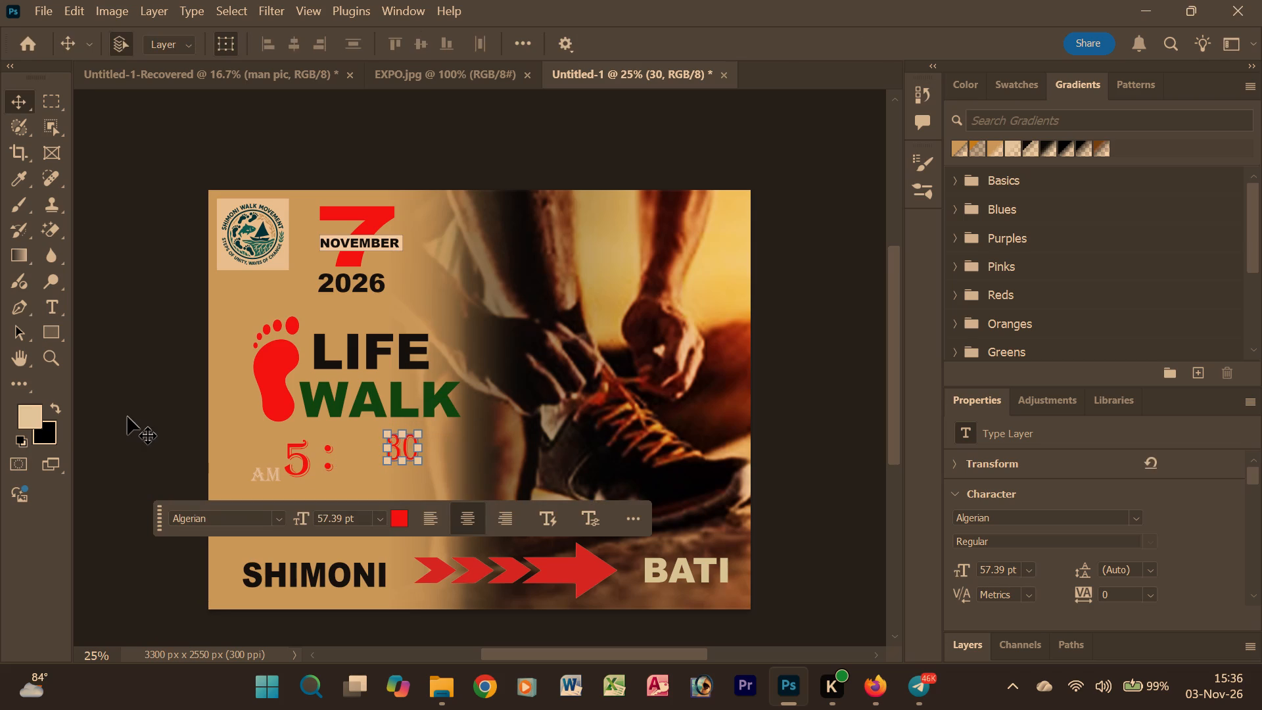
Bring the colon and the 5 up beside the 30 and close the gaps into a compact 5:30 beneath WALK.
left_click_drag(330, 457, 331, 452)
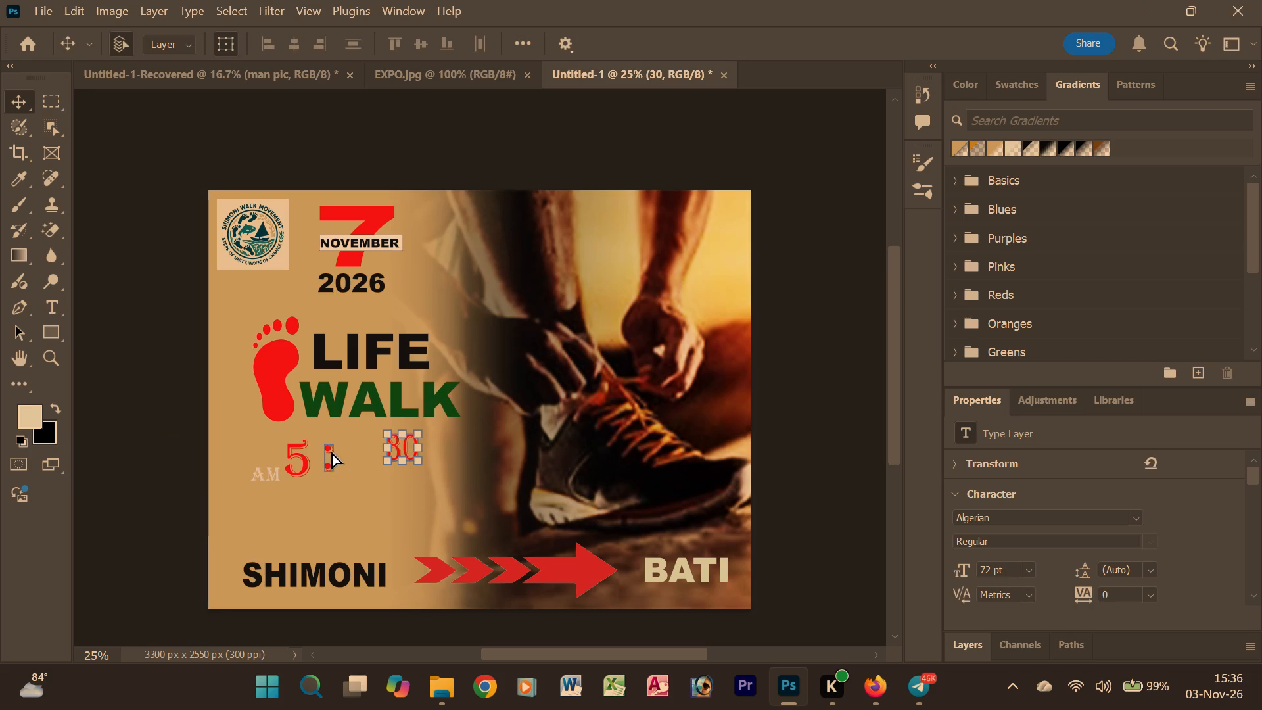
left_click_drag(331, 452, 375, 450)
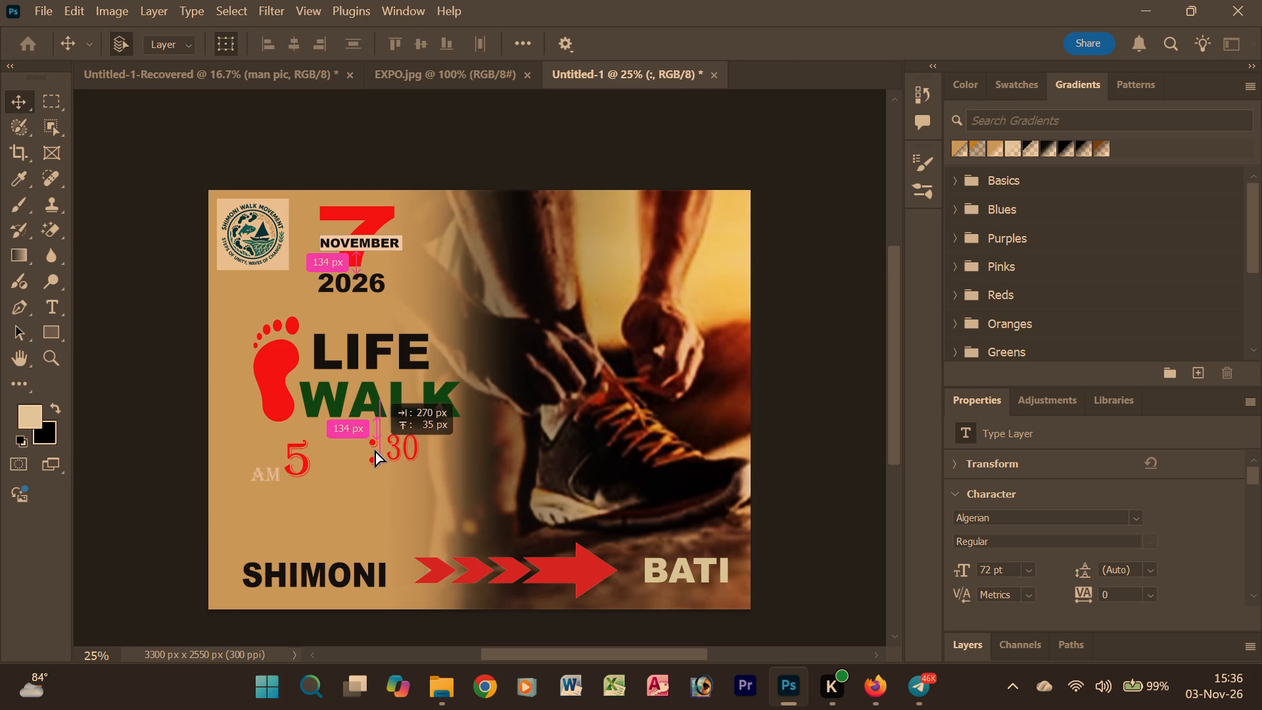
left_click_drag(375, 450, 375, 447)
left_click_drag(305, 458, 347, 447)
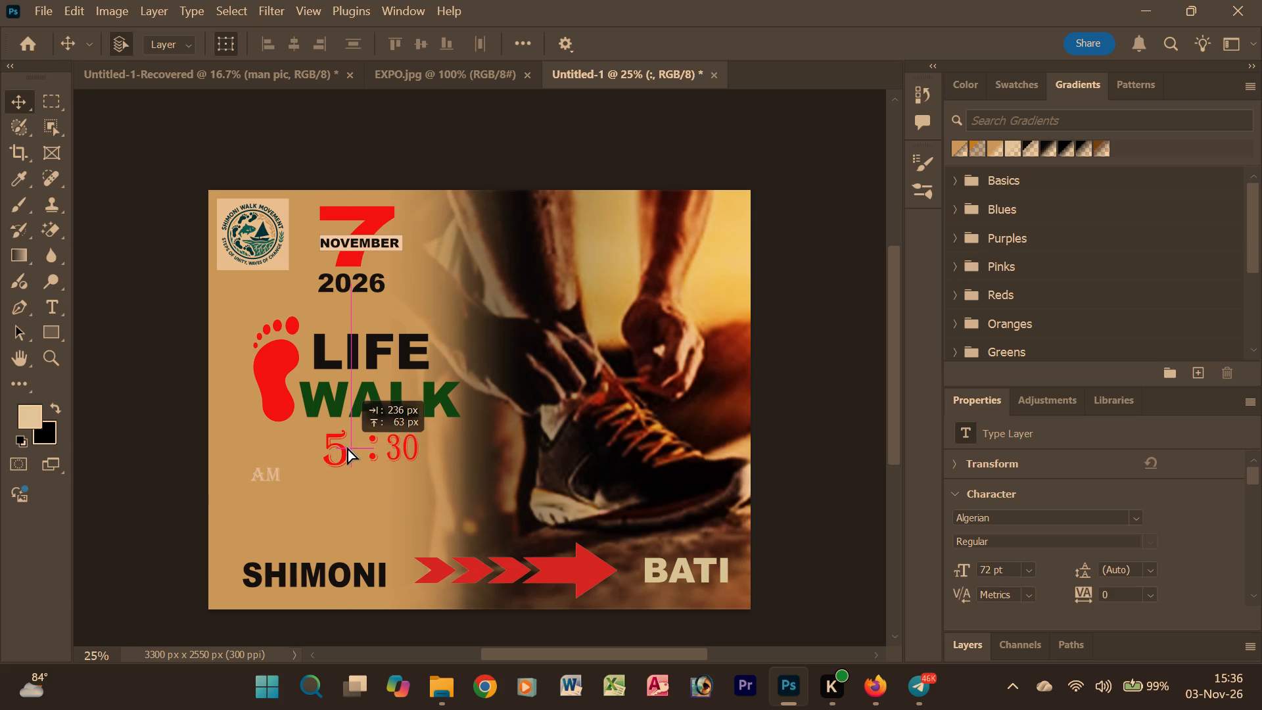
left_click_drag(347, 447, 363, 446)
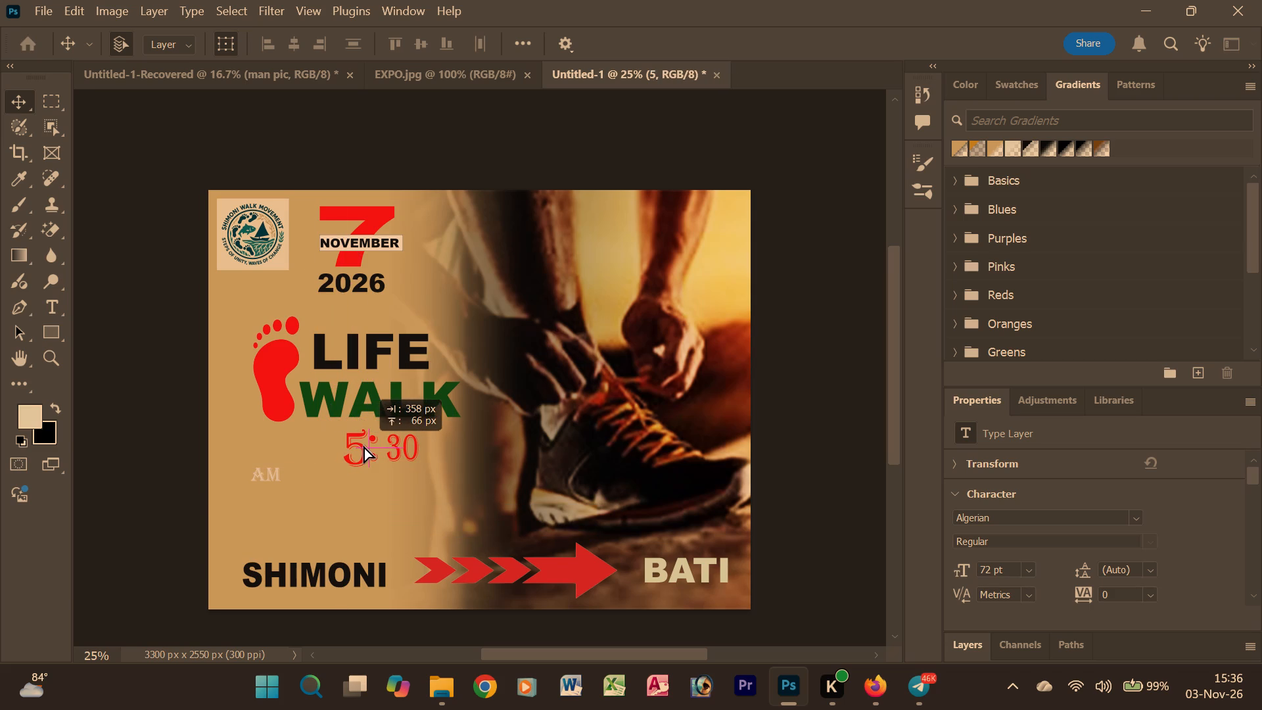
left_click_drag(363, 446, 360, 445)
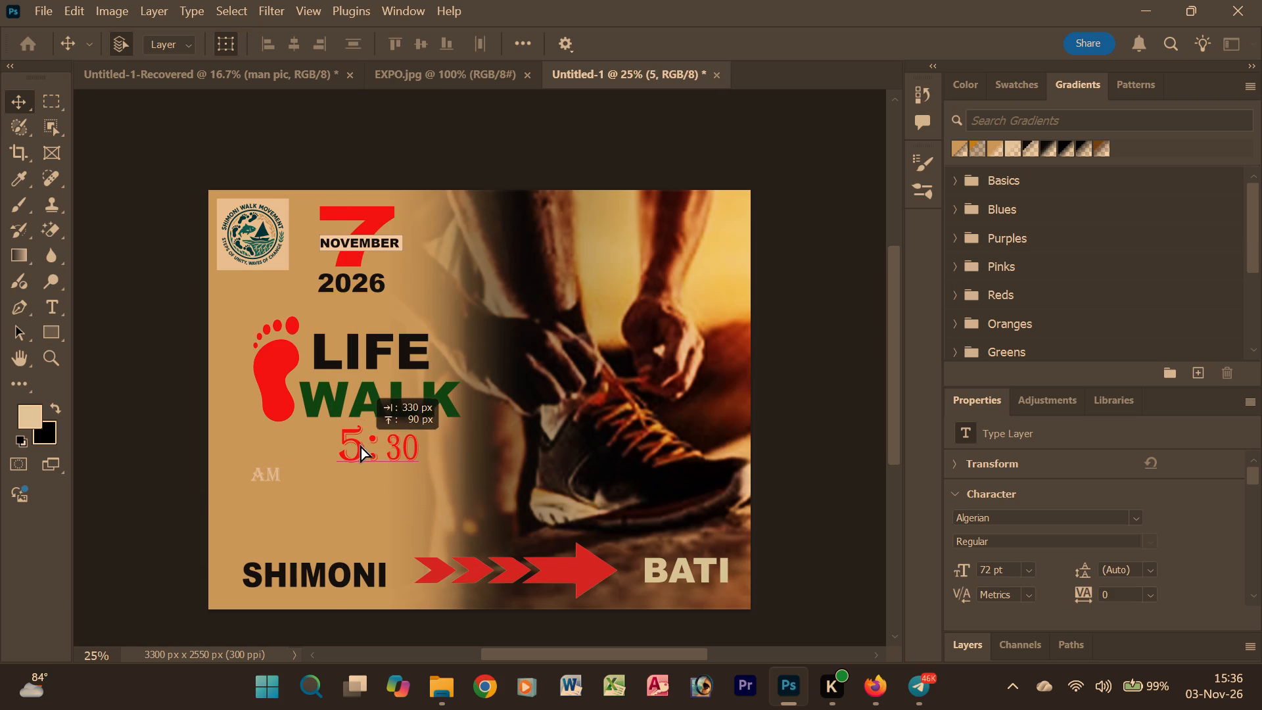
left_click_drag(360, 445, 362, 446)
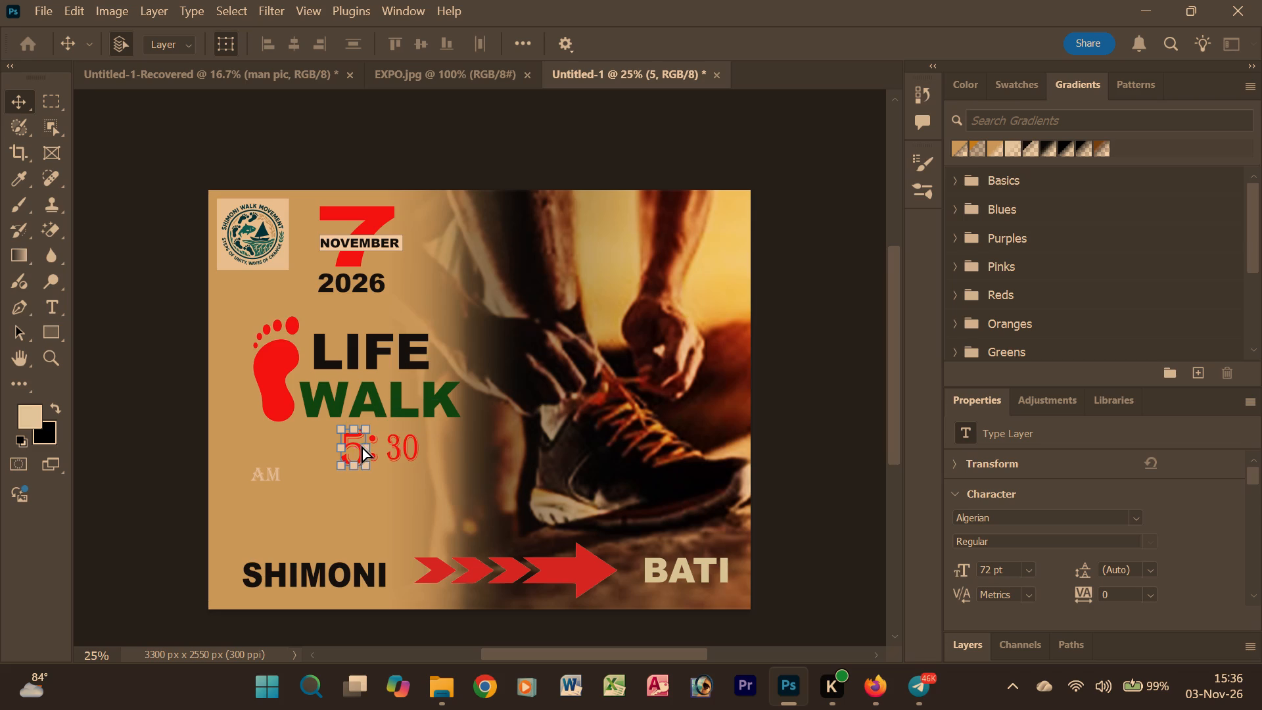
left_click(410, 447)
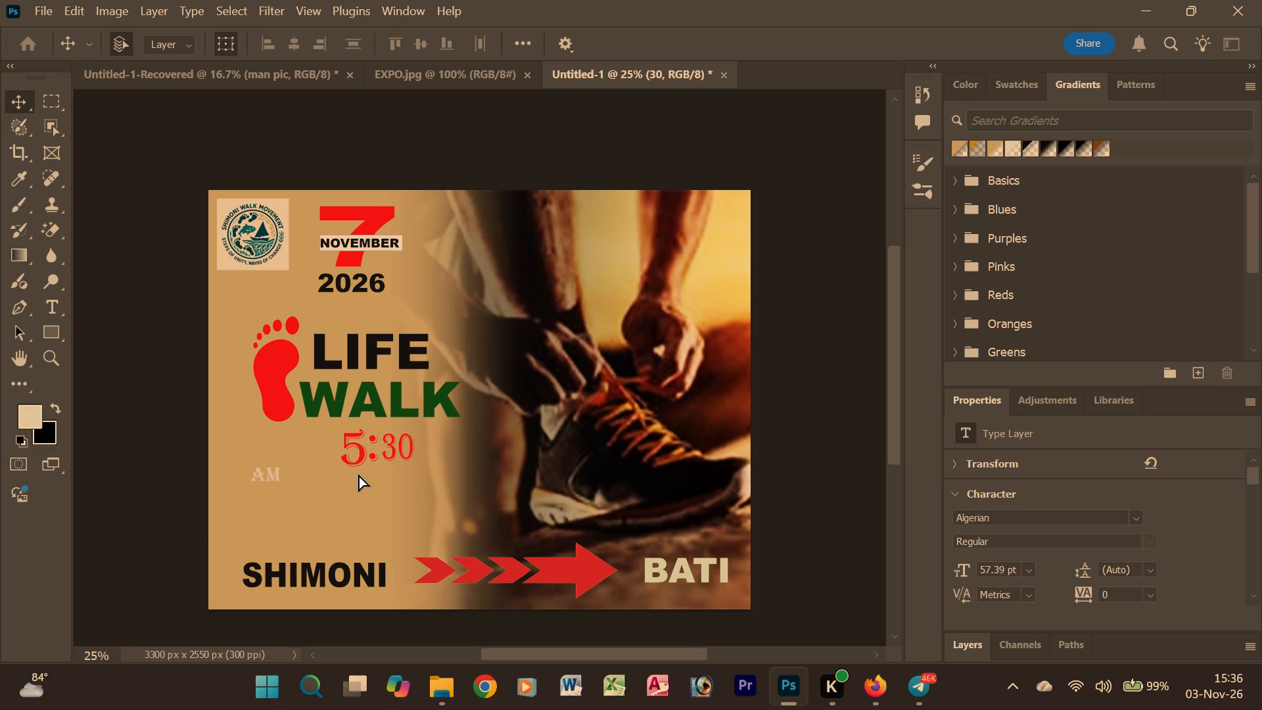
Move the AM text up beneath the W of WALK, just before the top of the 5, and deselect it.
left_click_drag(273, 475, 310, 447)
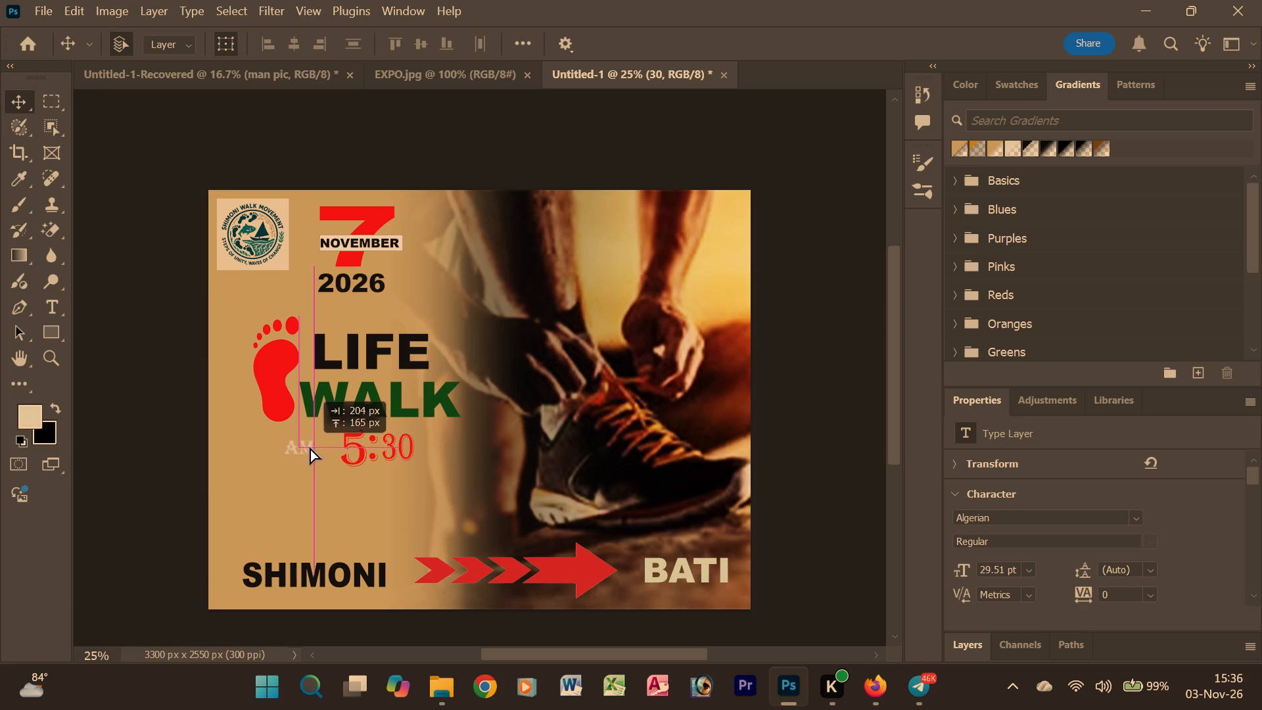
left_click_drag(310, 447, 333, 437)
left_click(841, 430)
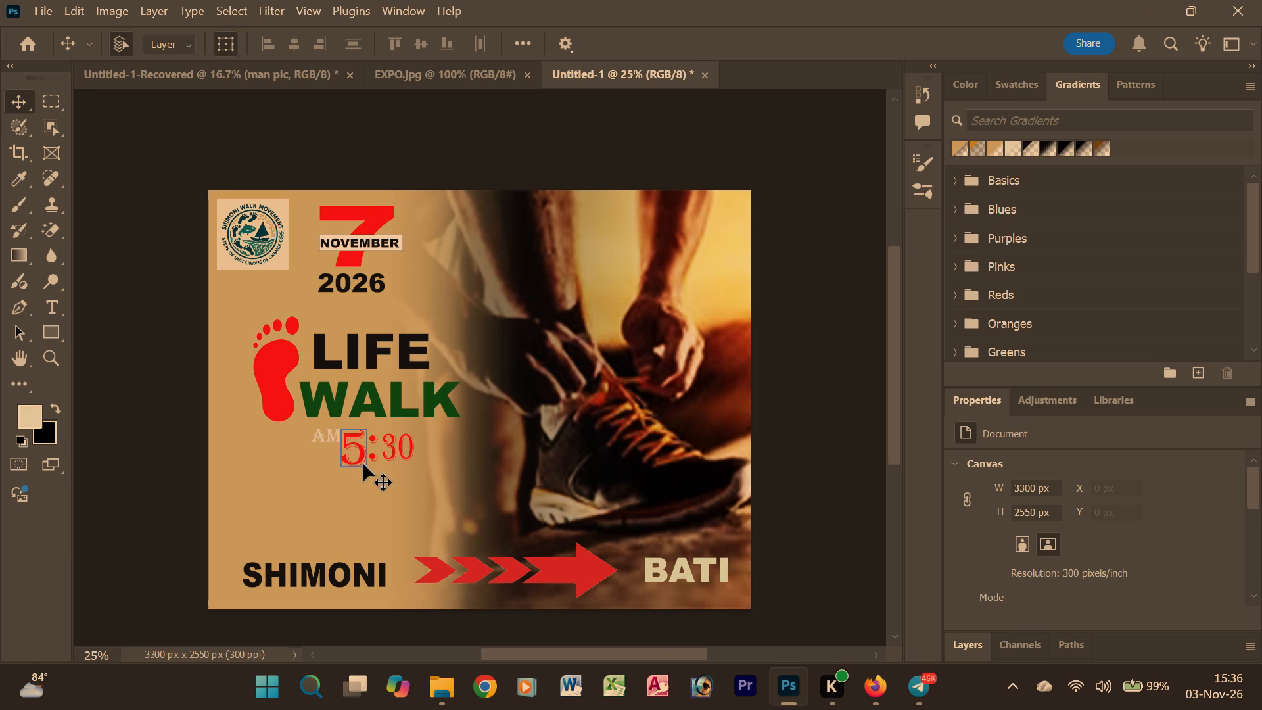
Compare the poster with the EXPO.jpg reference, and recolour the 5 of the event time dark brown, 664c0e.
left_click(447, 82)
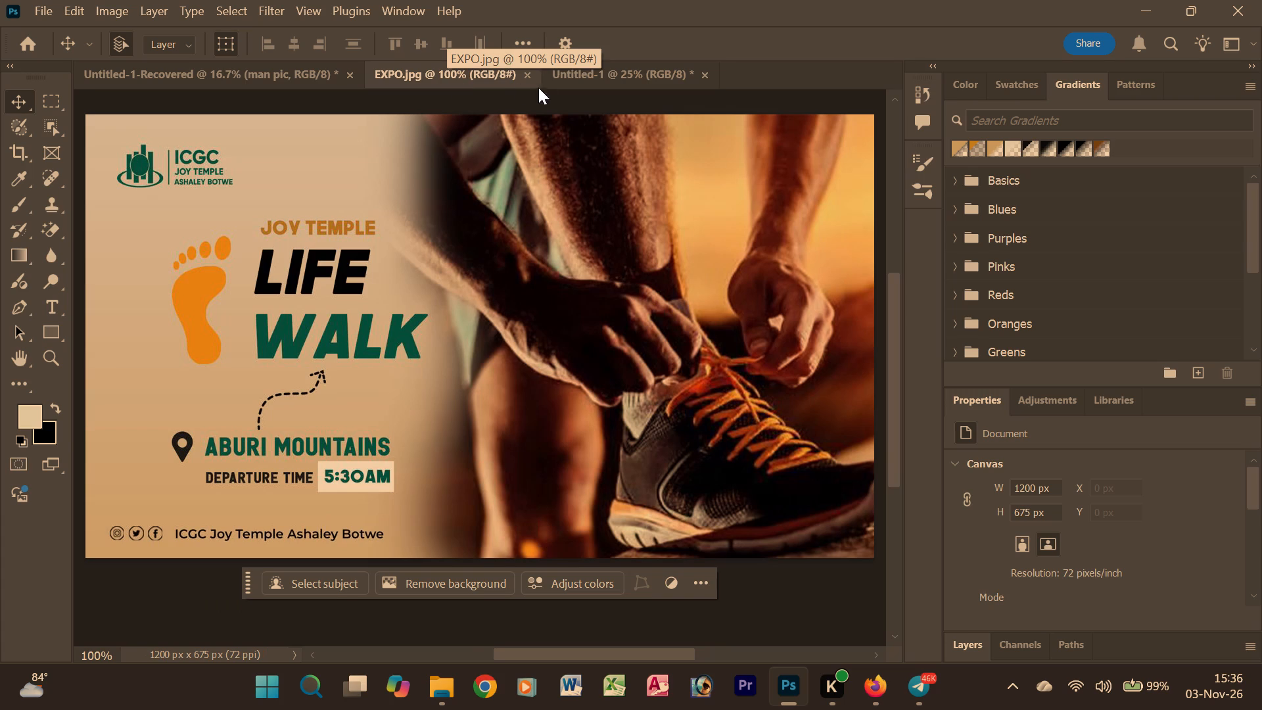
left_click(616, 78)
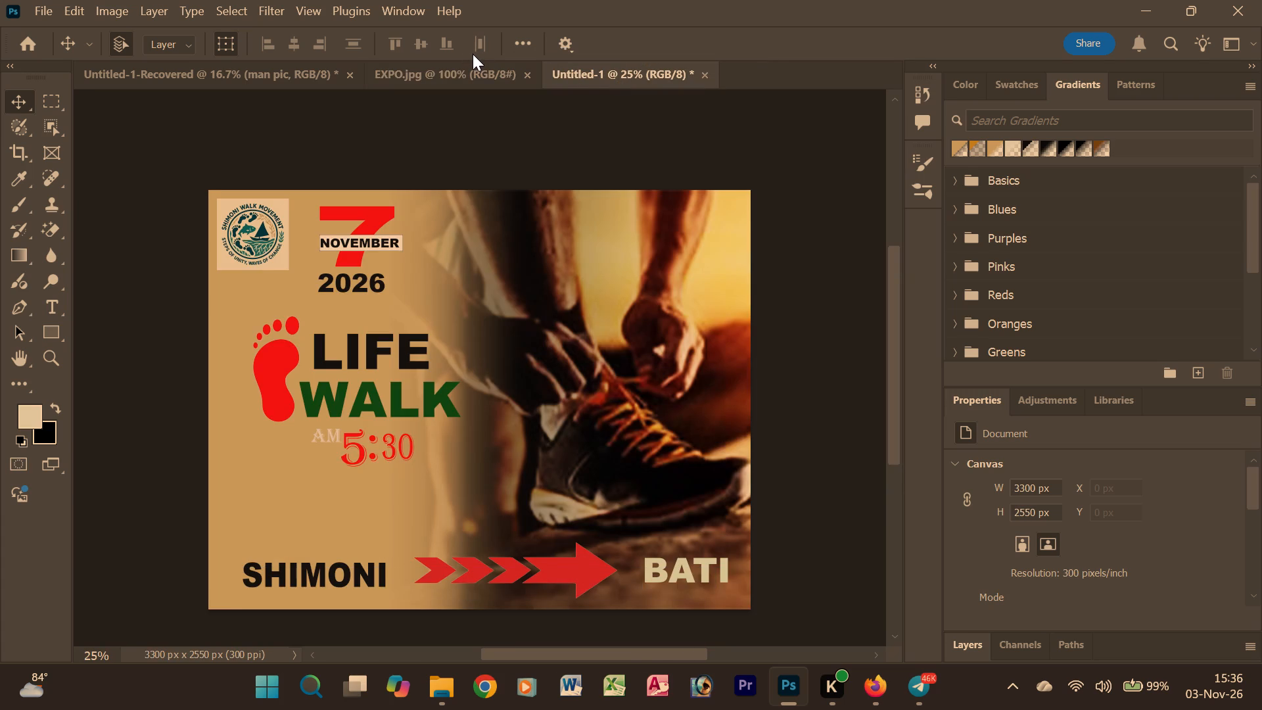
left_click(444, 81)
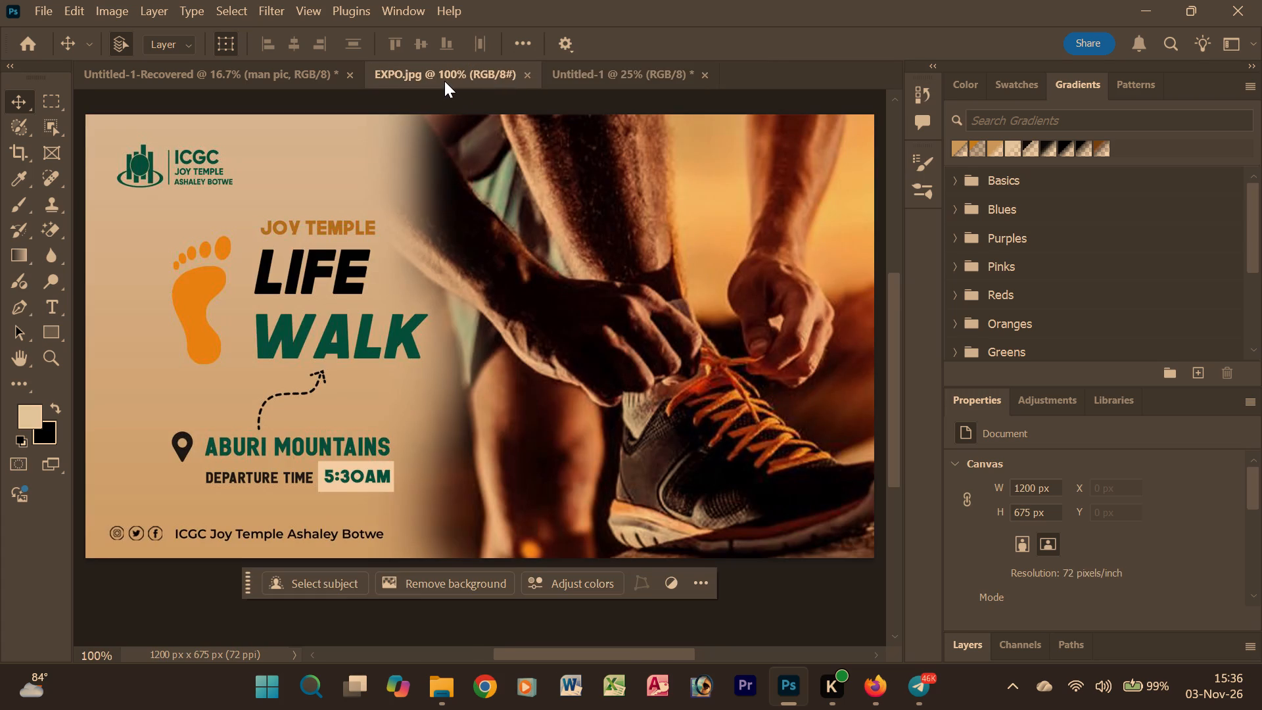
left_click(592, 84)
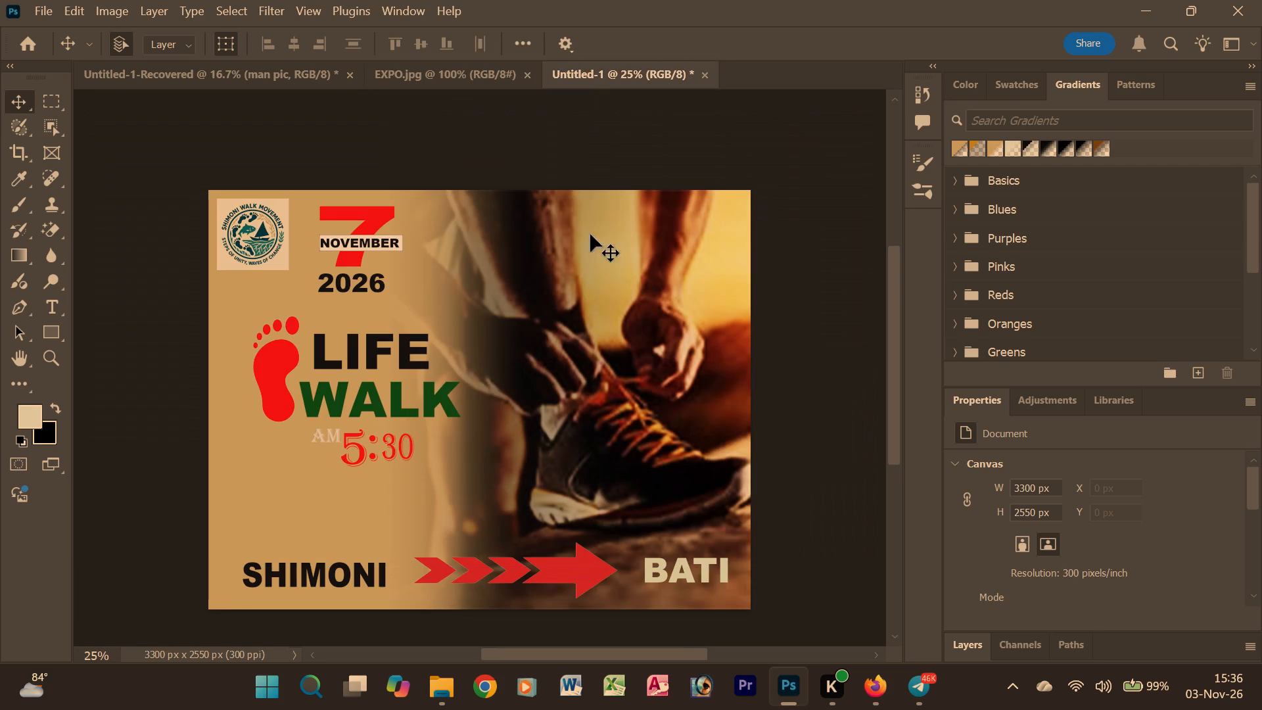
left_click(360, 463)
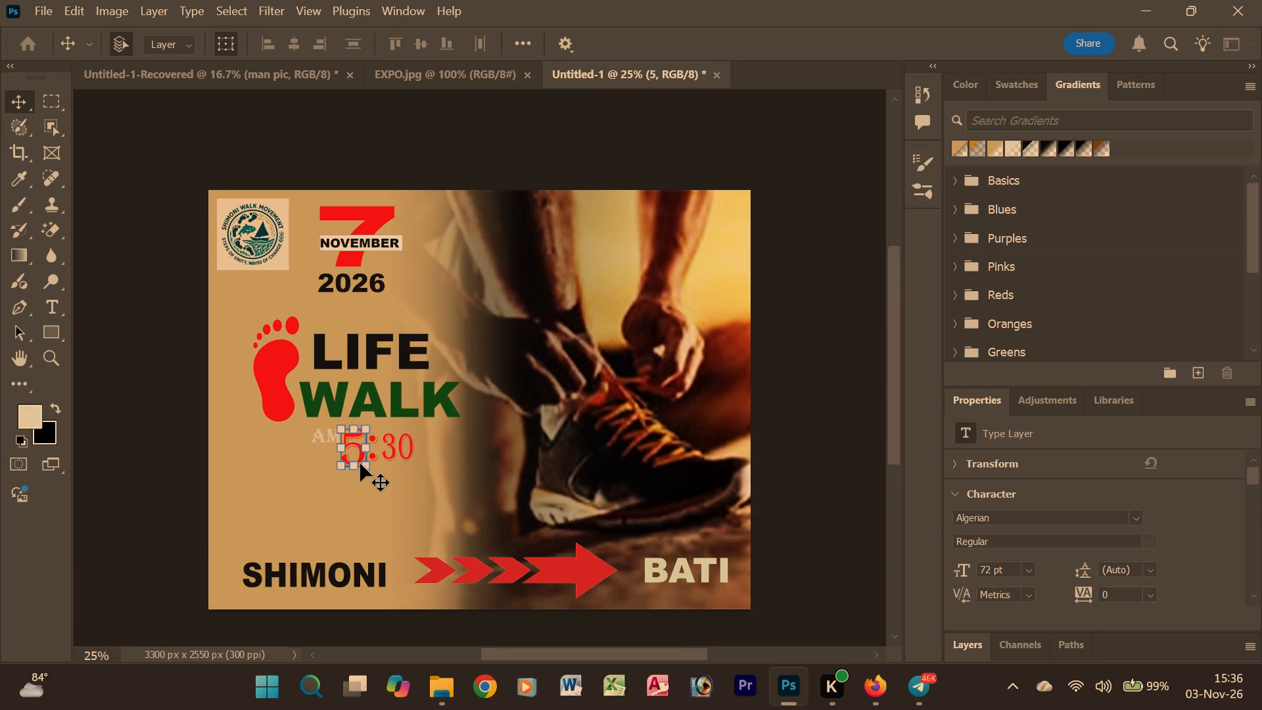
left_click(344, 521)
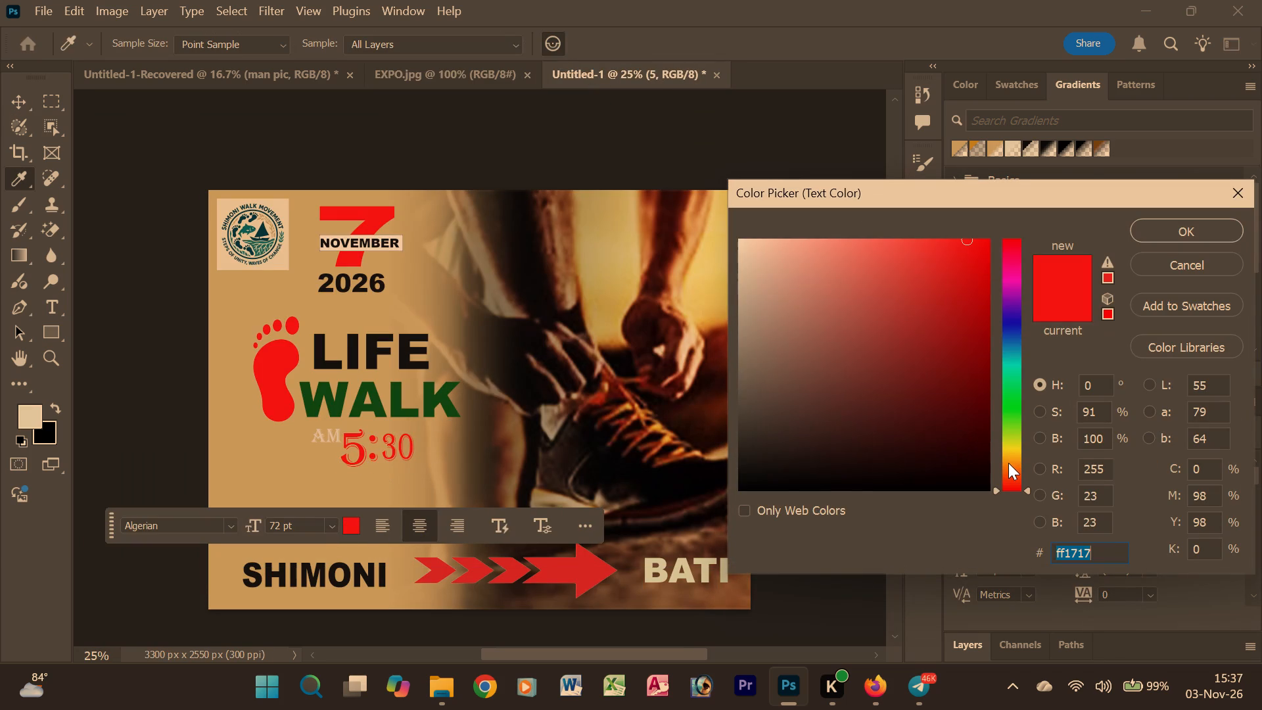
left_click(1008, 460)
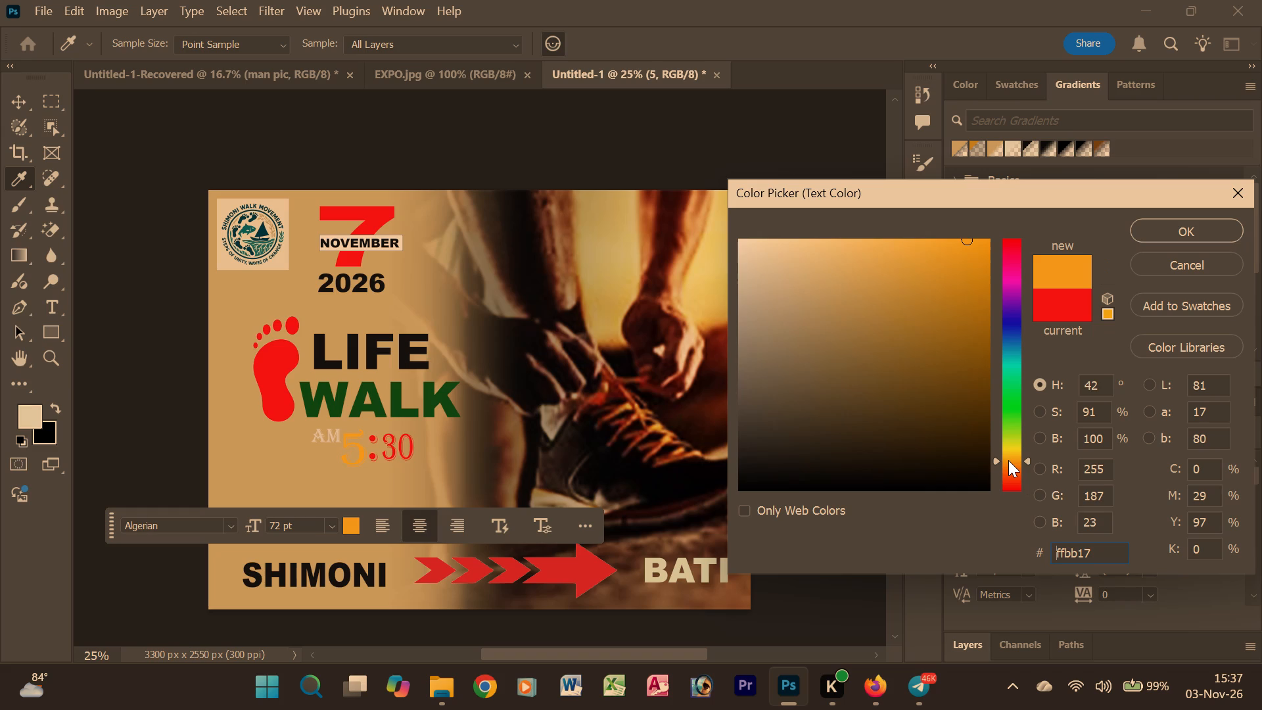
left_click(956, 389)
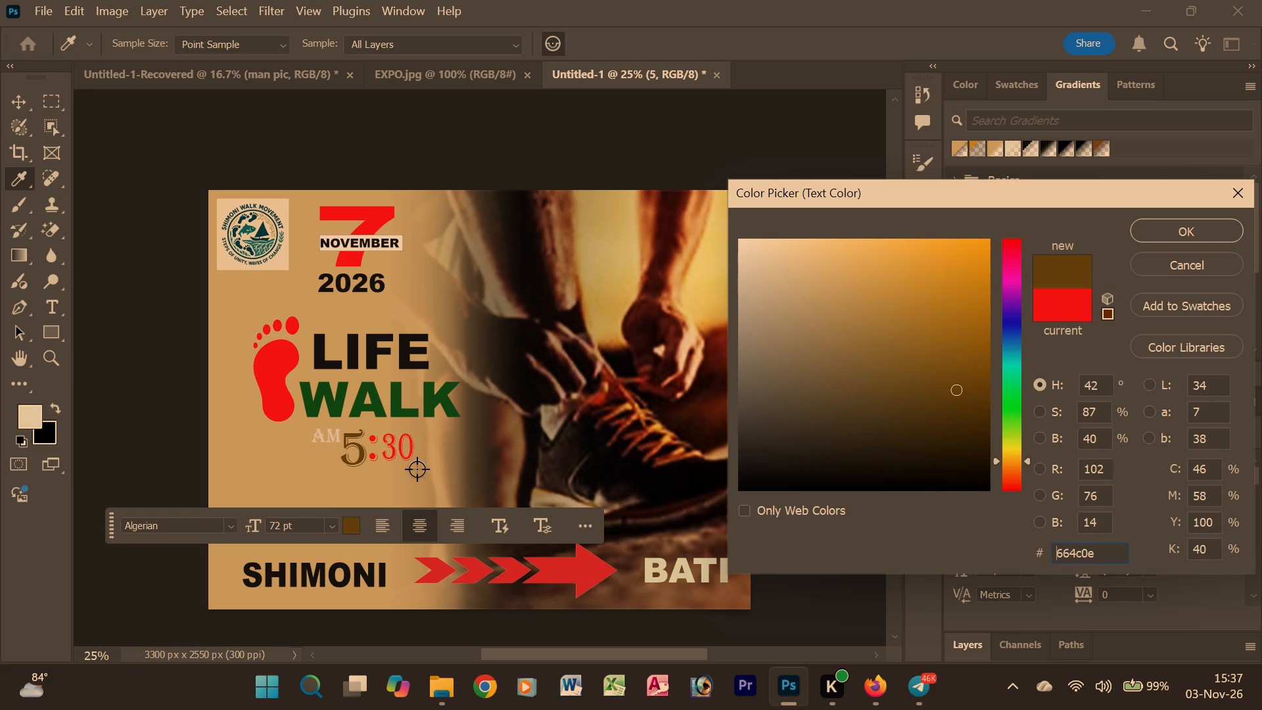
left_click(1173, 229)
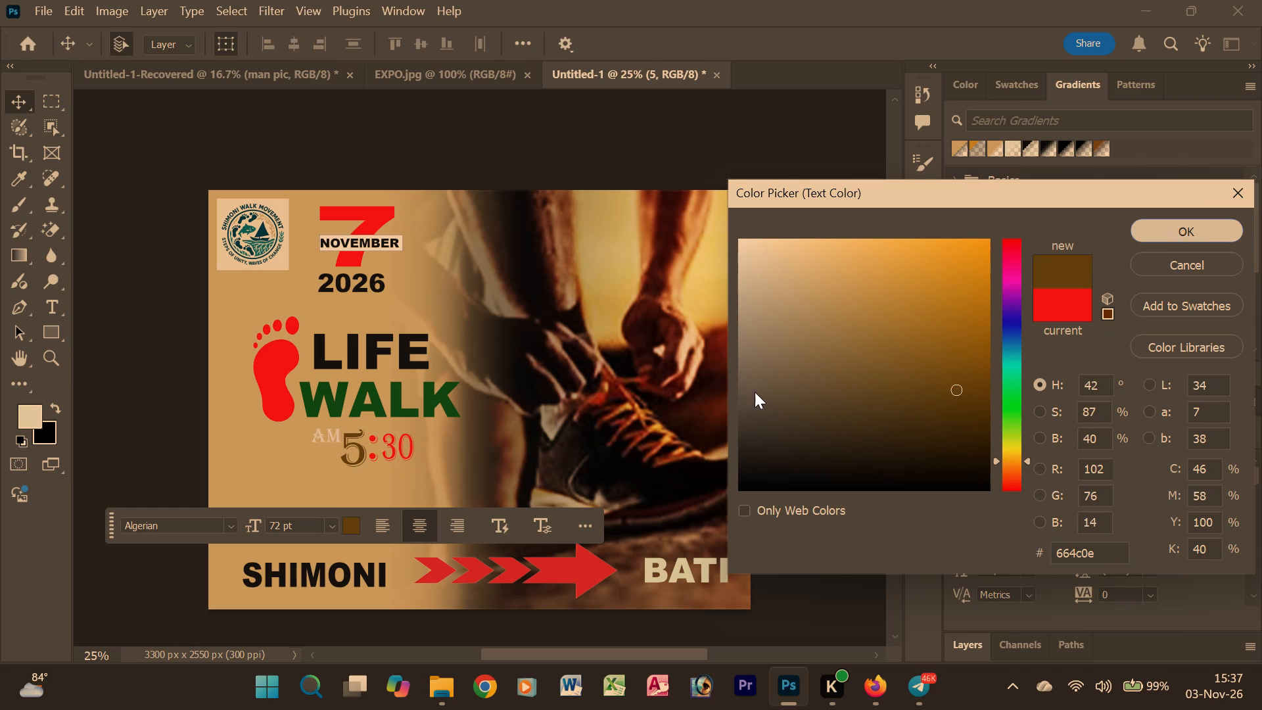
Recolour the 30 of the event time by sampling the 5's dark brown, 664c0e, and deselect it.
left_click(405, 451)
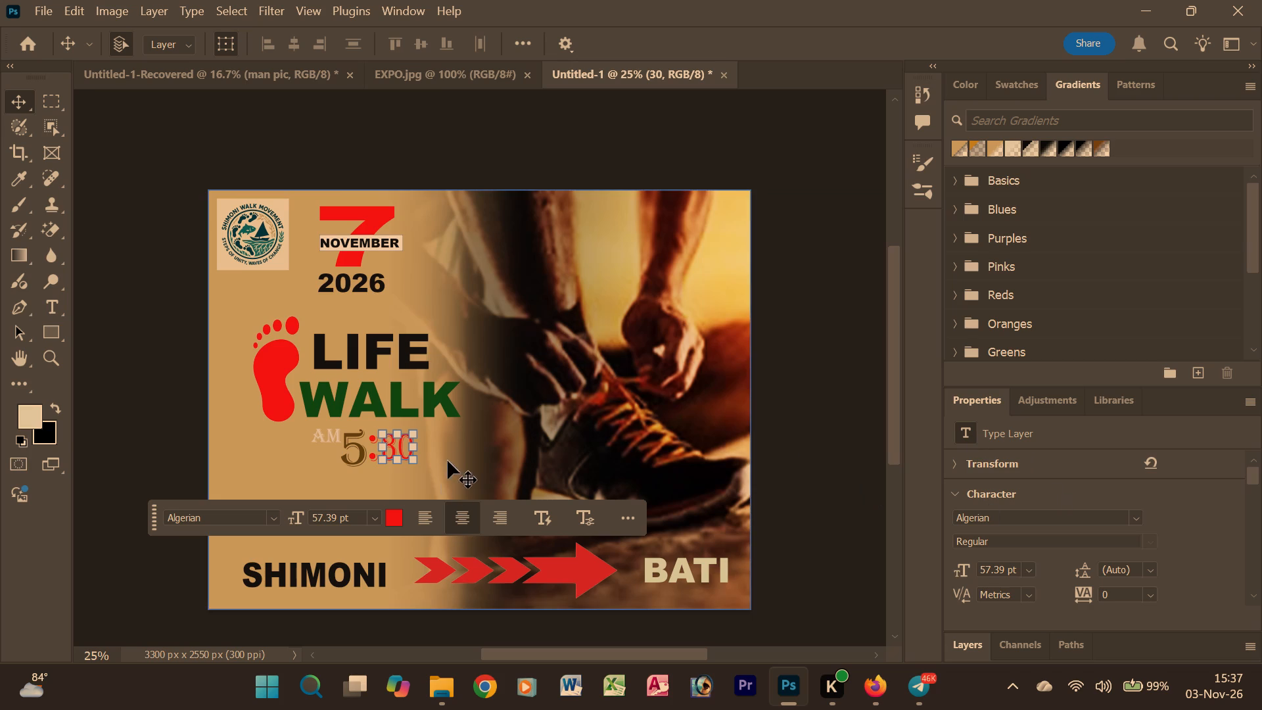
left_click(398, 522)
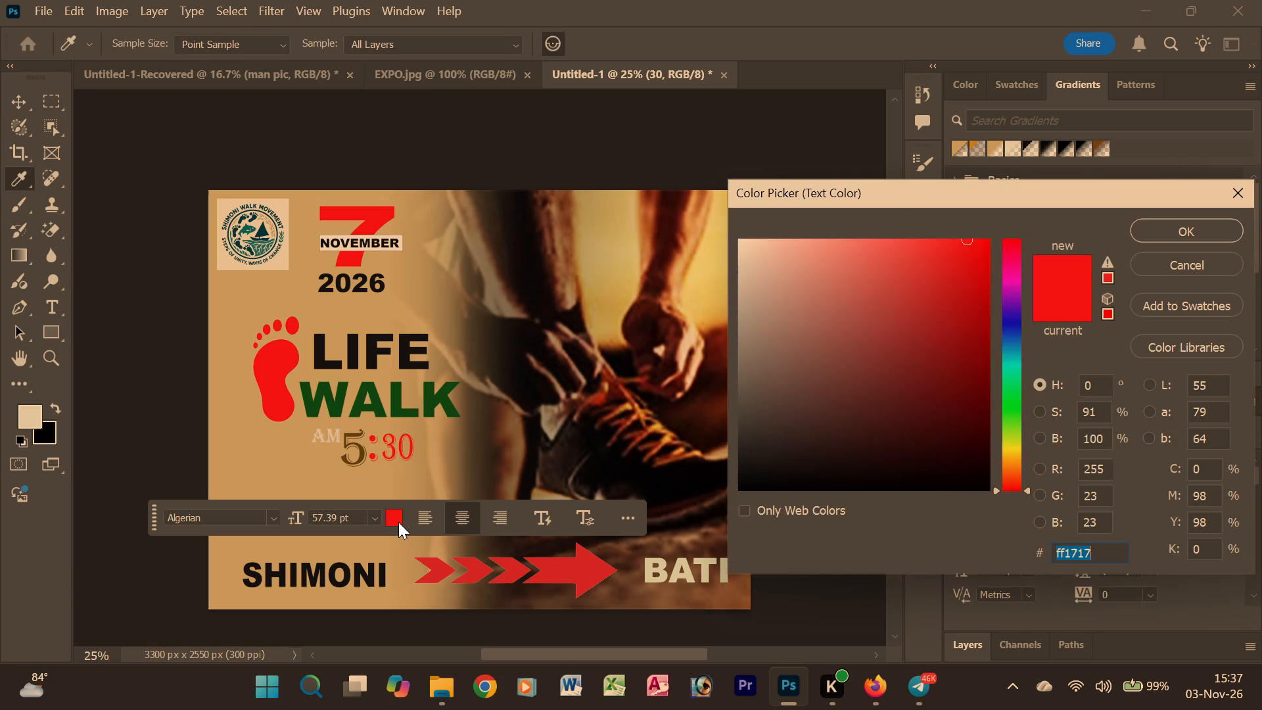
left_click(360, 451)
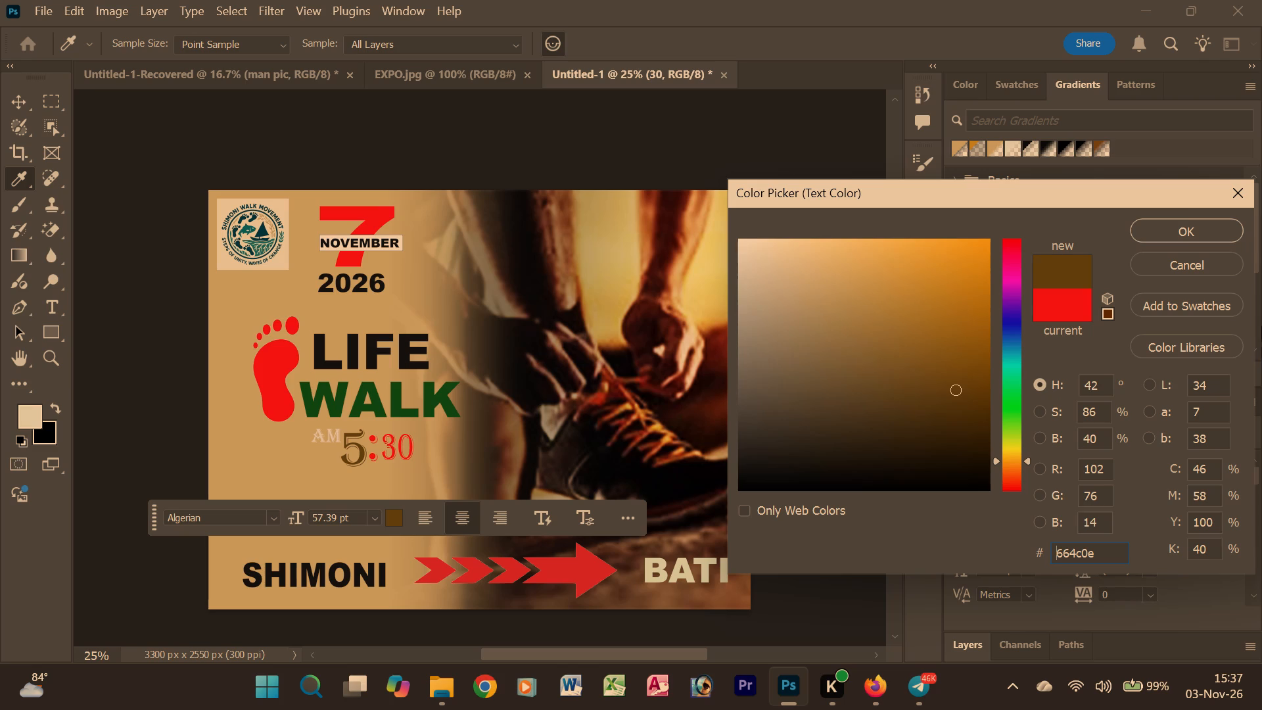
left_click(1177, 234)
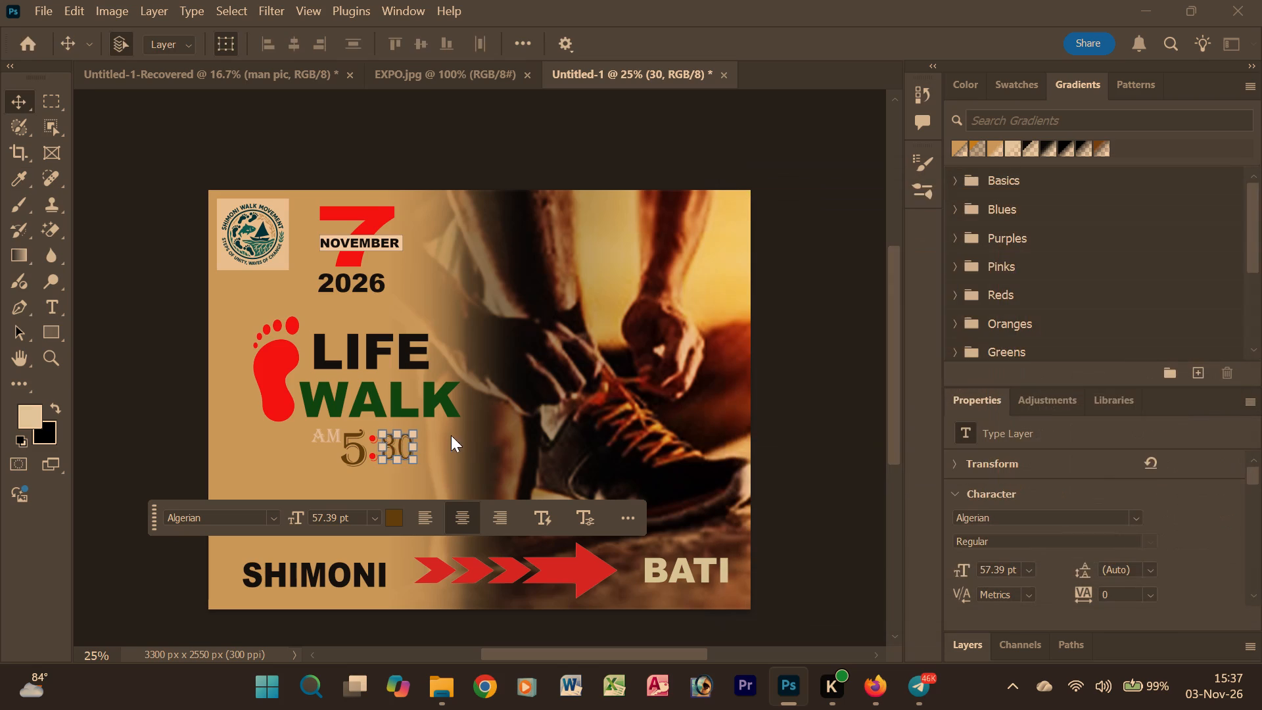
left_click(373, 454)
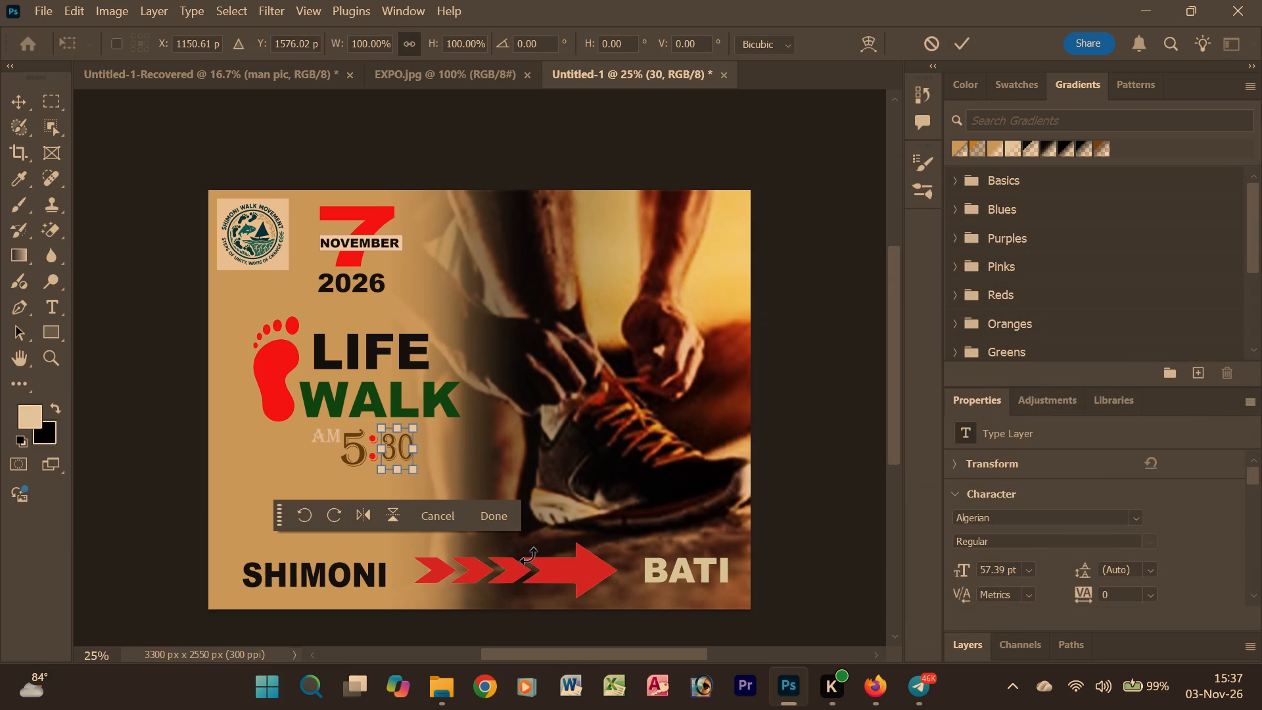
left_click(494, 511)
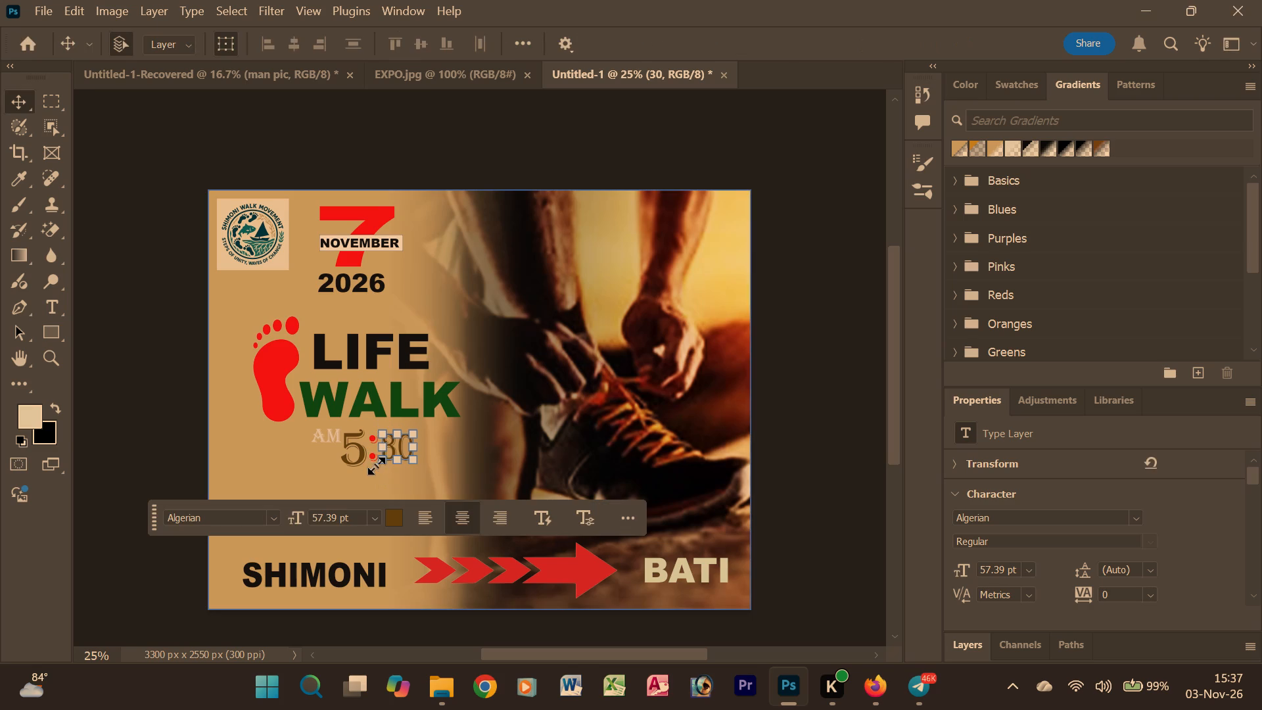
left_click(371, 446)
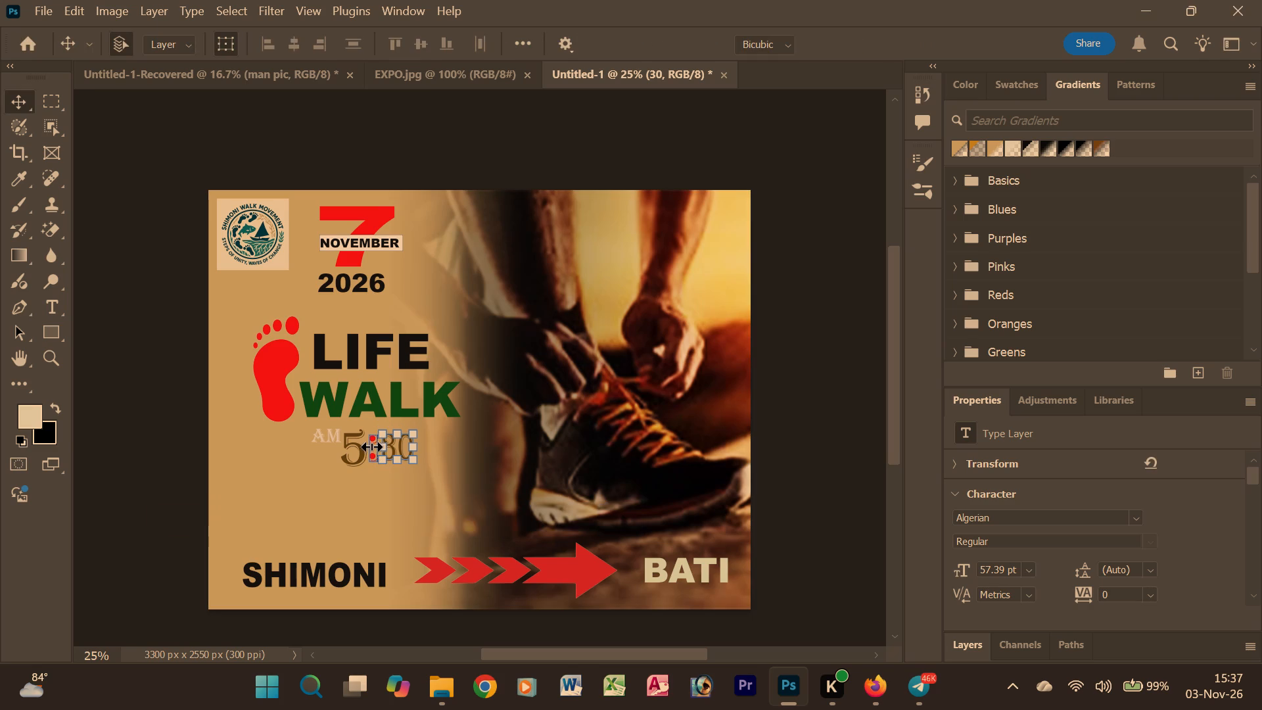
left_click(800, 439)
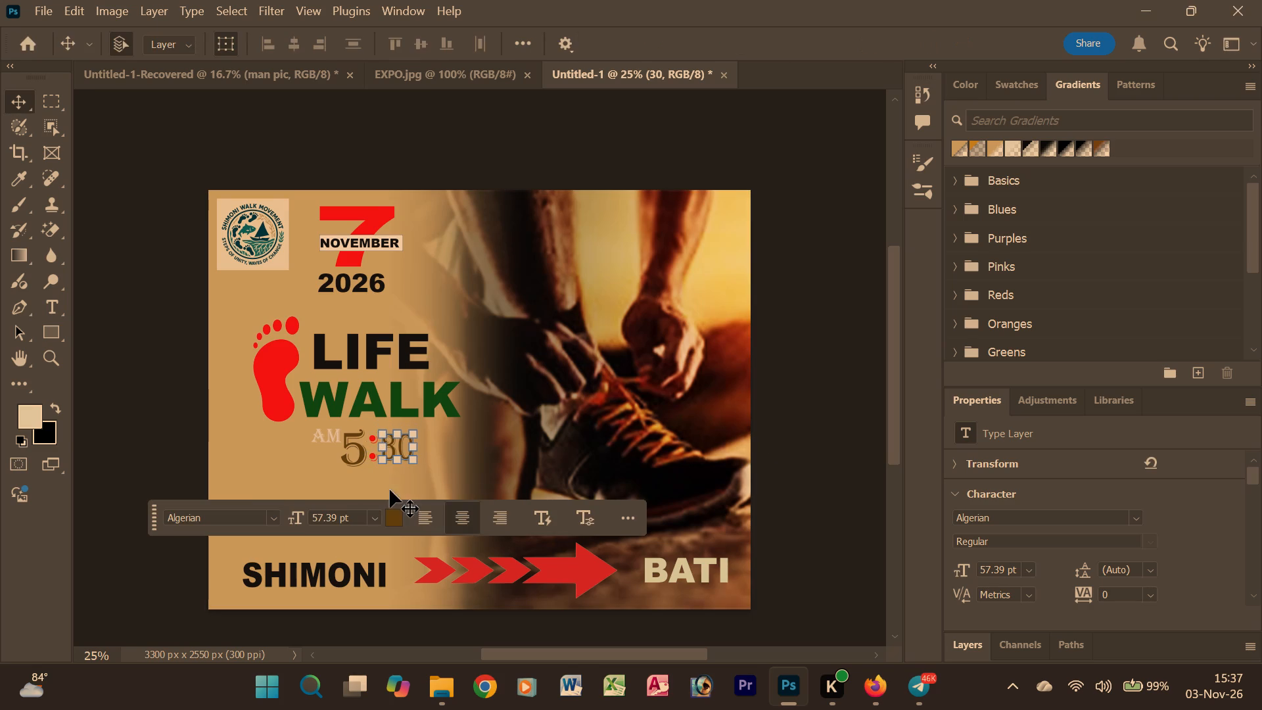
left_click(142, 414)
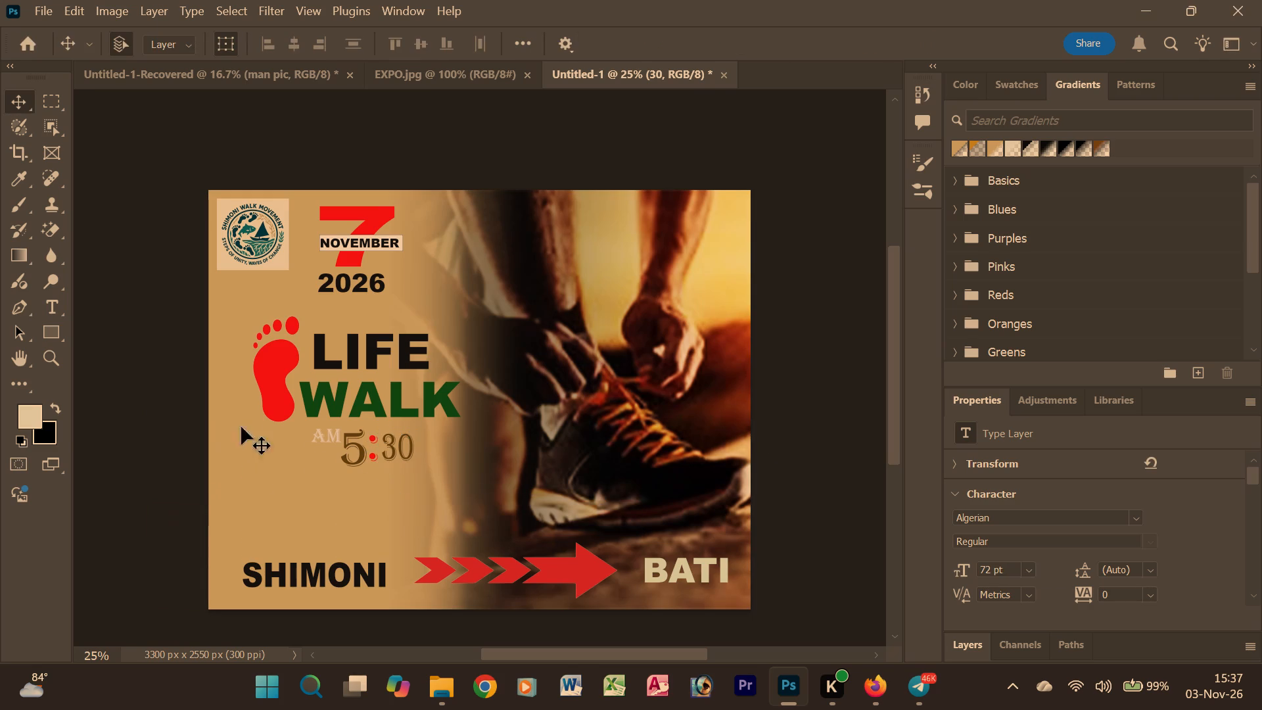
Recolour the colon between the 5 and the 30 dark maroon, 4e1f1f, and deselect it.
left_click(374, 454)
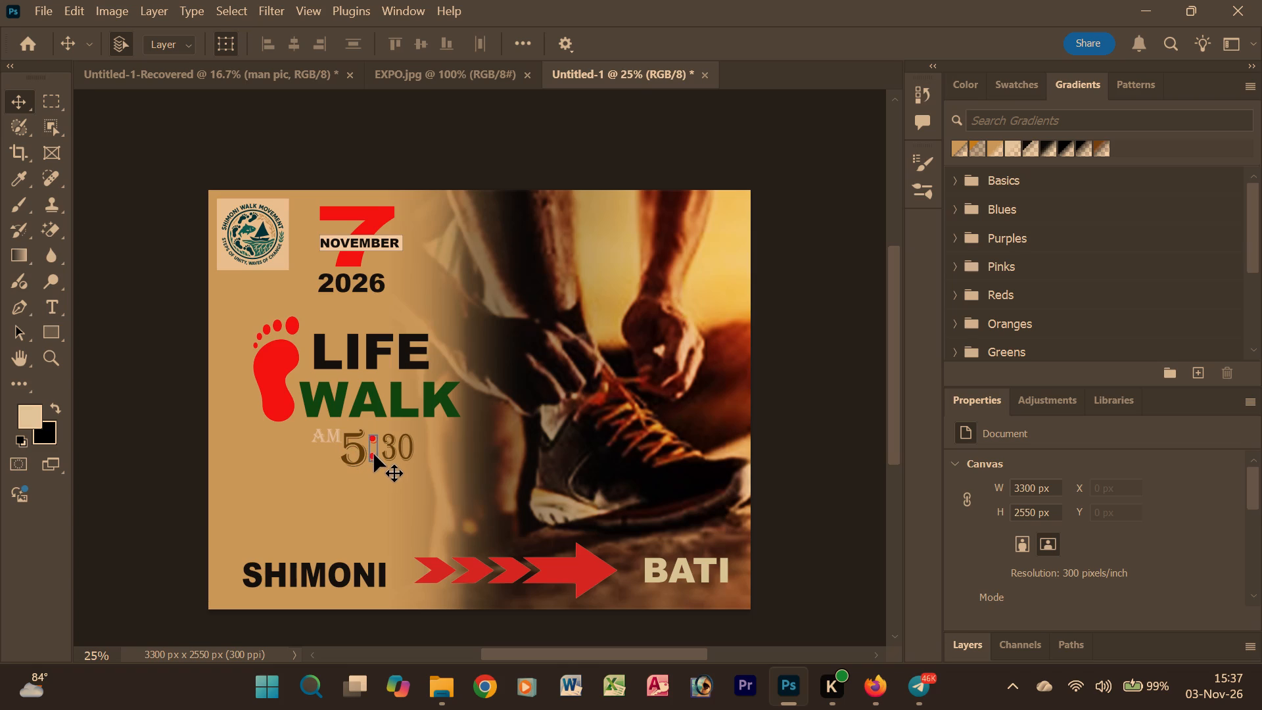
left_click(369, 526)
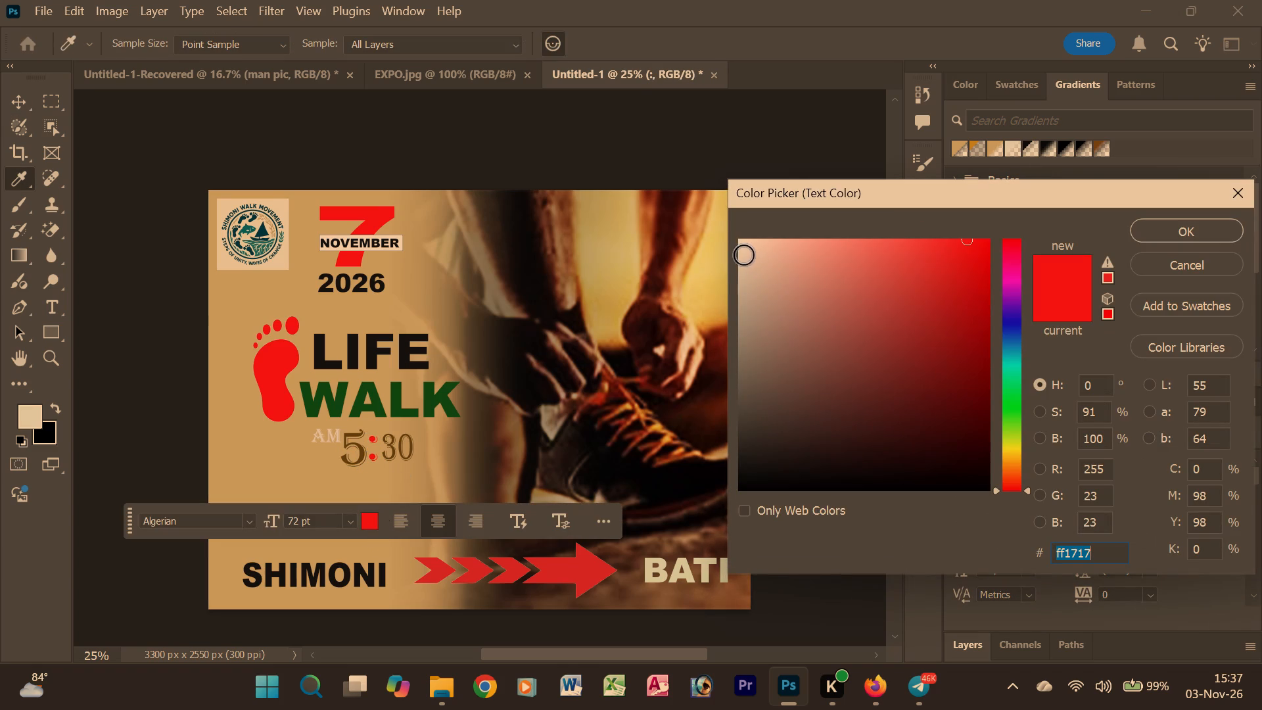
left_click(744, 255)
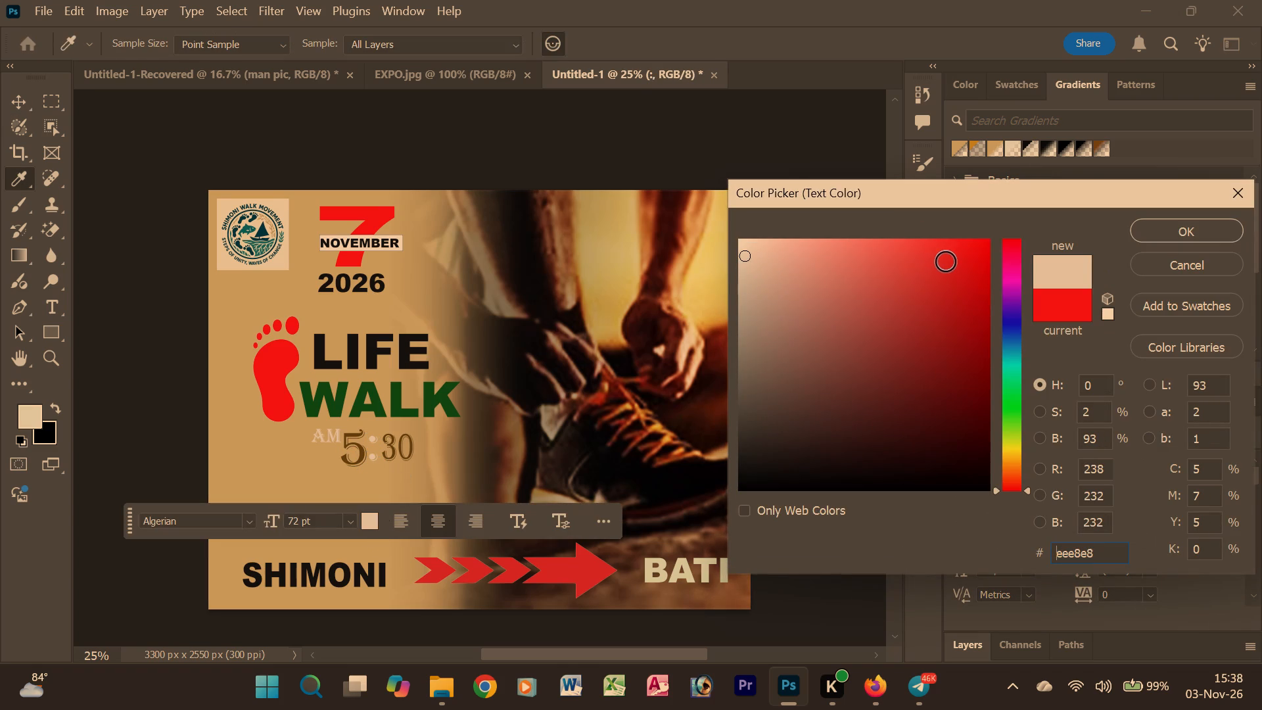
left_click(891, 413)
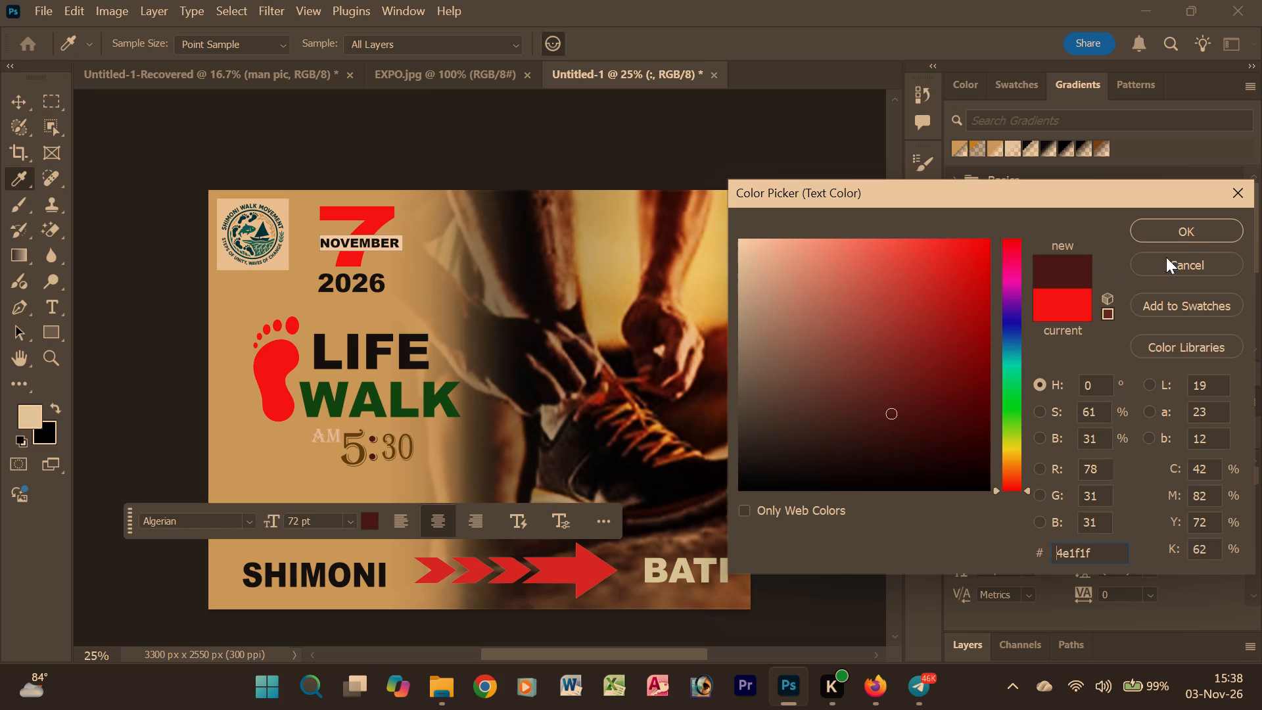
left_click(1188, 227)
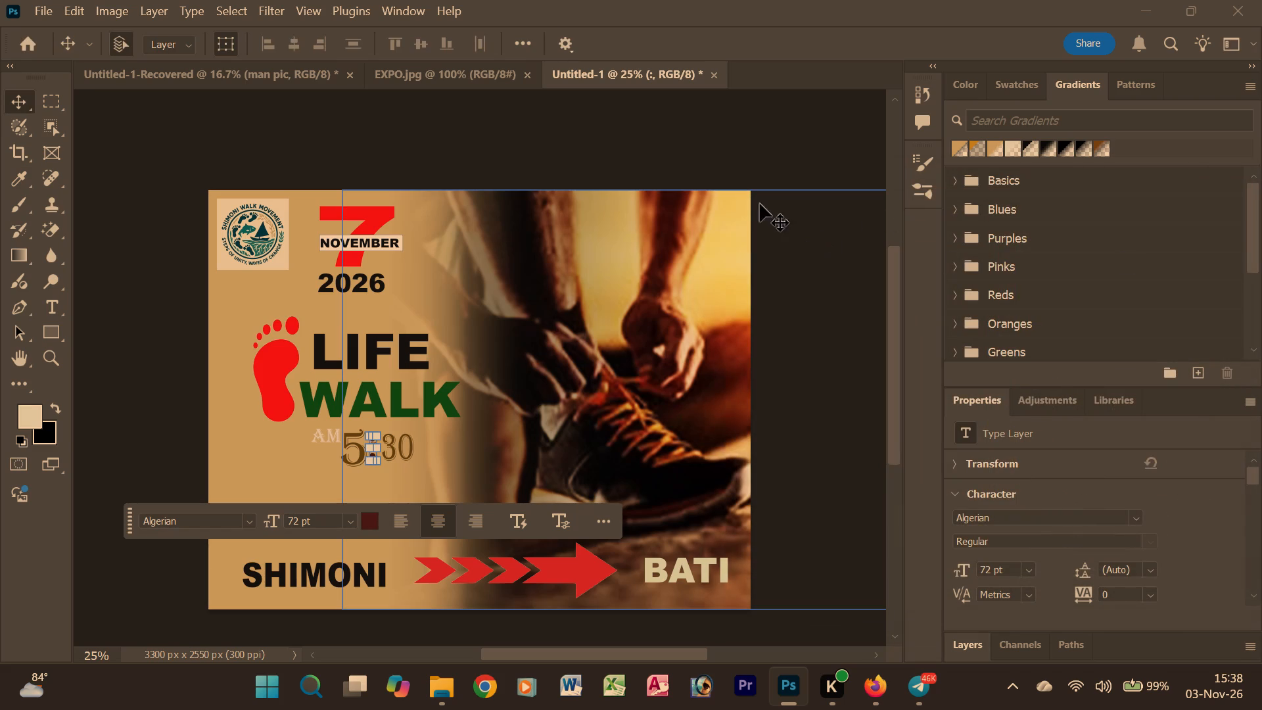
left_click(457, 151)
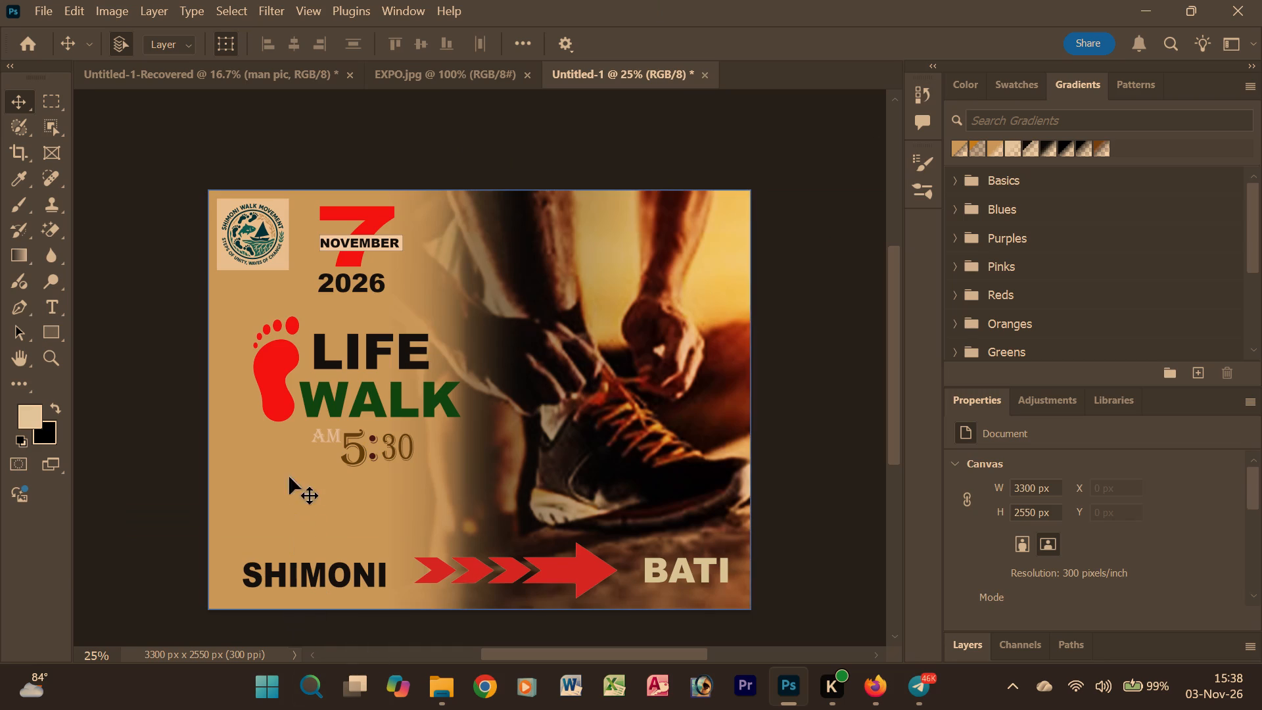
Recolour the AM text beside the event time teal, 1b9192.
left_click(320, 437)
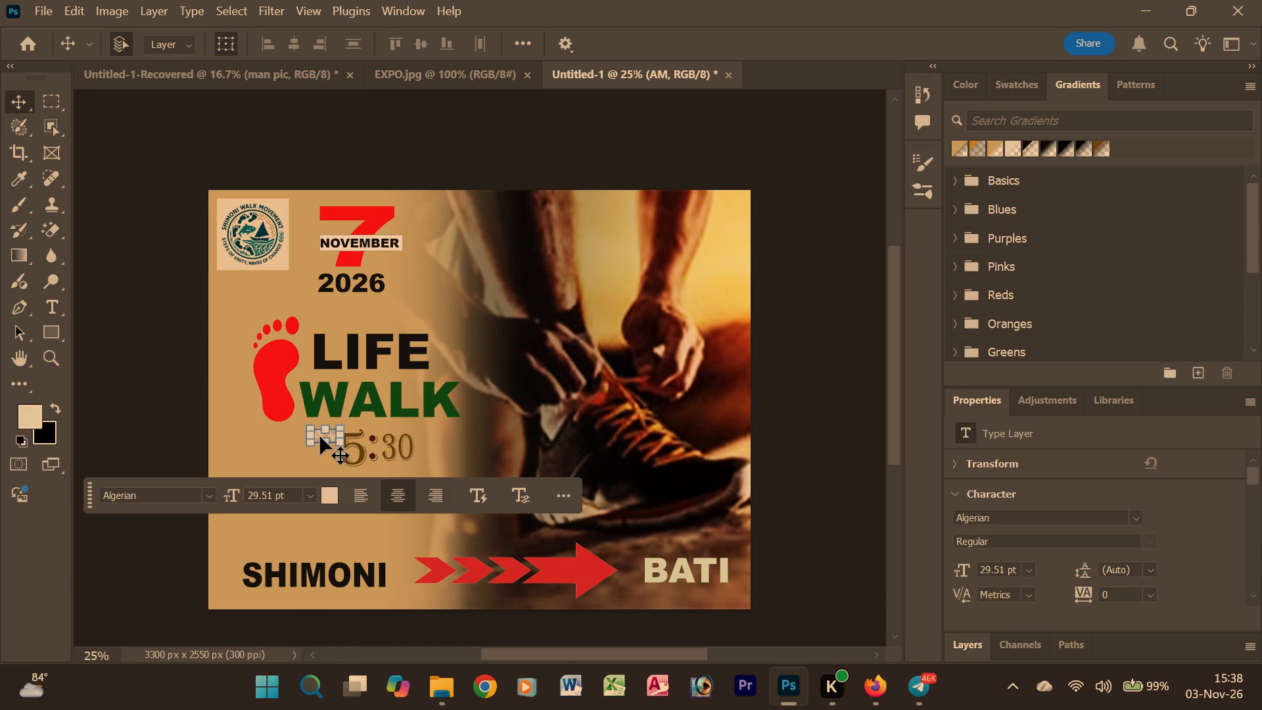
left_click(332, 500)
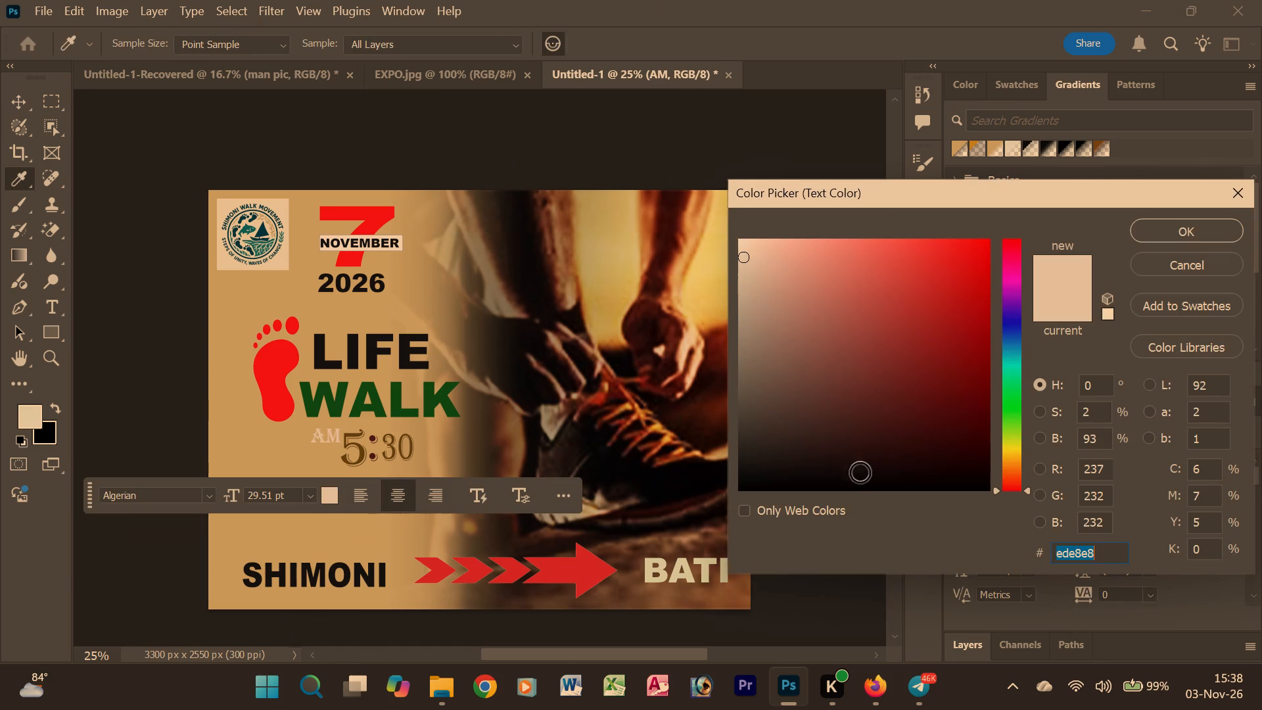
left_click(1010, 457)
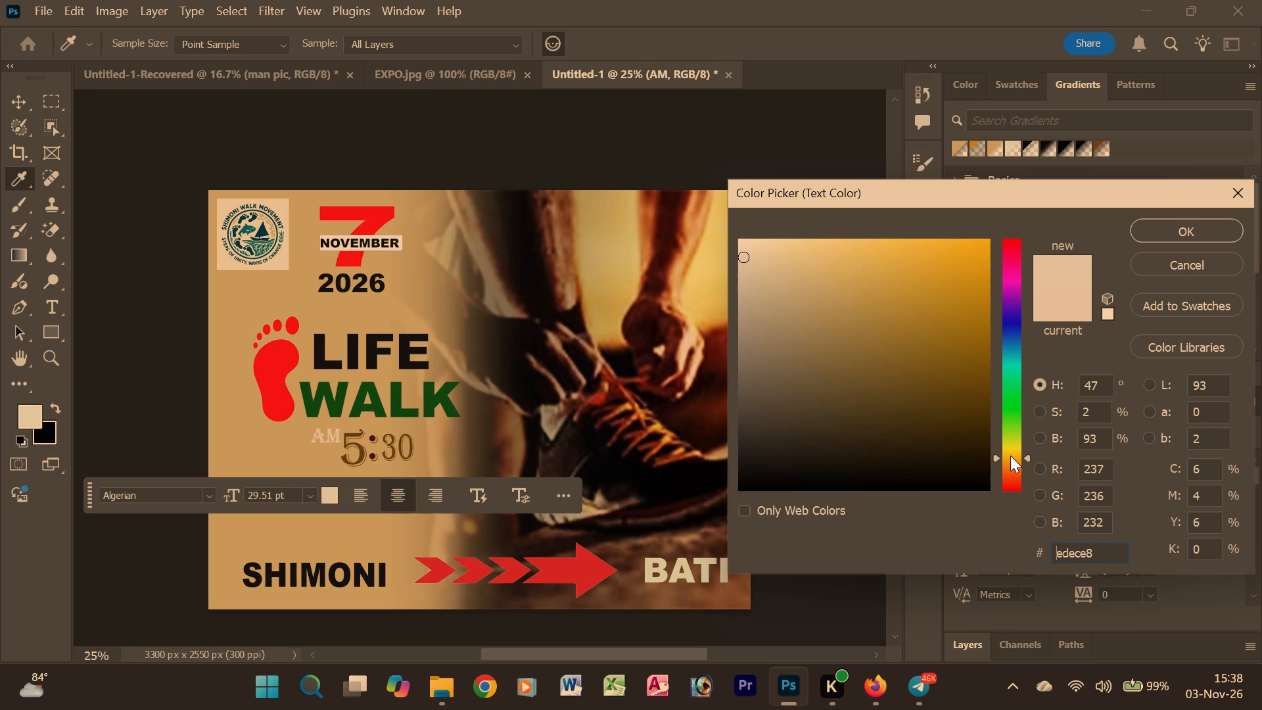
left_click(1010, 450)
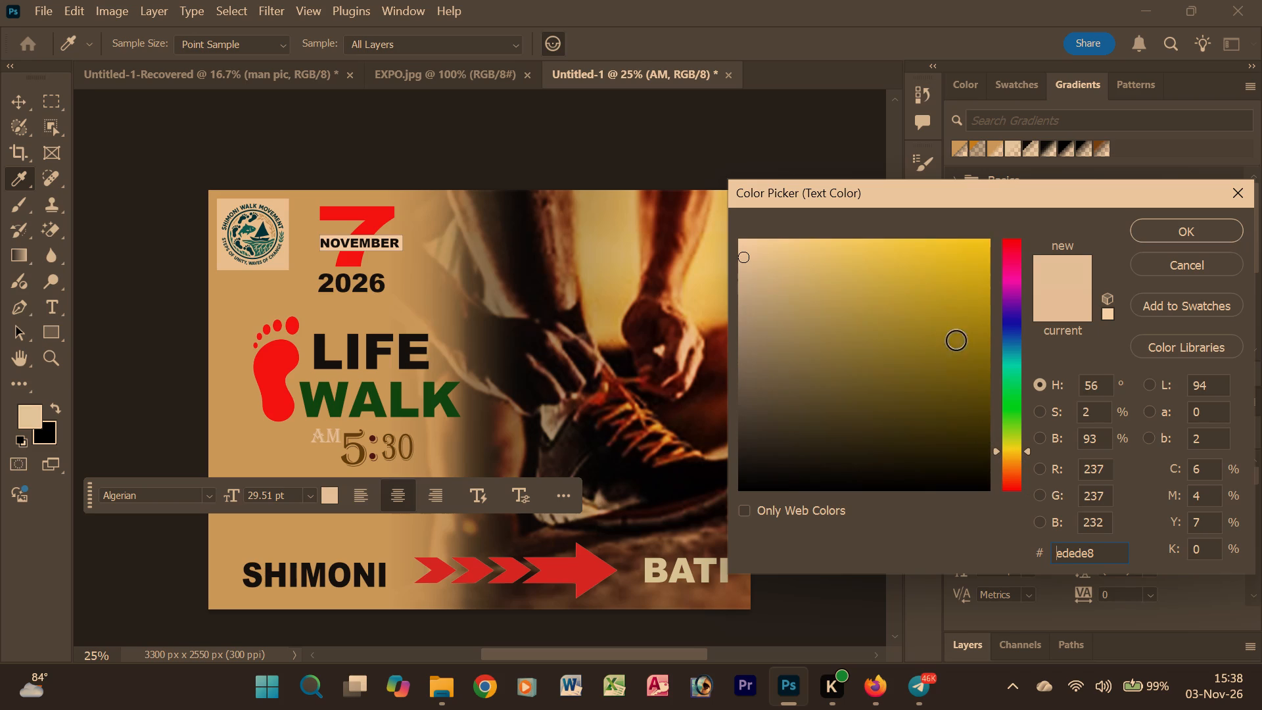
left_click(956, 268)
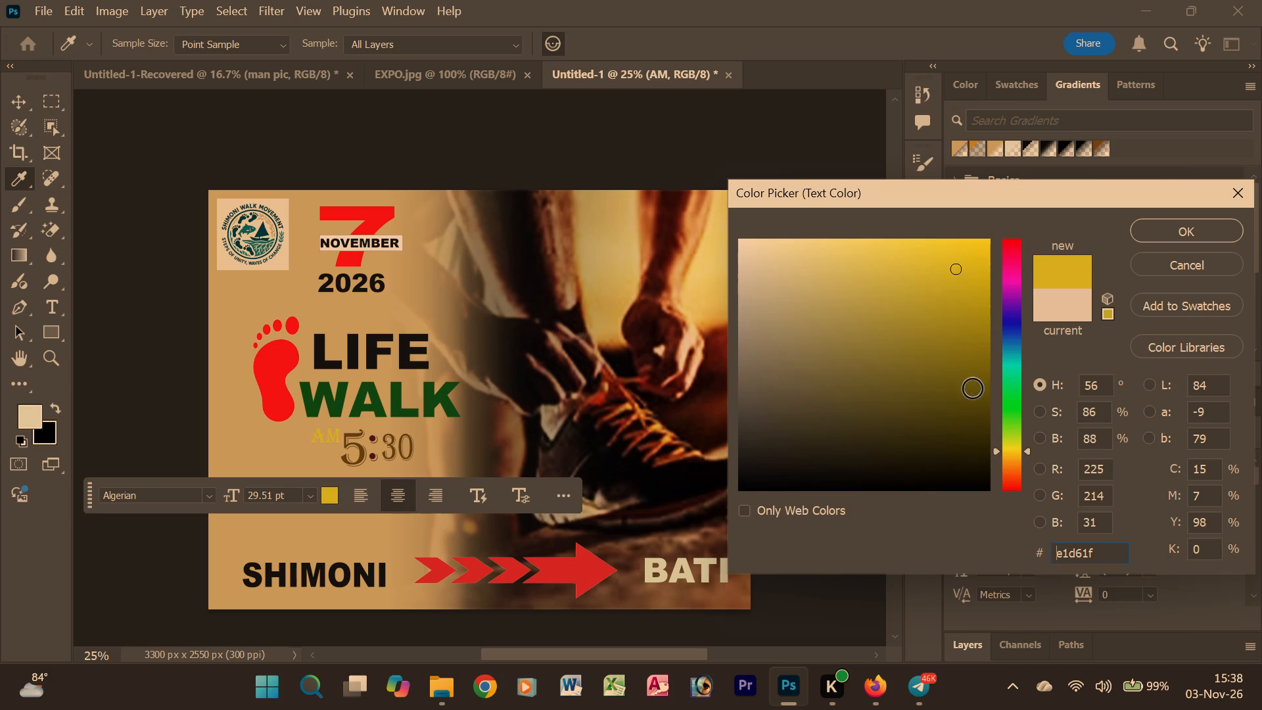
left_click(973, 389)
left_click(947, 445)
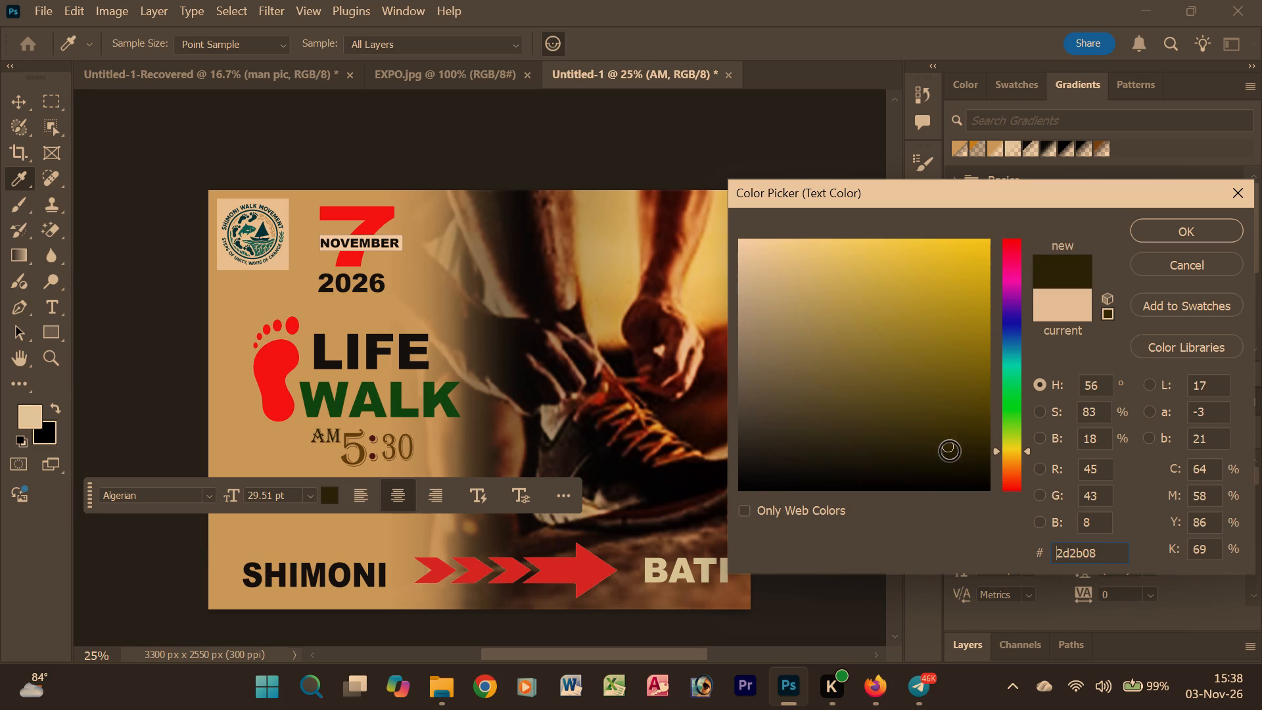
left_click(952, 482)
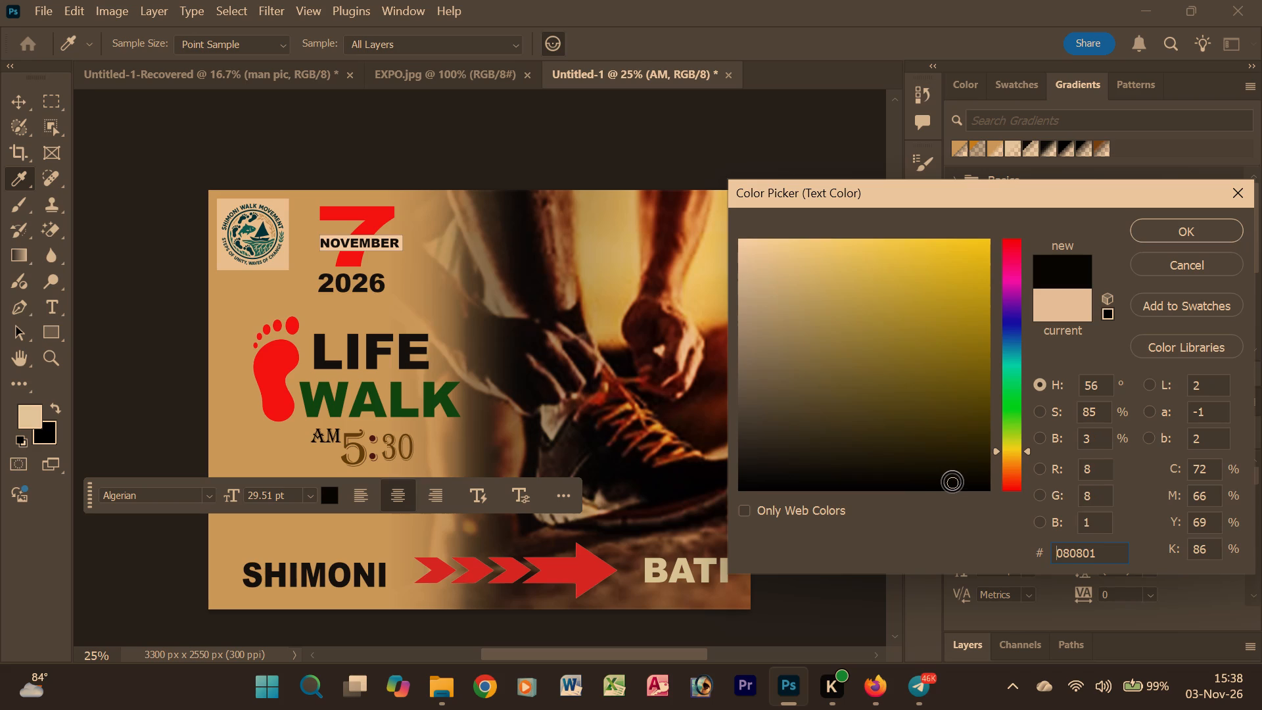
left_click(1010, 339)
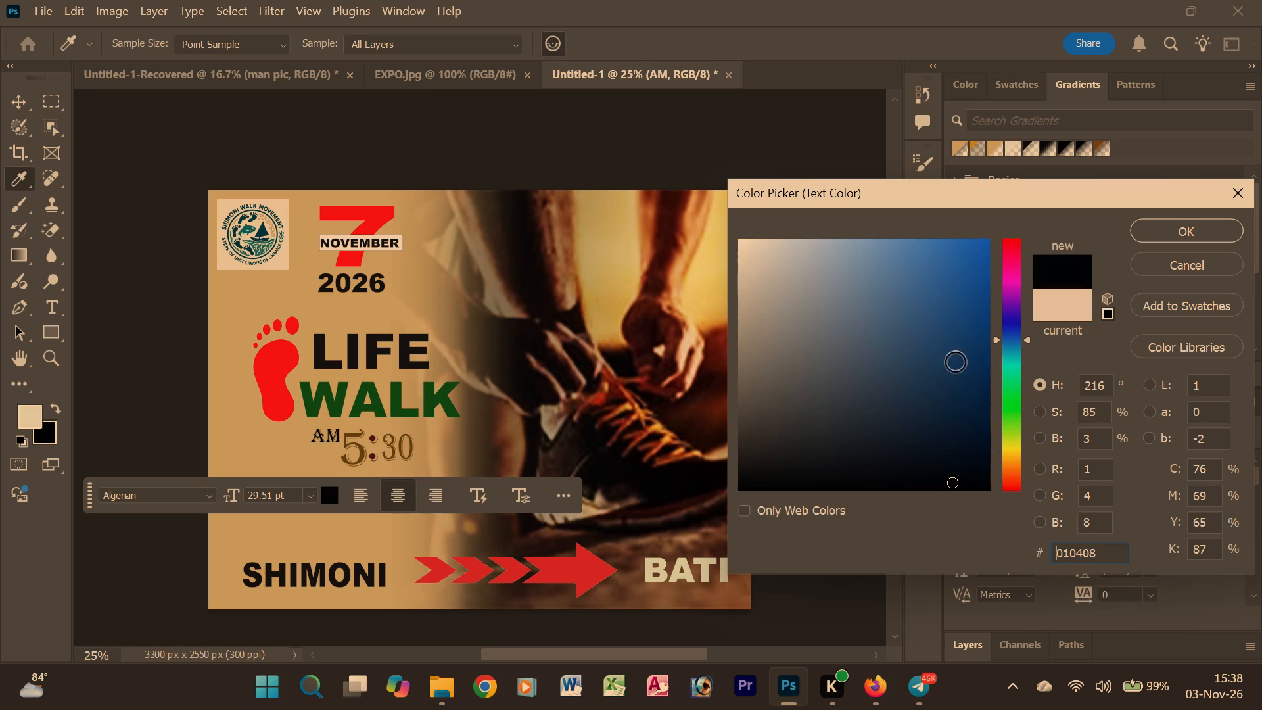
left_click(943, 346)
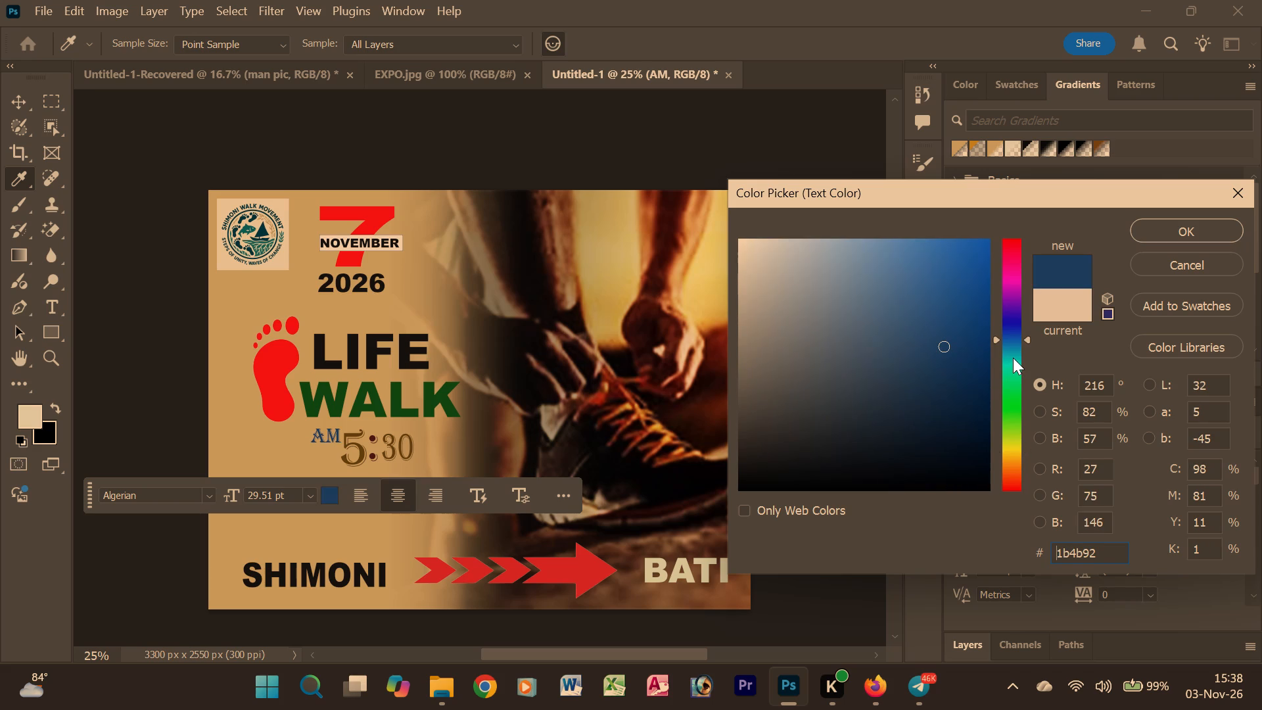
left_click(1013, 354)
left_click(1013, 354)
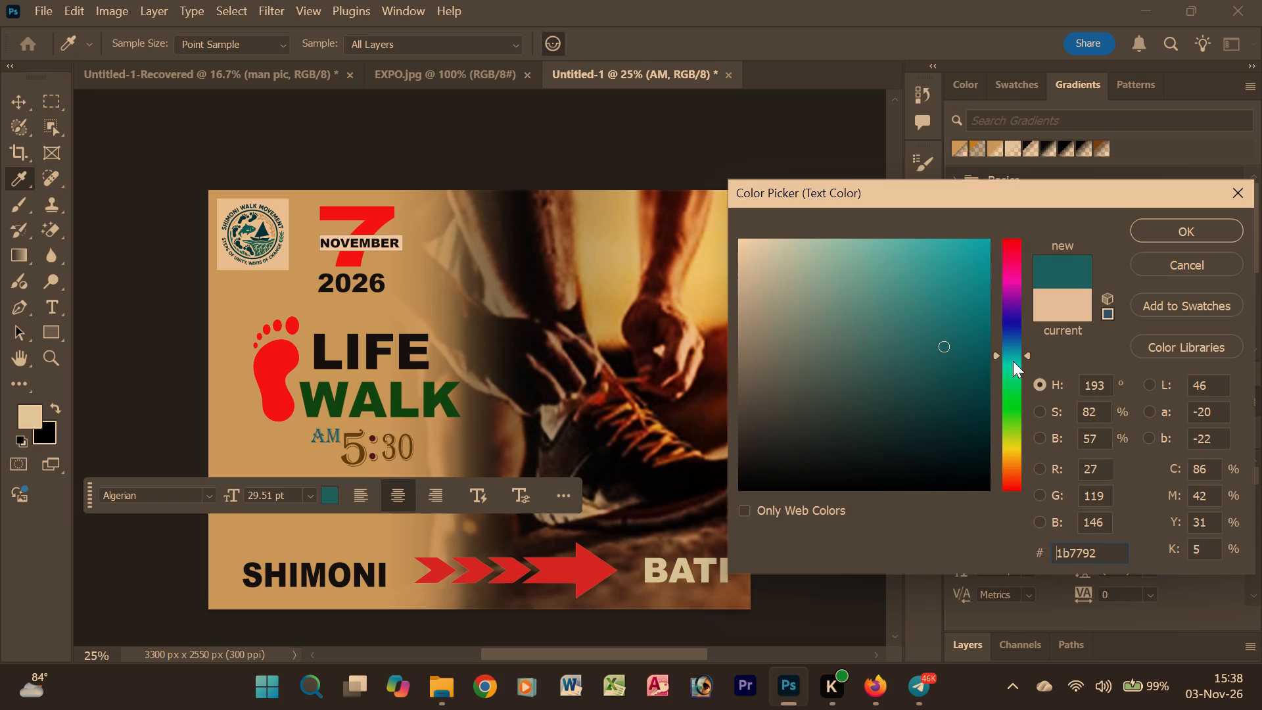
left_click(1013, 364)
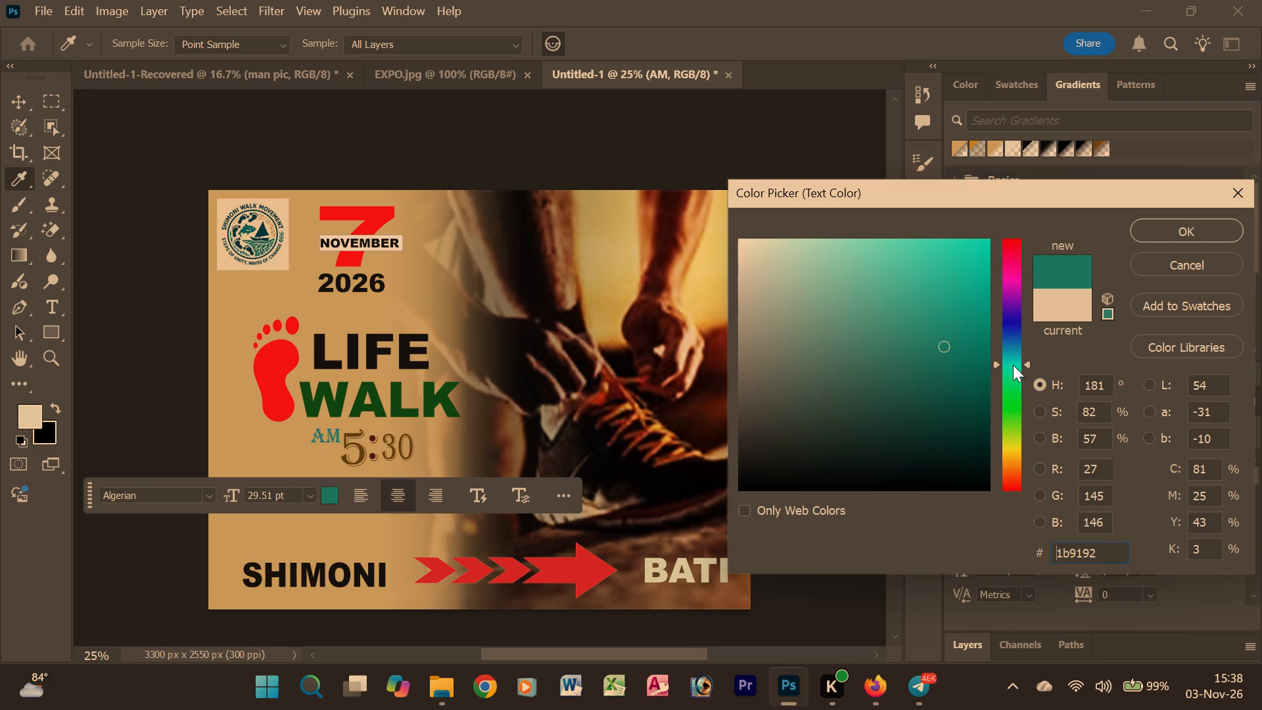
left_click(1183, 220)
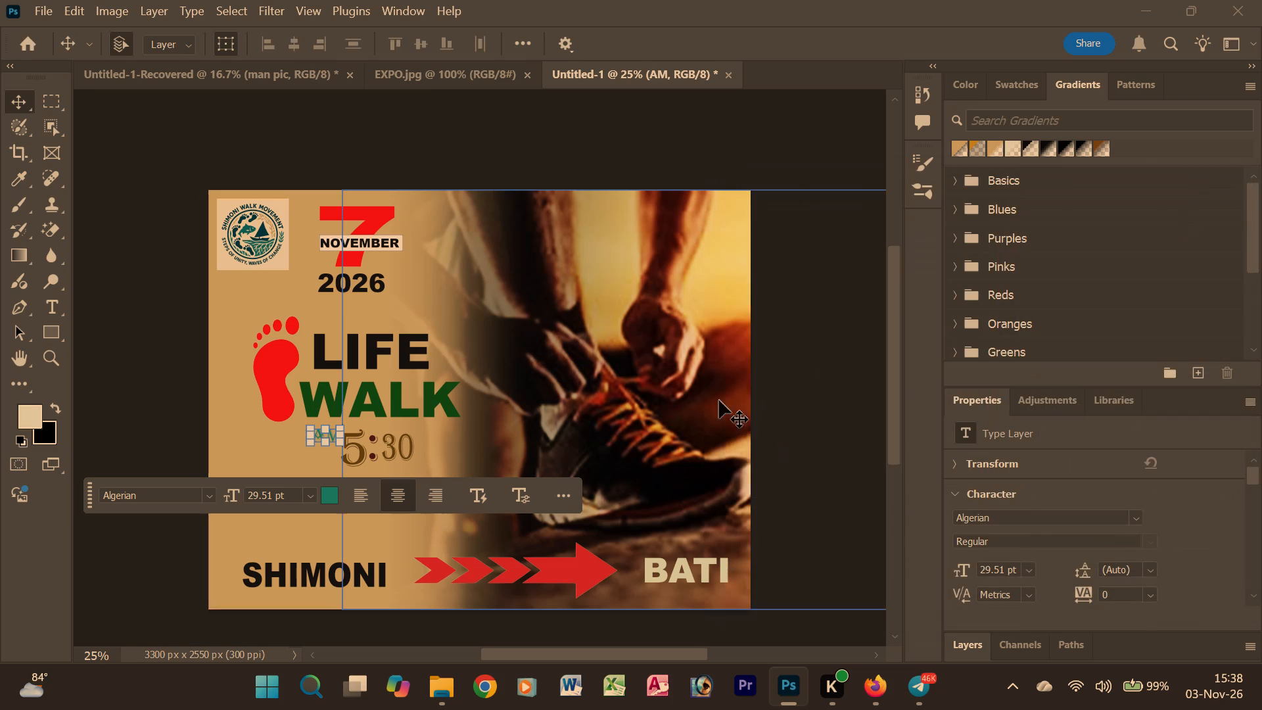
Recolour the AM text dark green, 247b06, and deselect it.
left_click(330, 497)
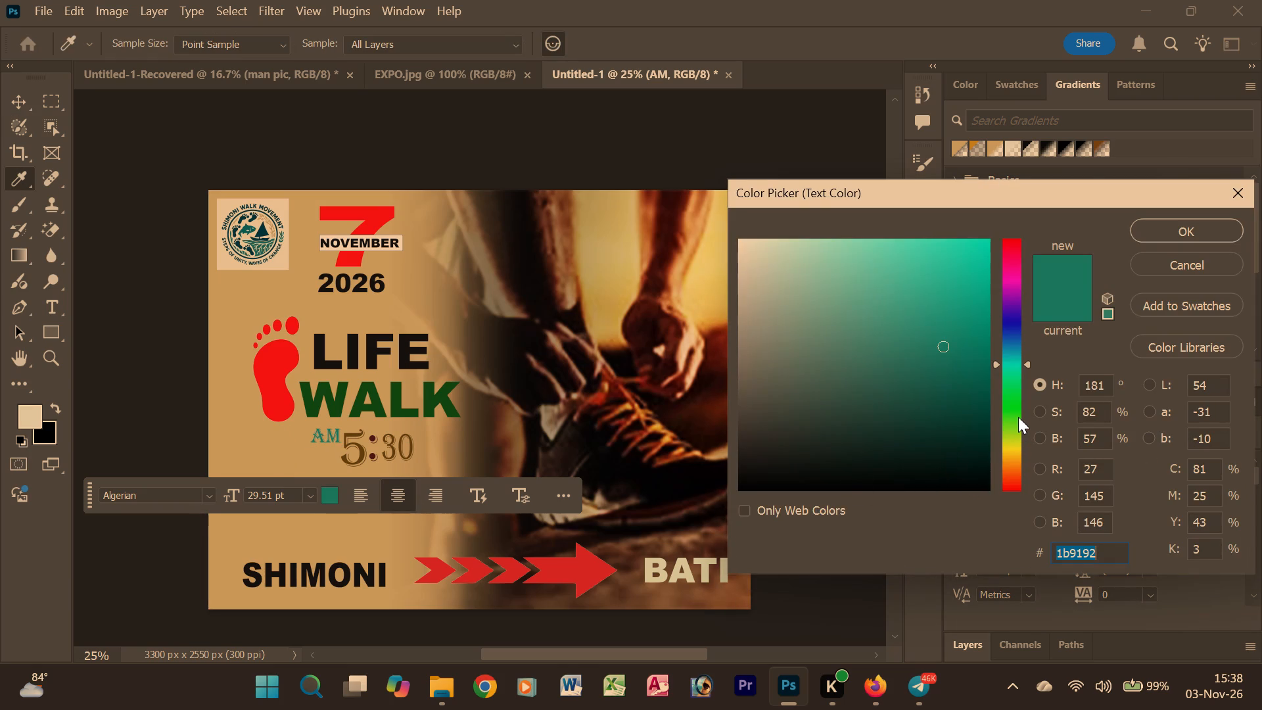
left_click(1018, 417)
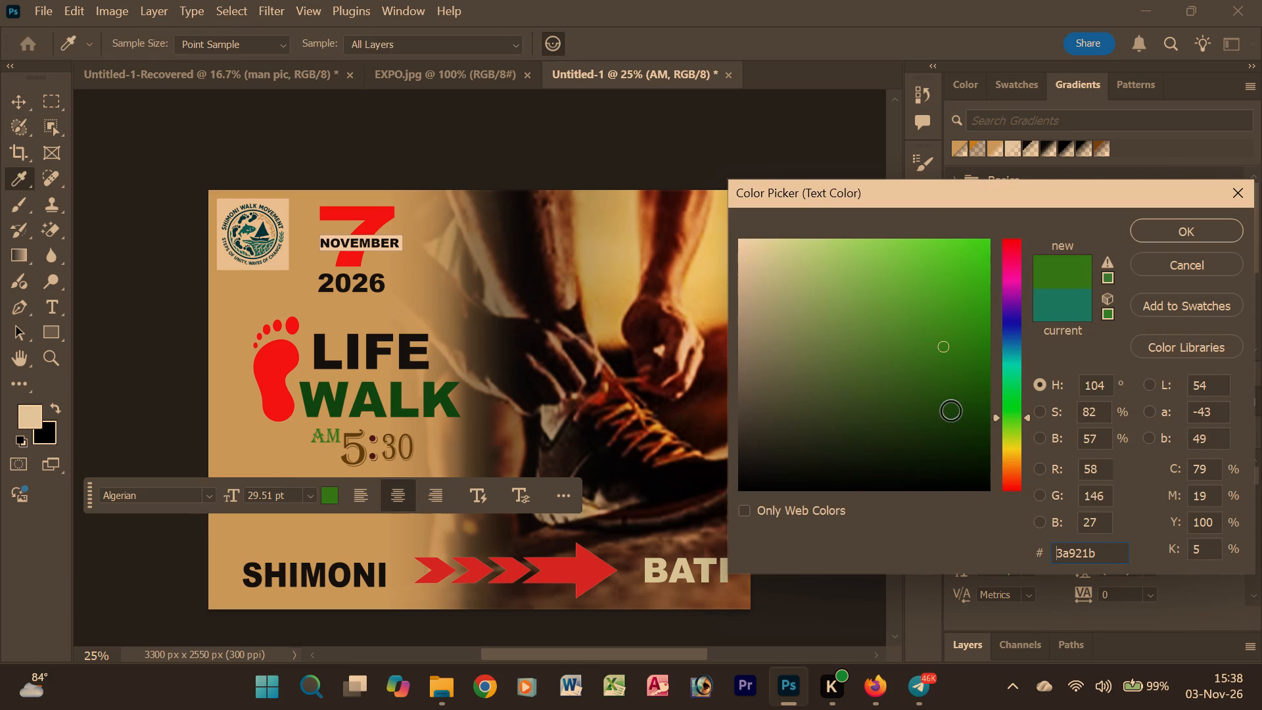
left_click(958, 296)
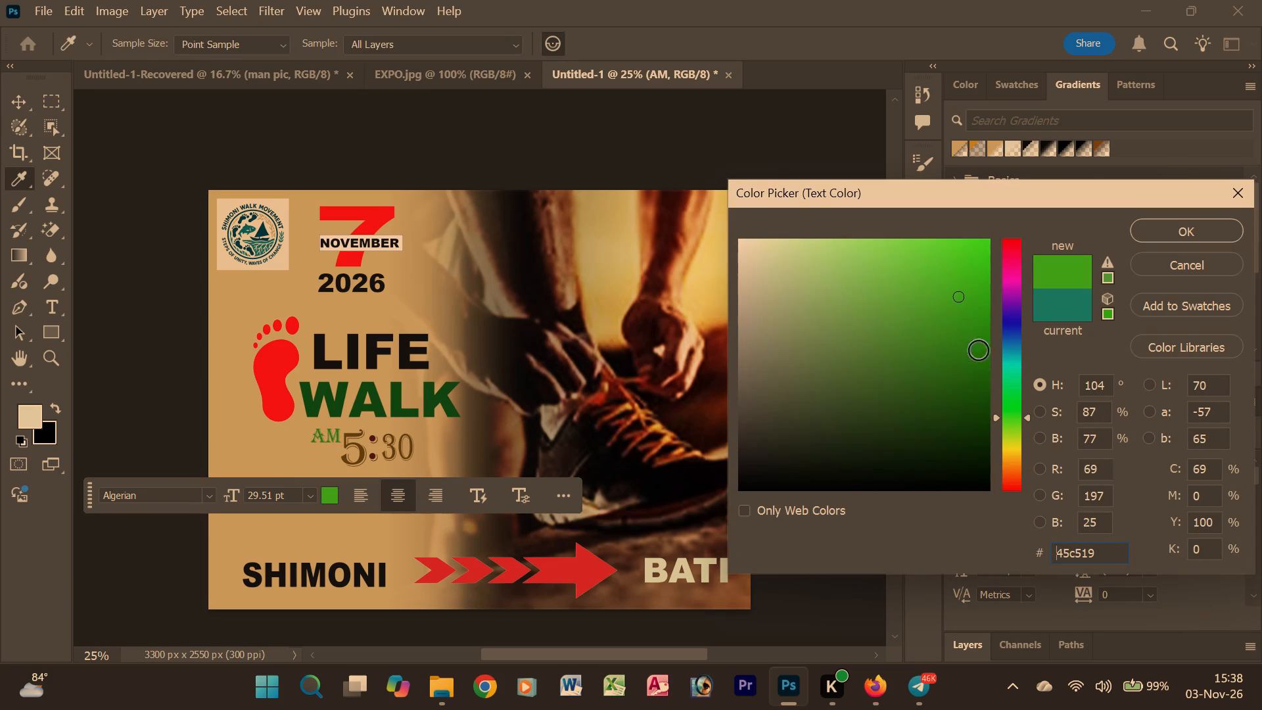
left_click(978, 368)
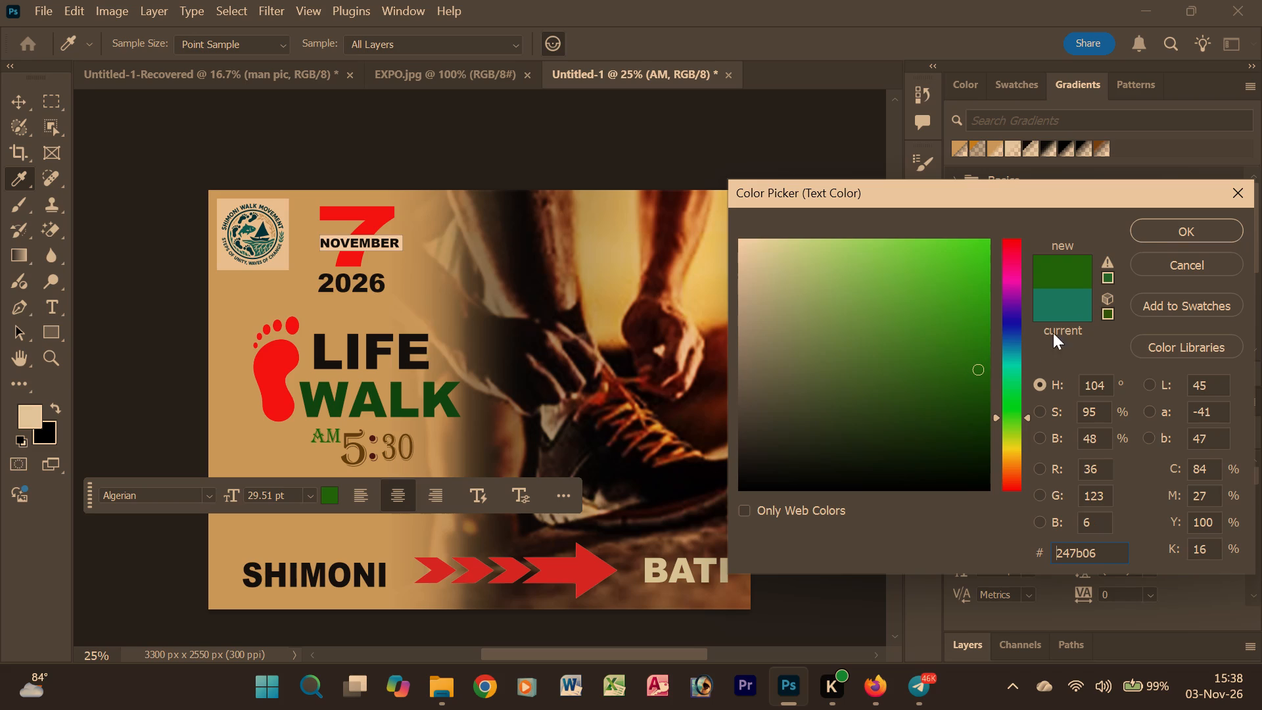
left_click(1173, 229)
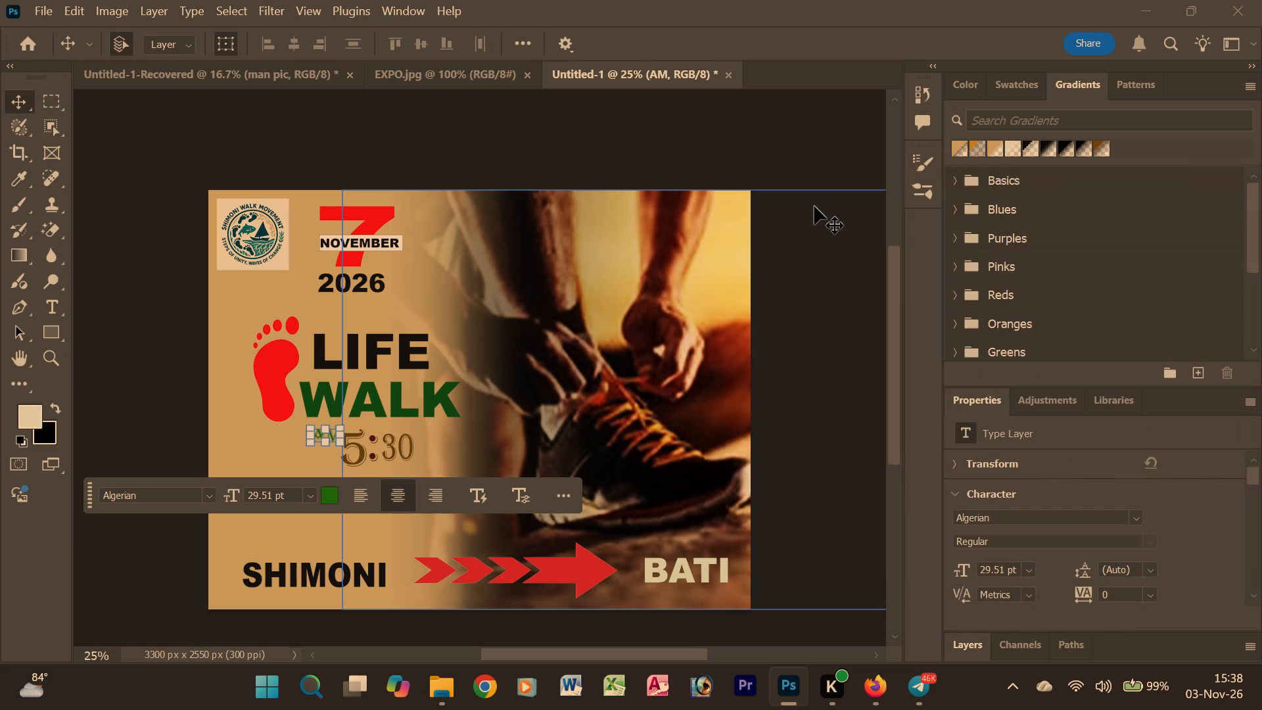
left_click(815, 206)
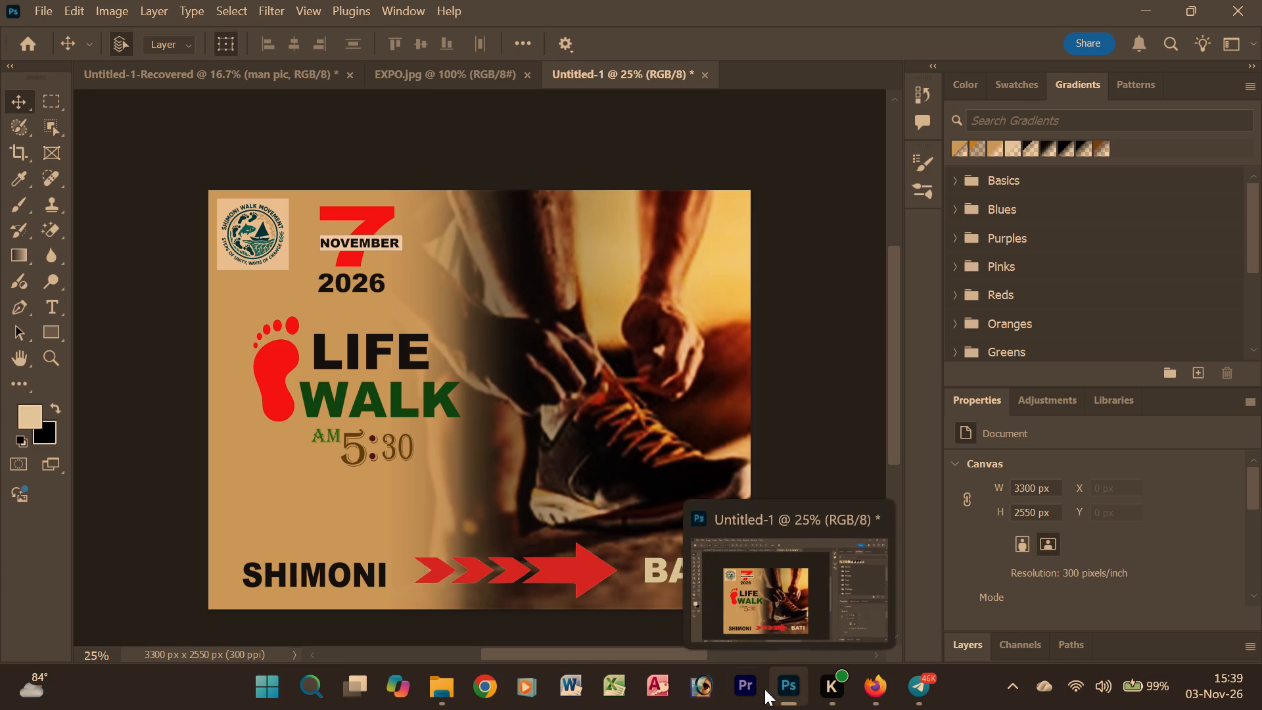
Look through the shimoni walk image folder, and browse Pinterest's arrows design results in Firefox.
left_click(440, 678)
scroll(548, 444, "down", 2)
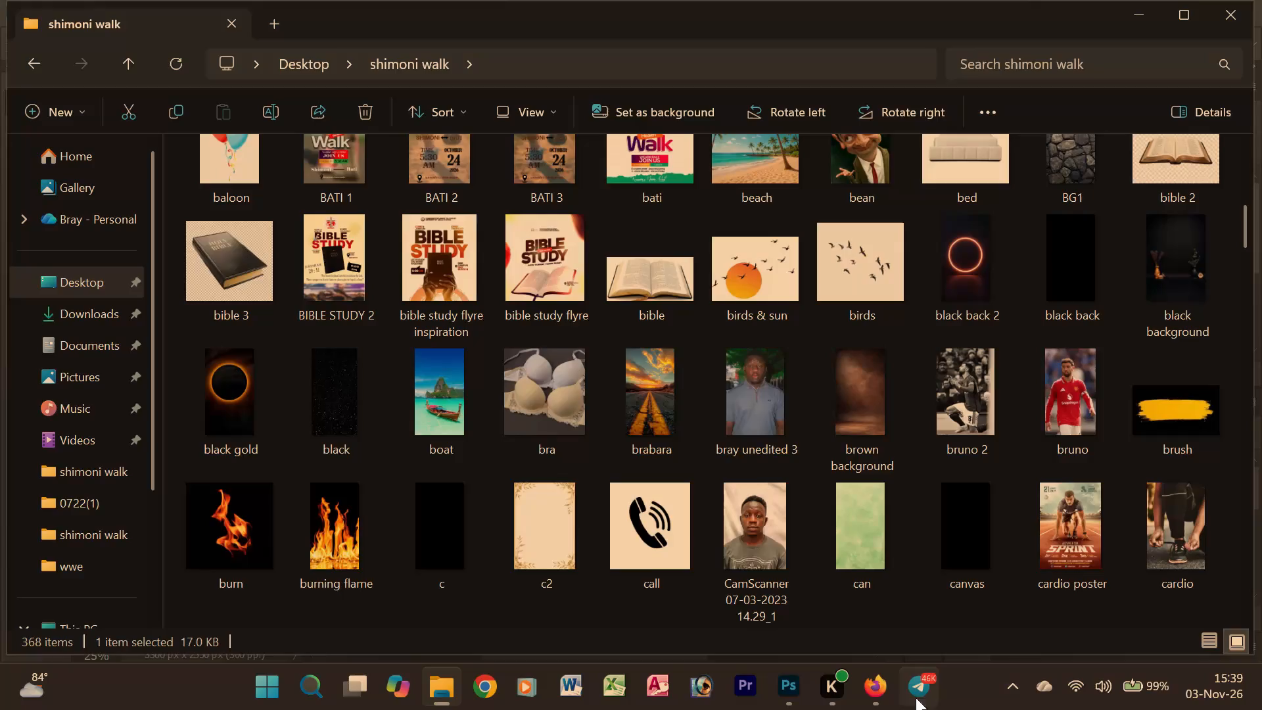
left_click(884, 698)
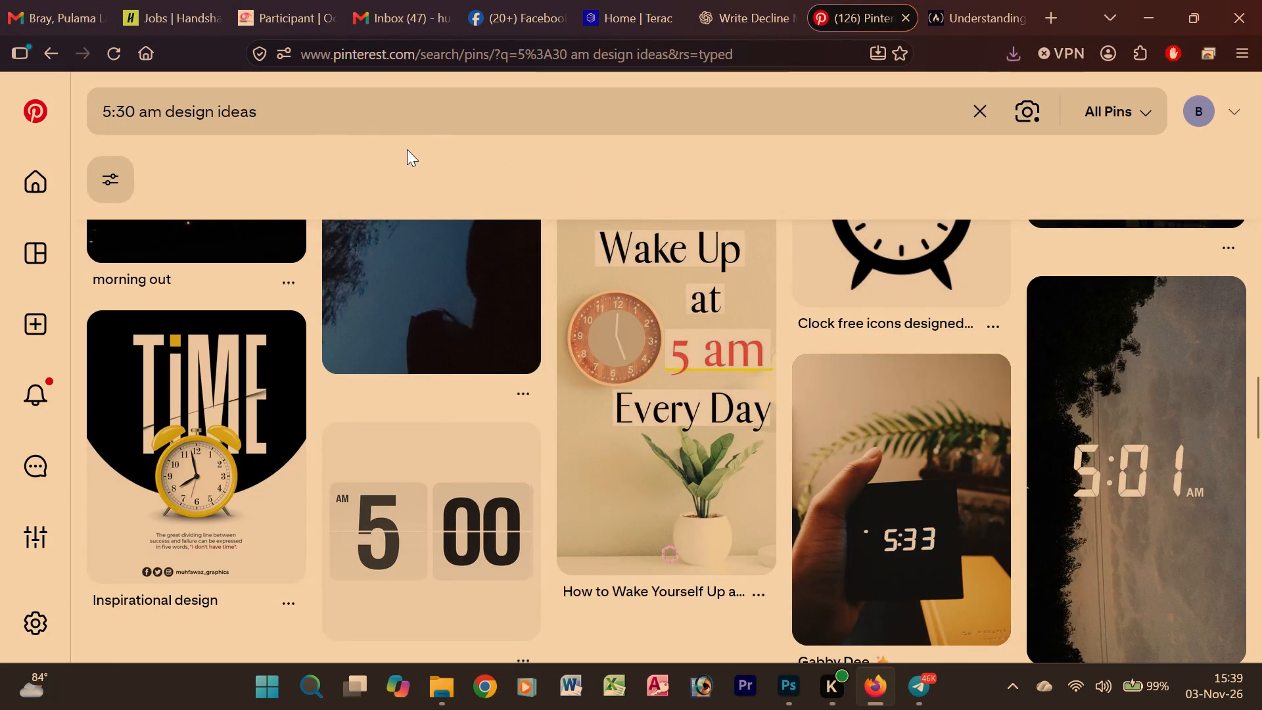
left_click(982, 116)
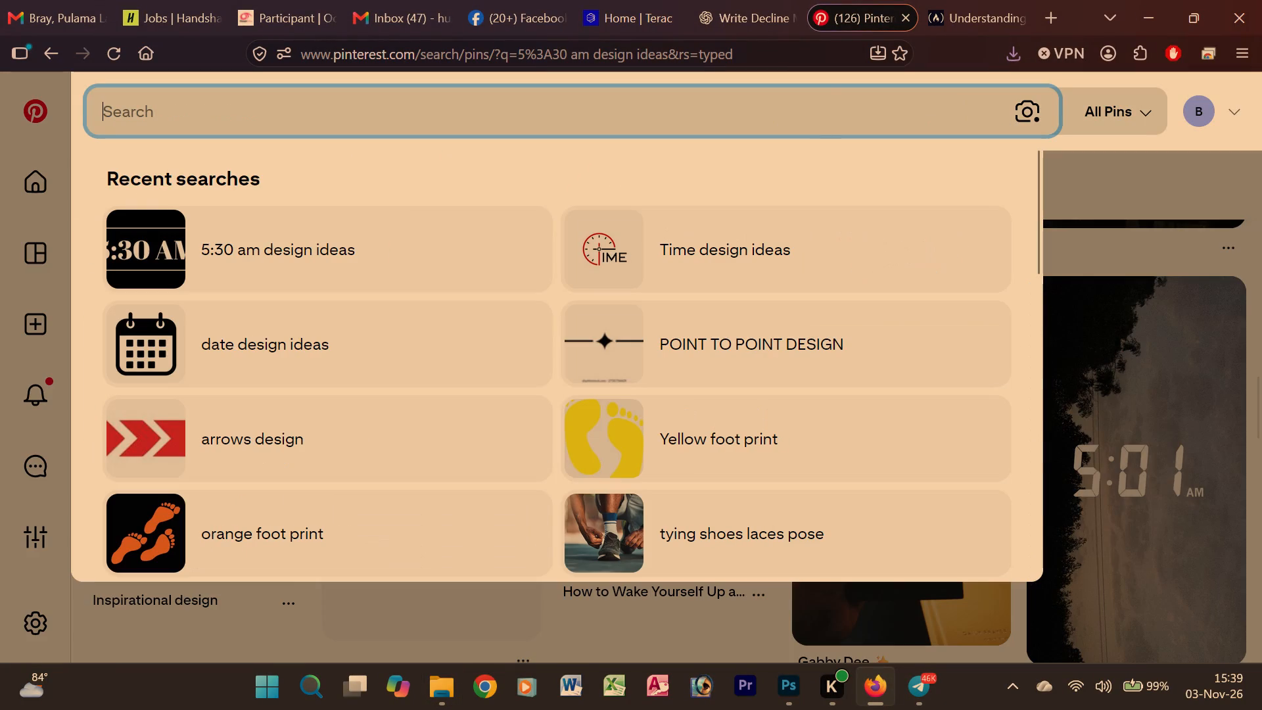
left_click(382, 408)
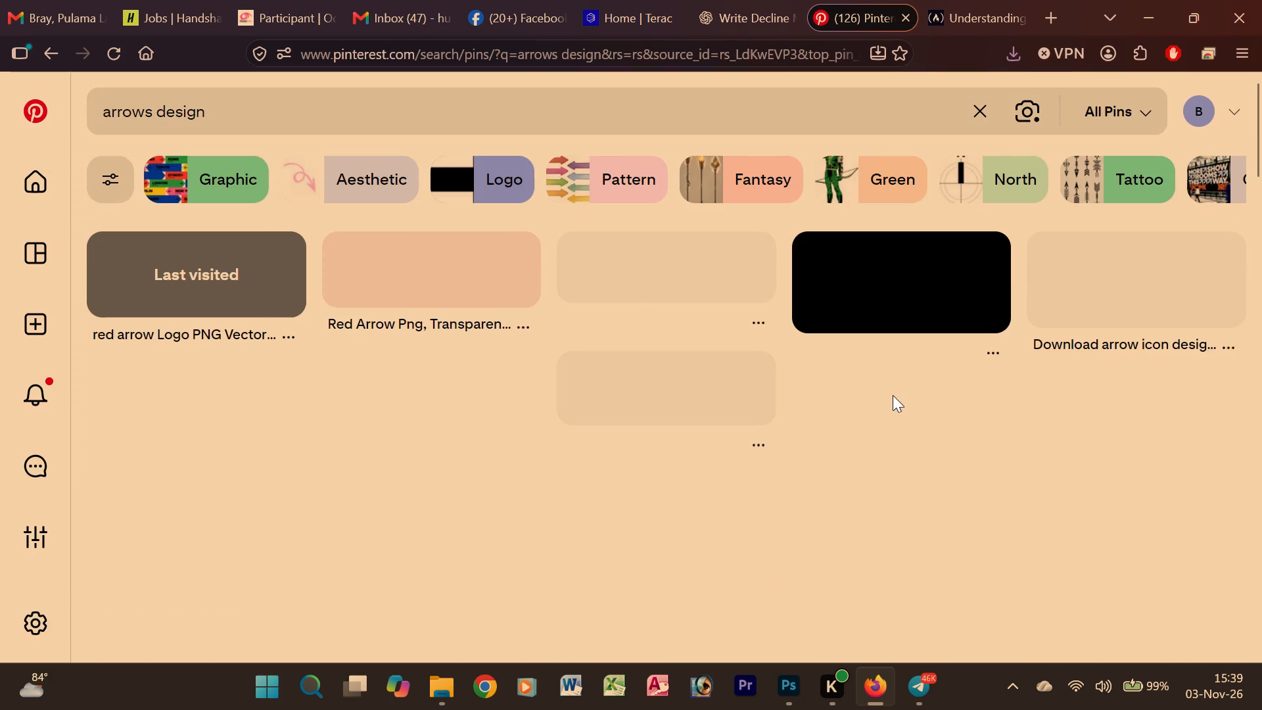
scroll(893, 395, "down", 4)
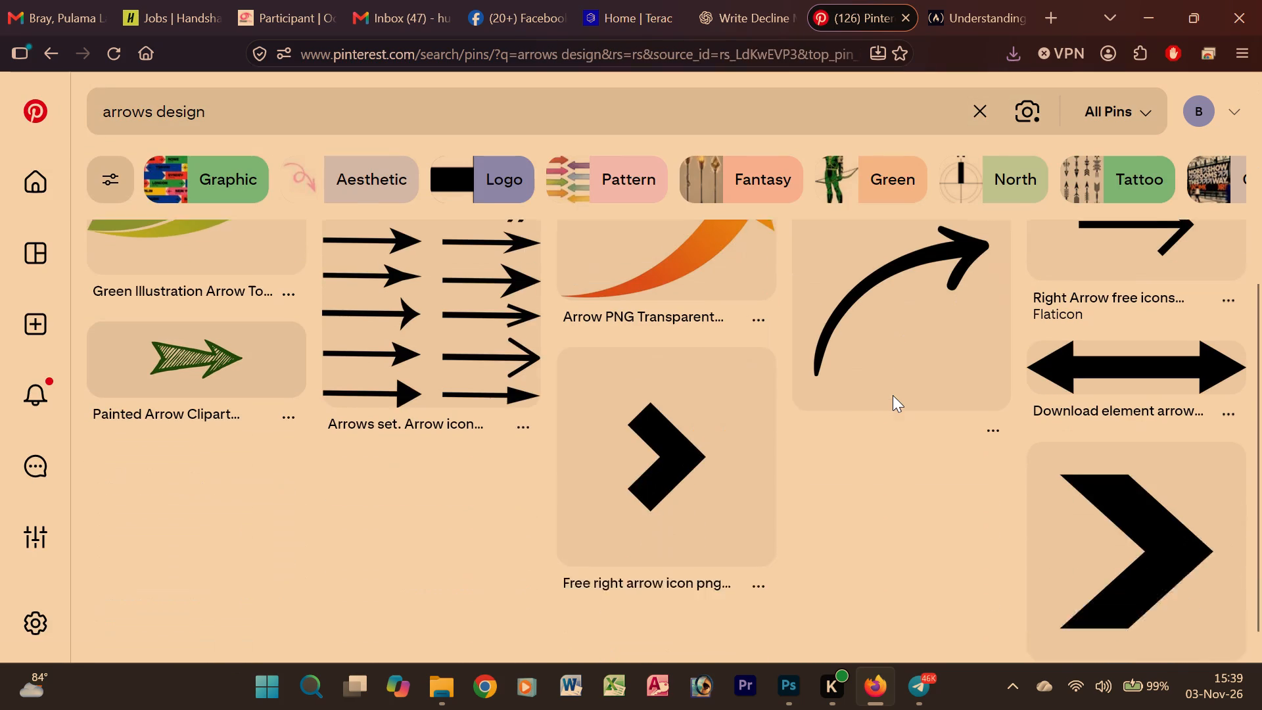
scroll(893, 395, "down", 4)
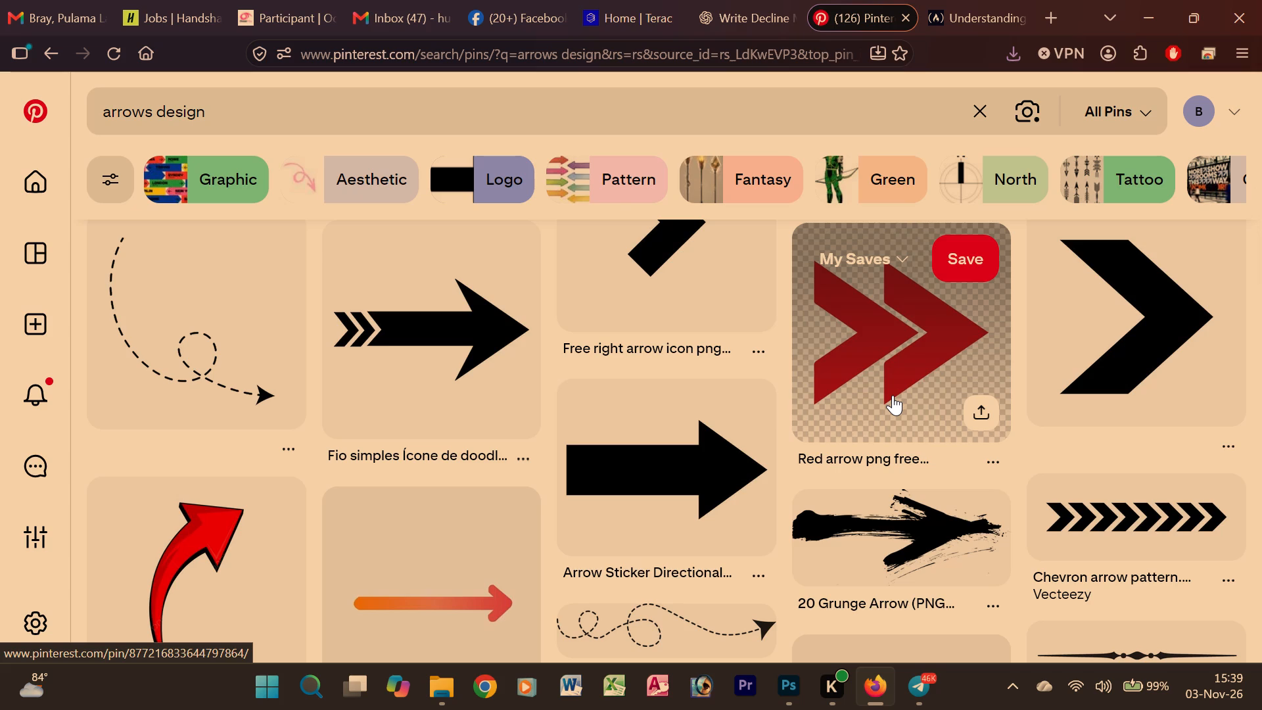
Search Pinterest for PIN, and refine the search to PIN location.
left_click(981, 107)
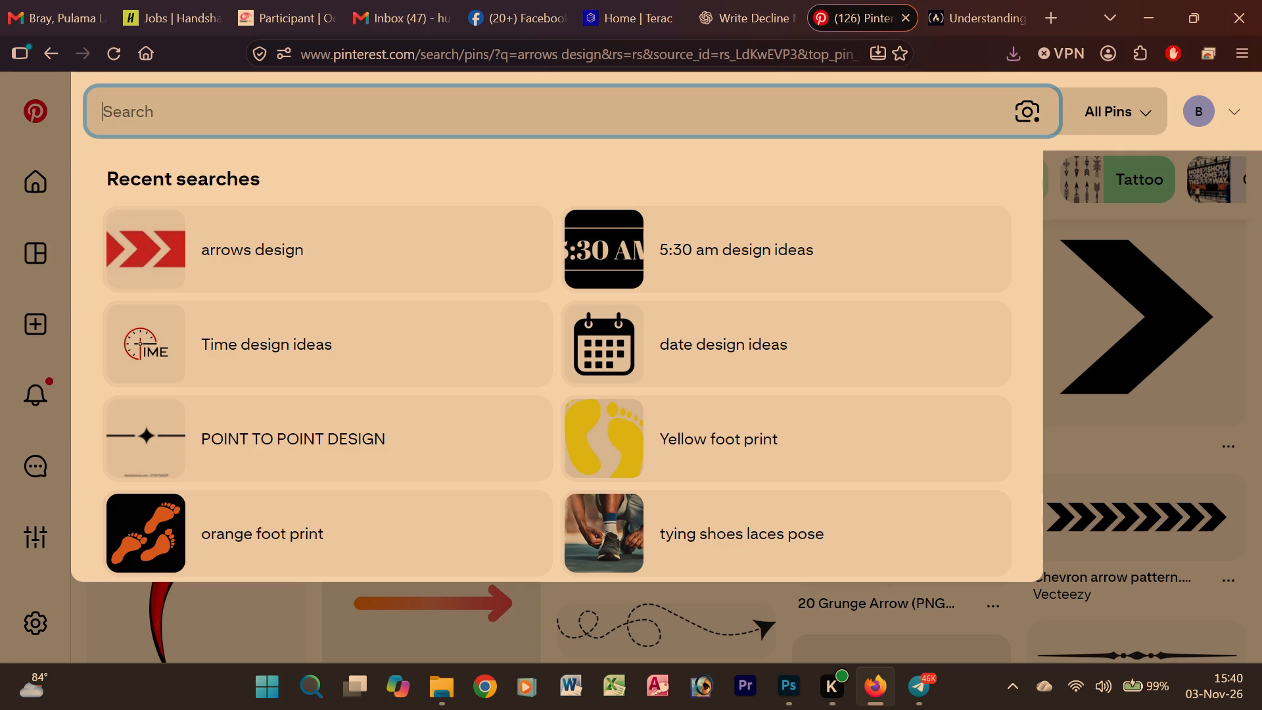
key("p")
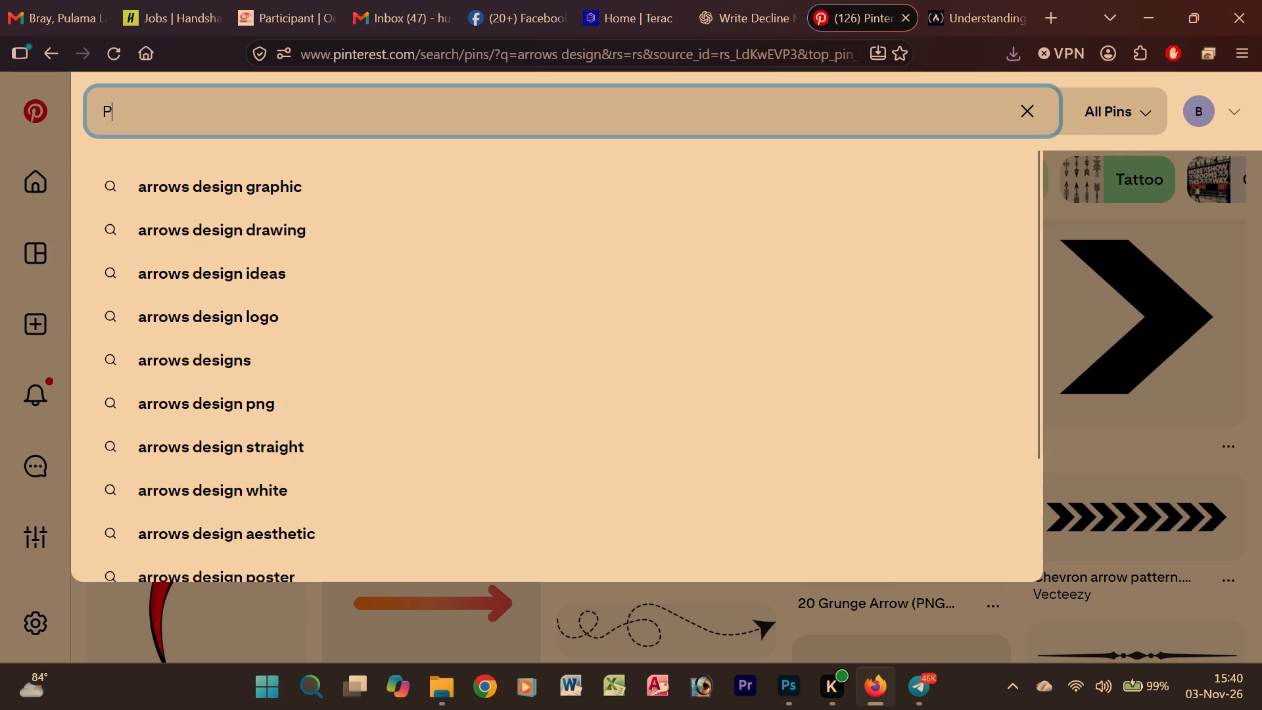
type("IN")
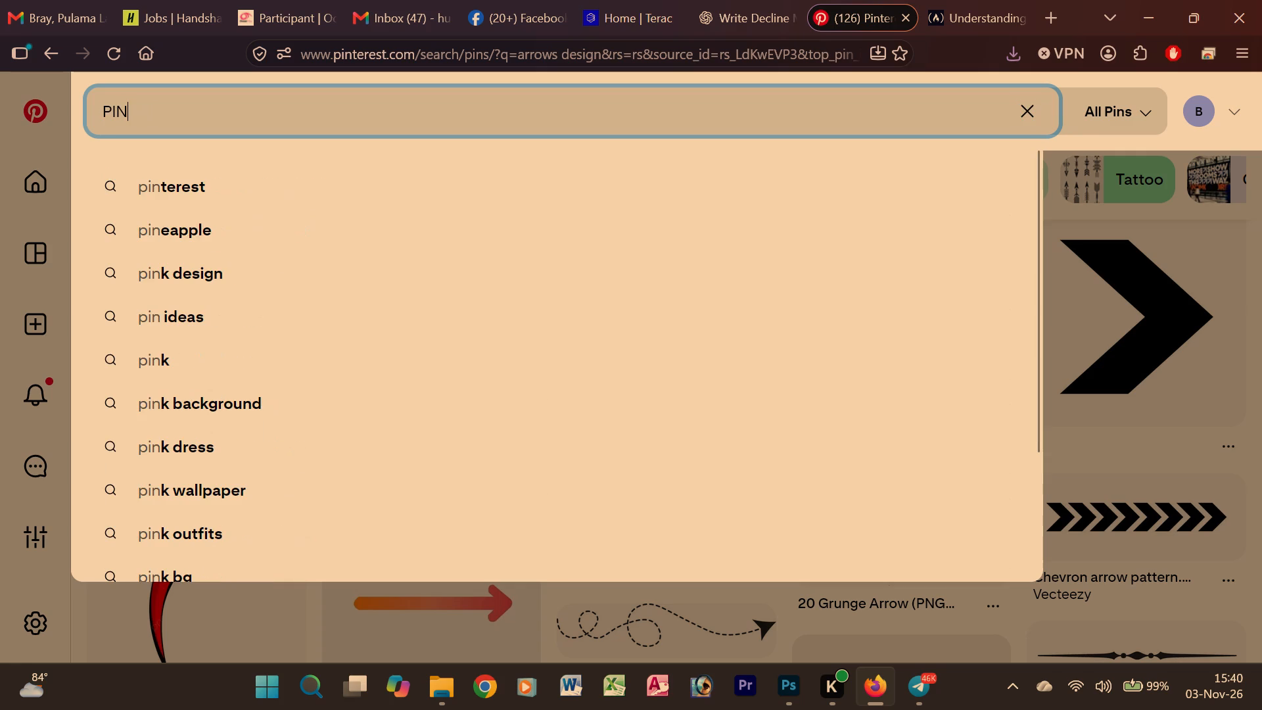
key("space")
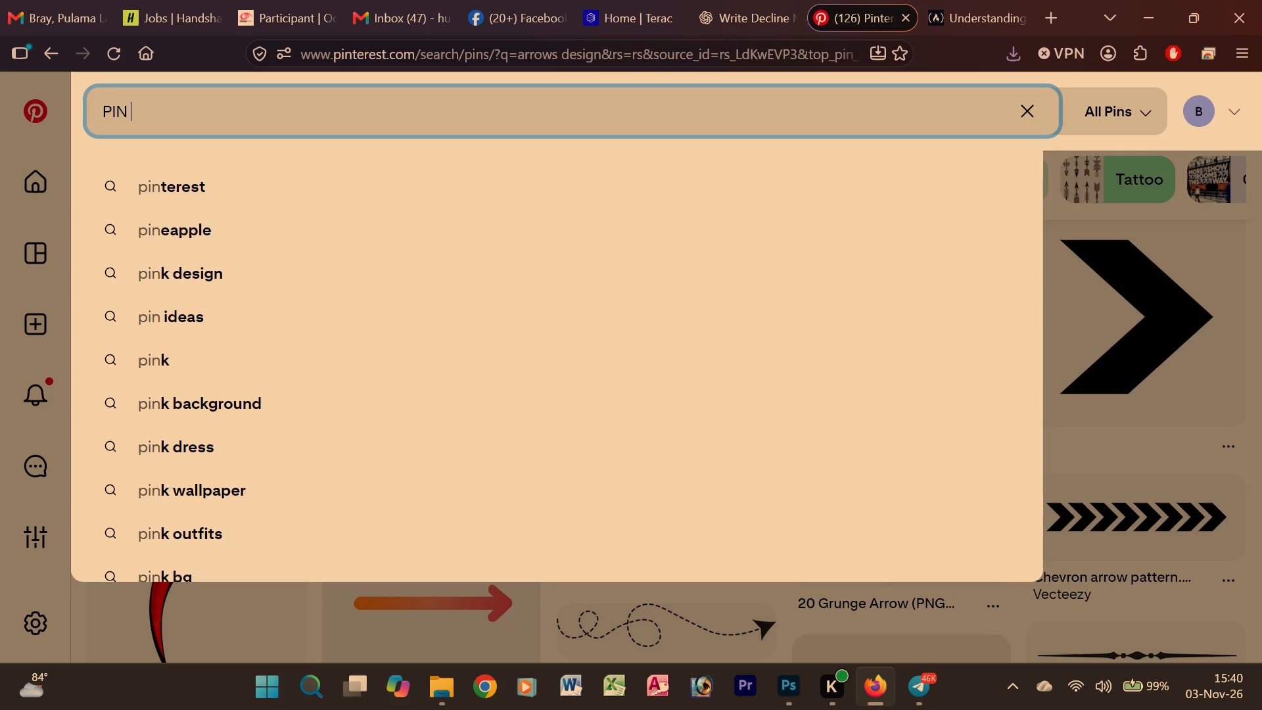
key("Return")
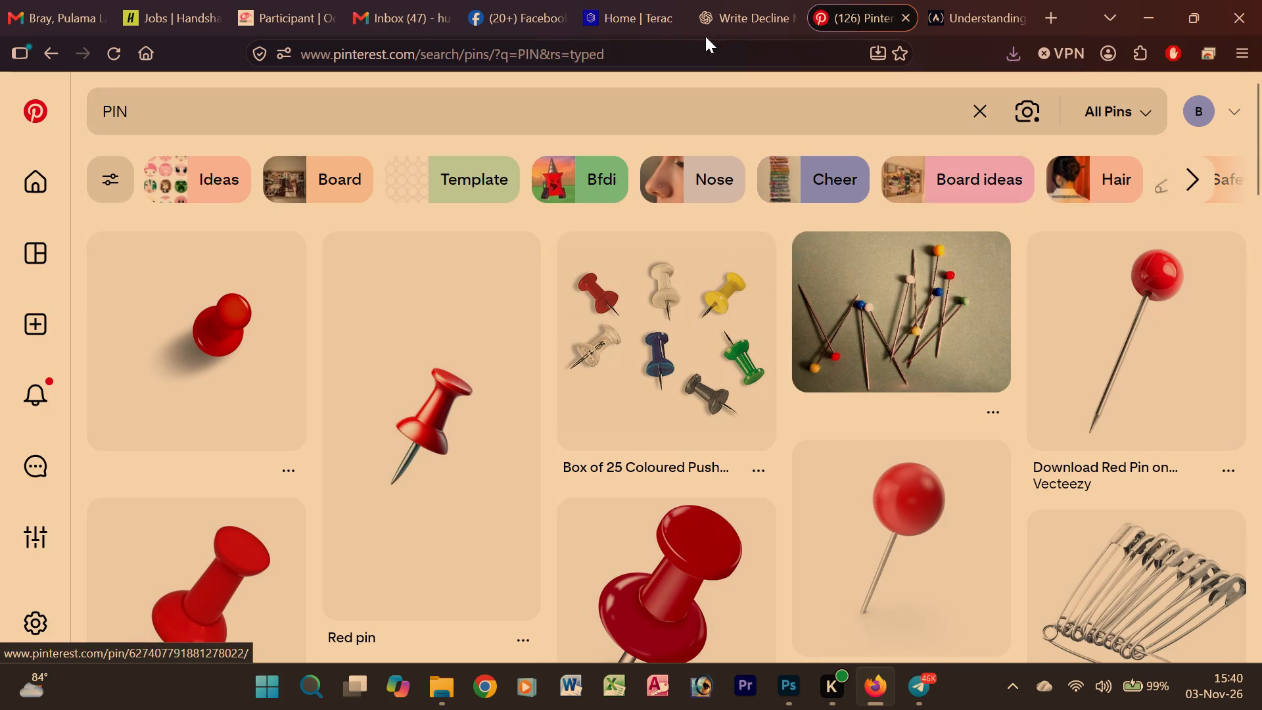
left_click(237, 116)
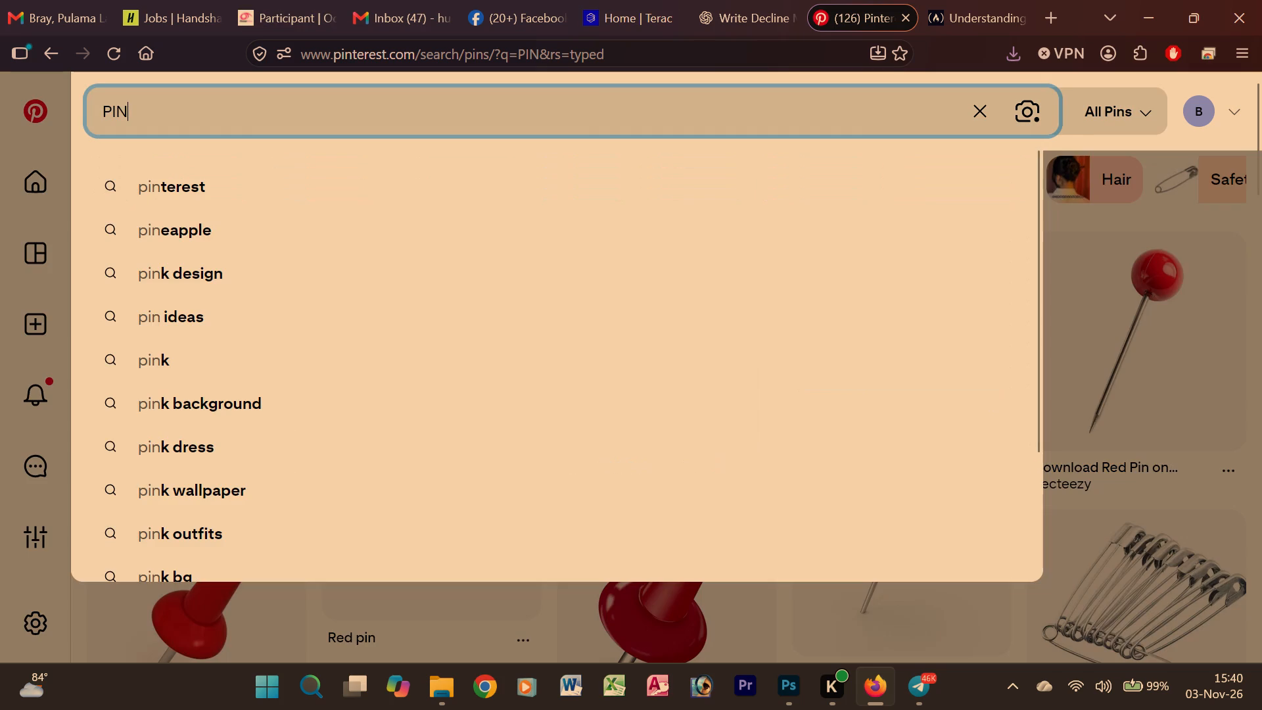
key("space")
type("location")
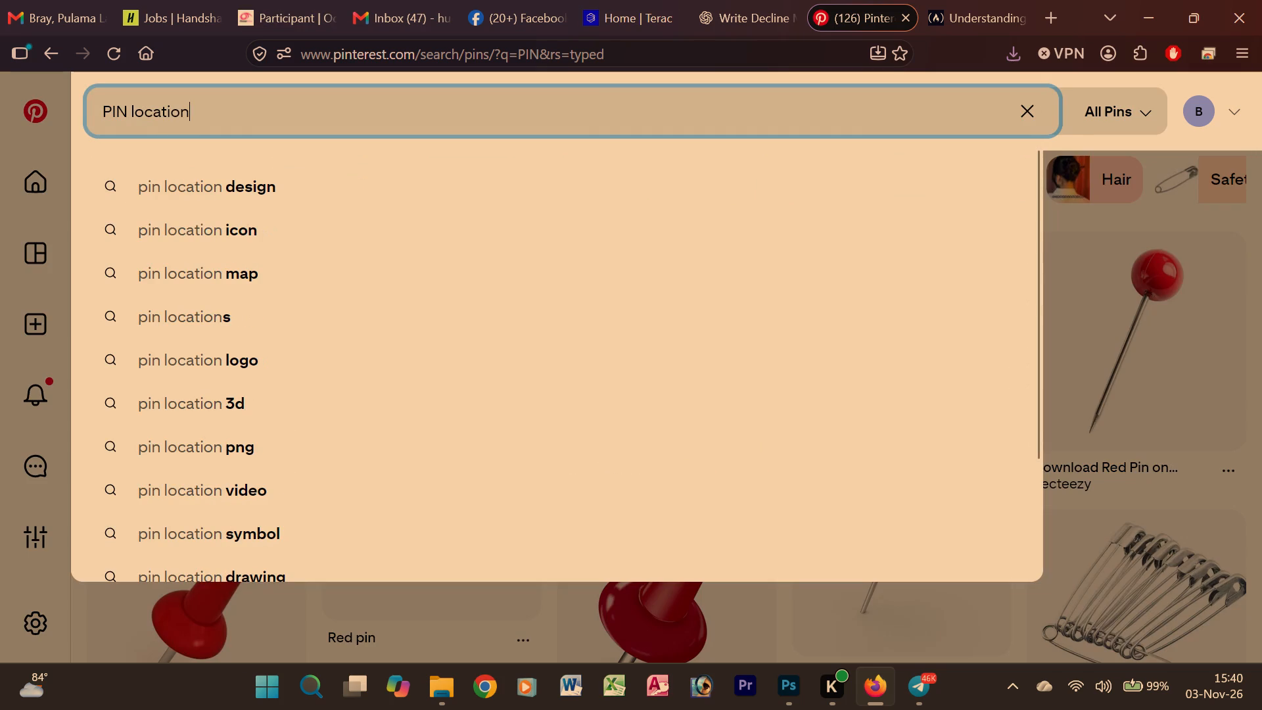
key("Return")
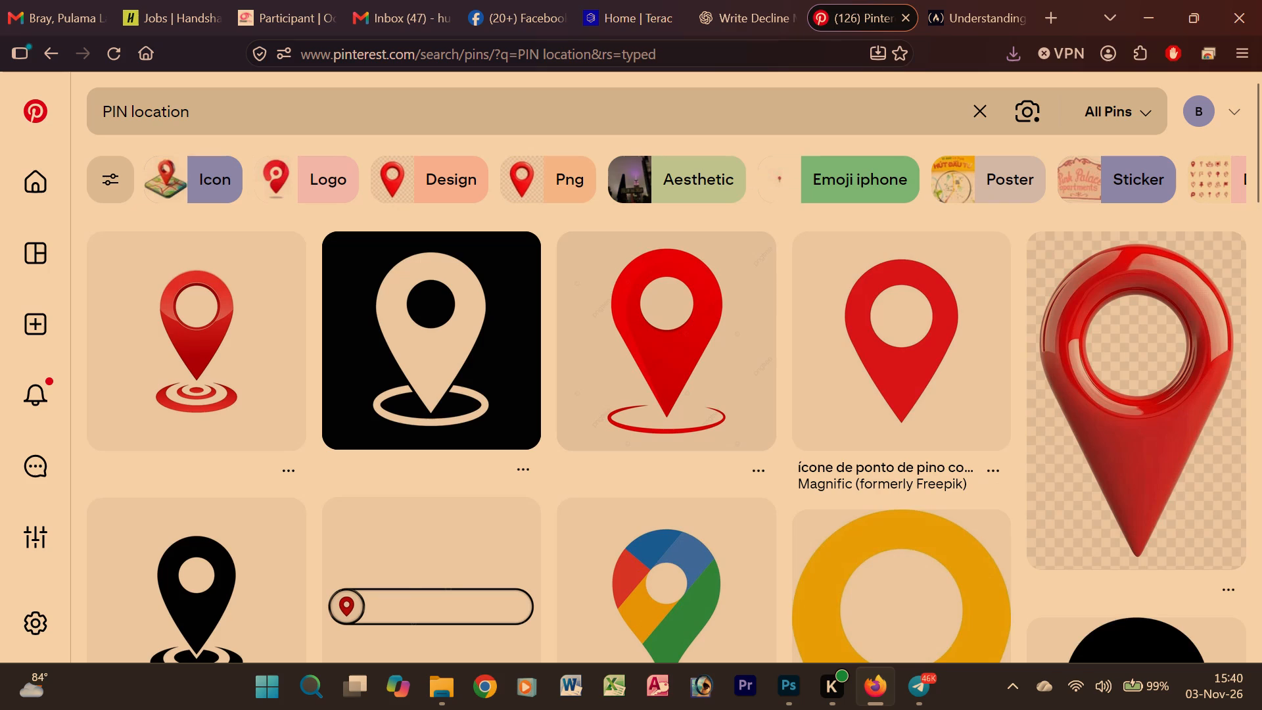
Open the flat red location pin with the ring beneath it and save its image as red pin in the shimoni walk folder.
left_click(638, 331)
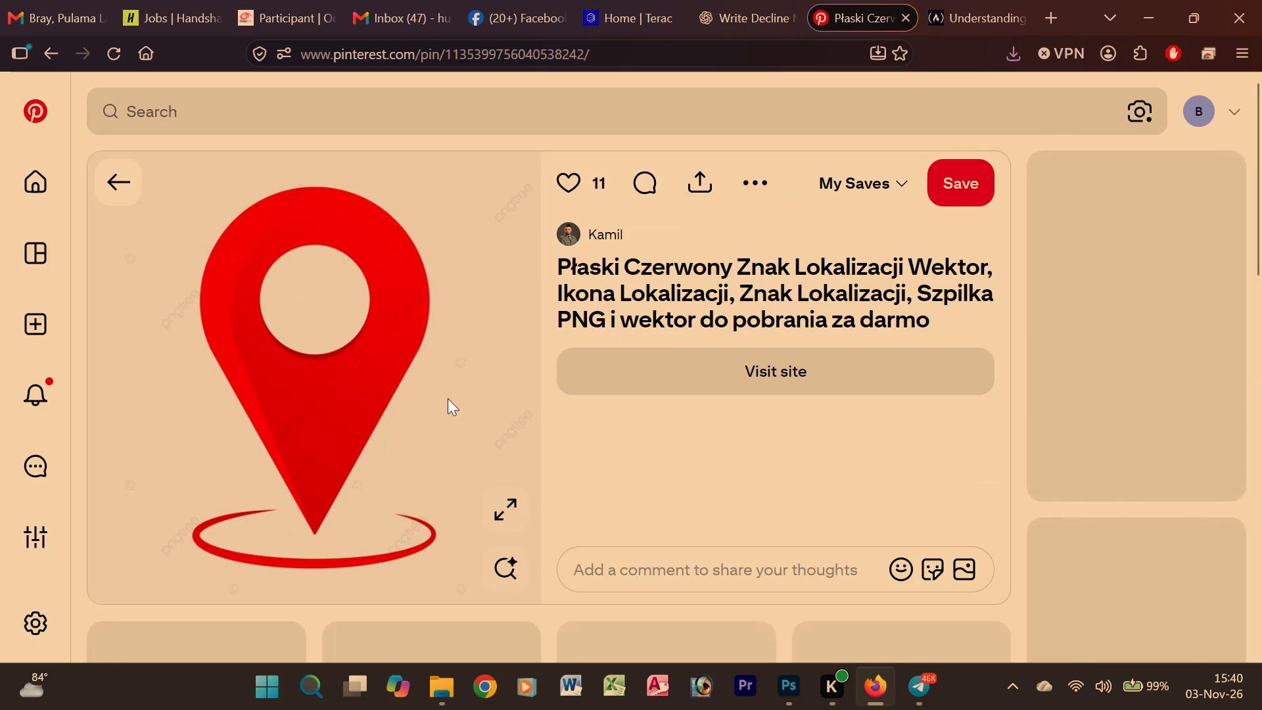
scroll(373, 318, "down", 2)
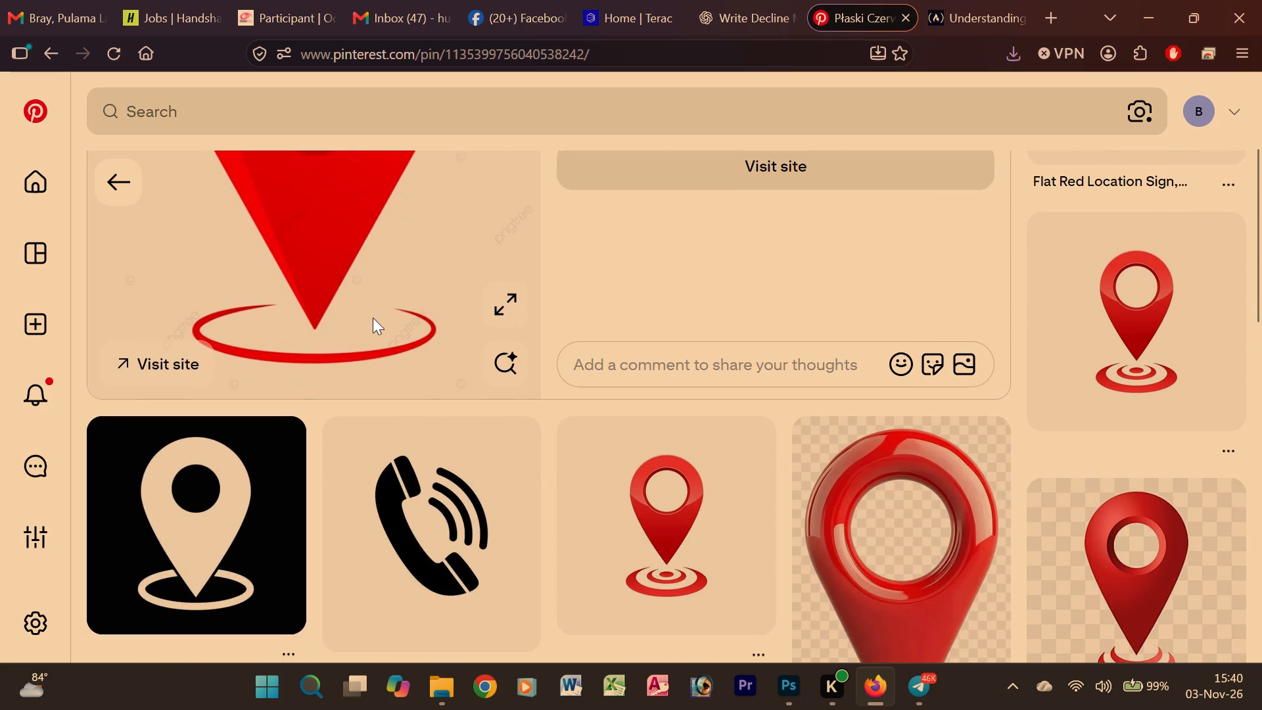
scroll(373, 318, "up", 1)
right_click(315, 352)
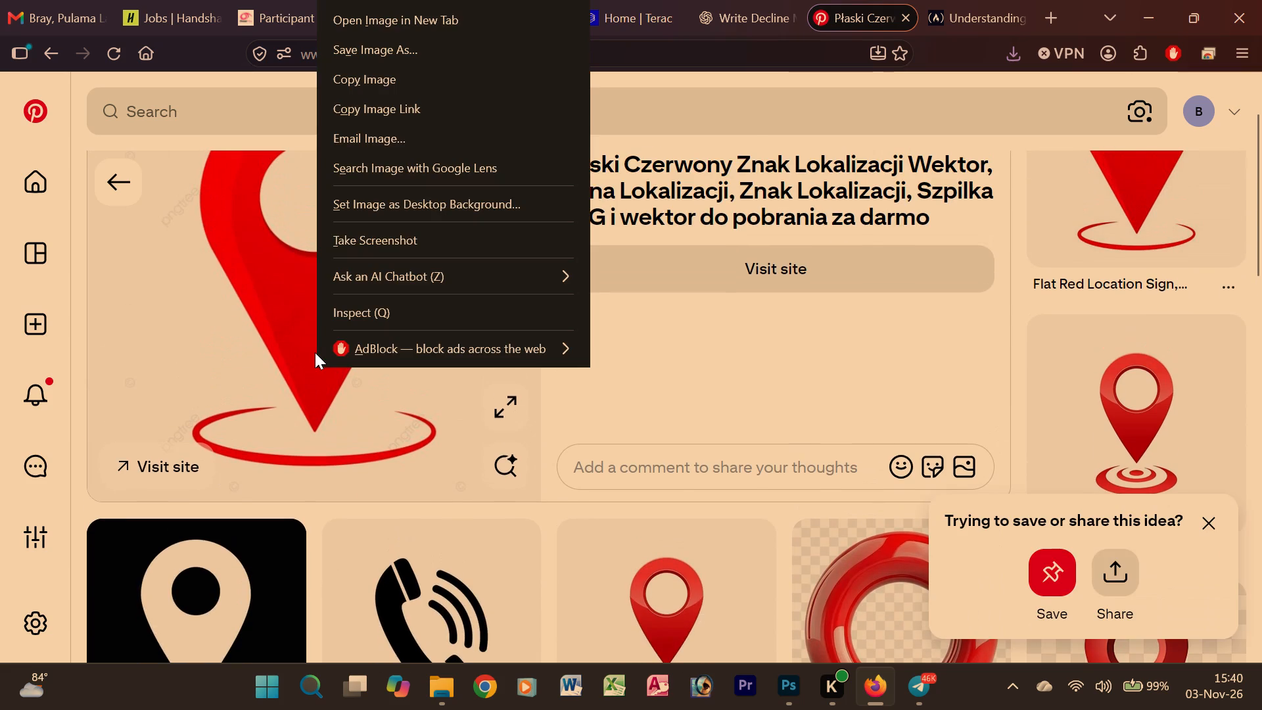
left_click(393, 56)
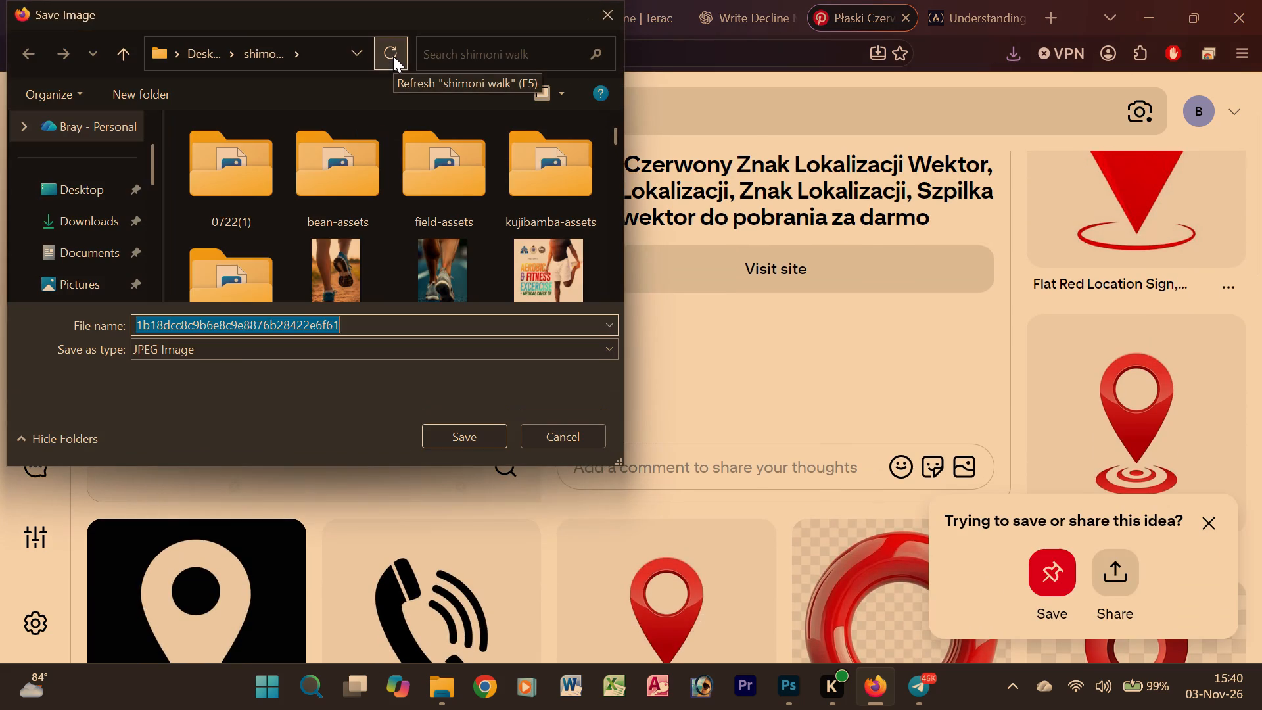
type("red")
key("space")
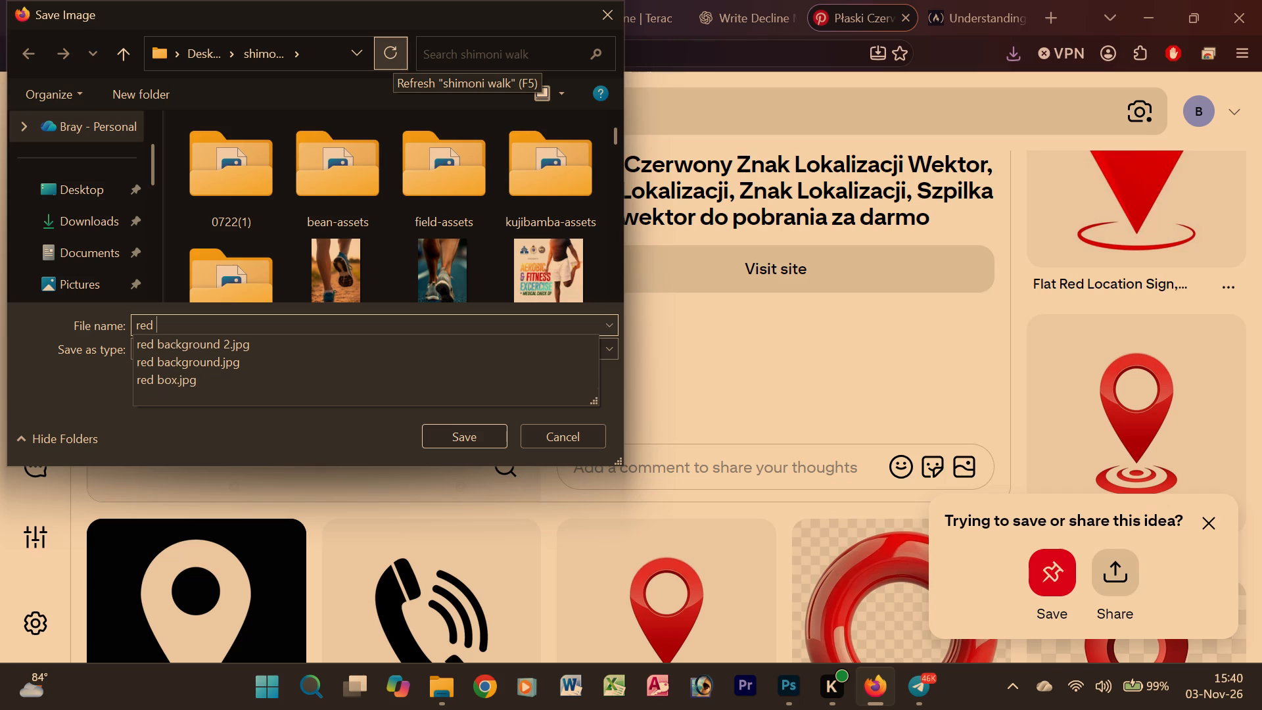
type("pin")
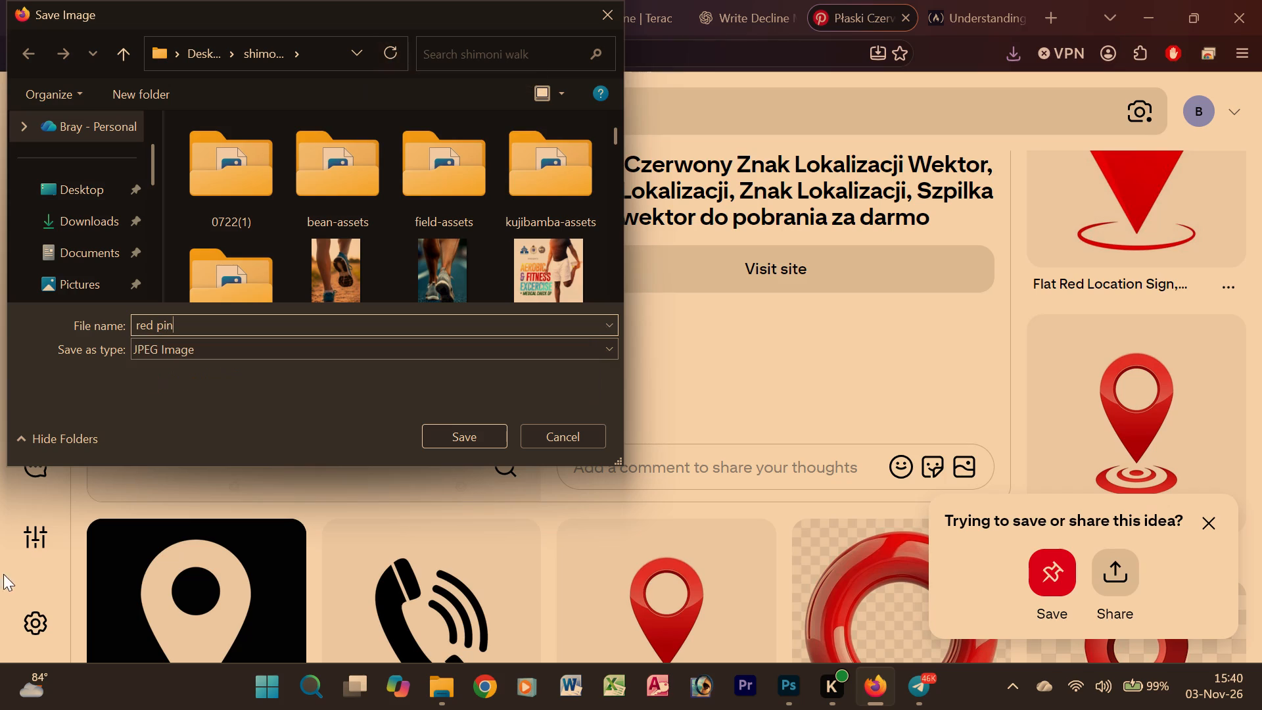
left_click(471, 431)
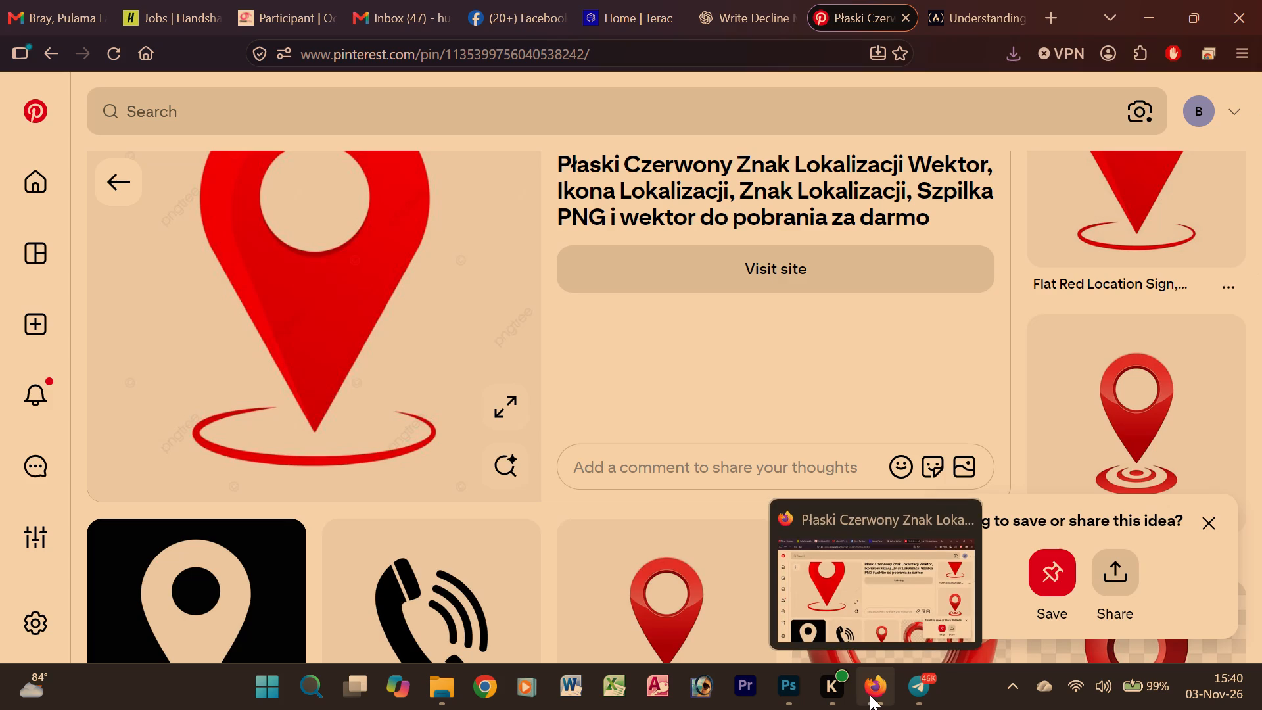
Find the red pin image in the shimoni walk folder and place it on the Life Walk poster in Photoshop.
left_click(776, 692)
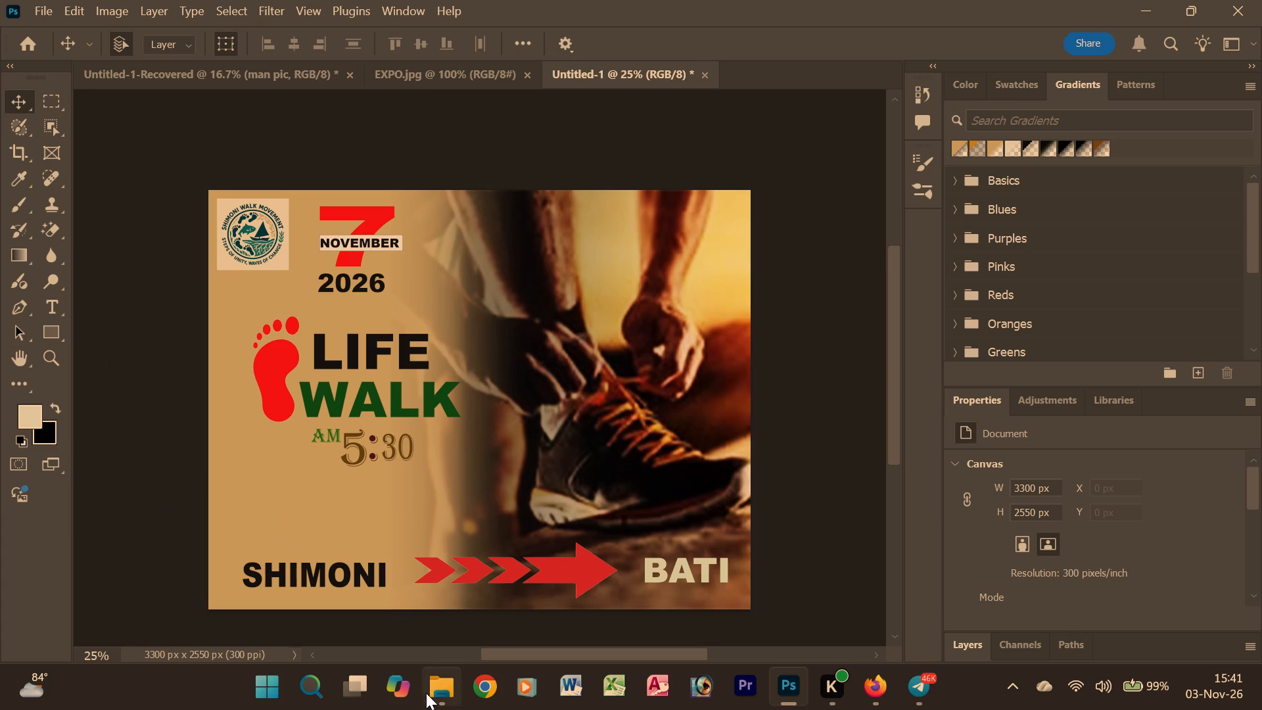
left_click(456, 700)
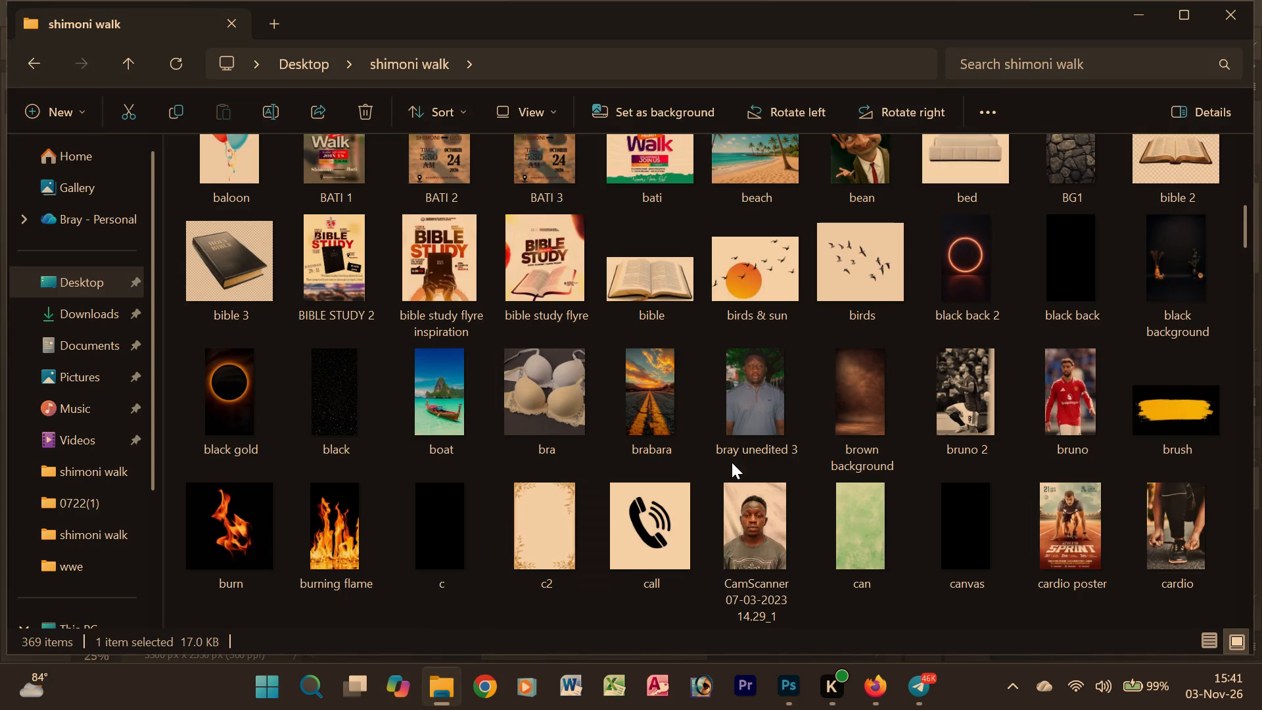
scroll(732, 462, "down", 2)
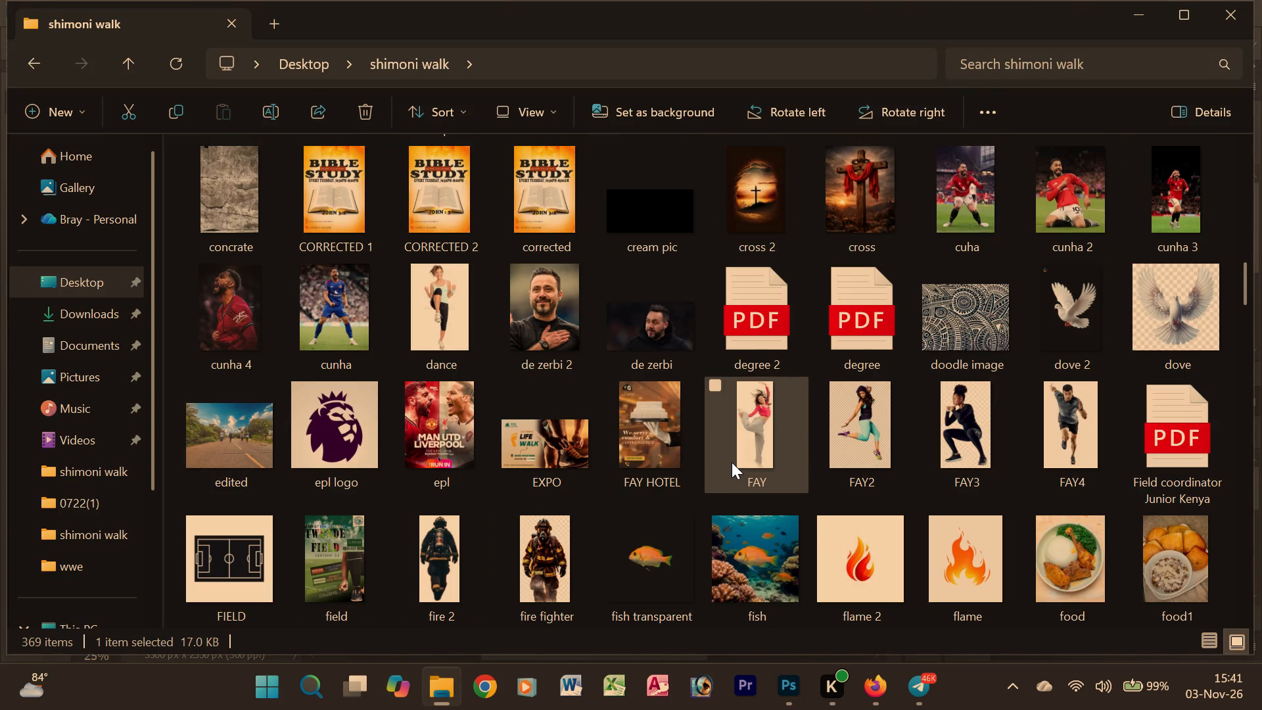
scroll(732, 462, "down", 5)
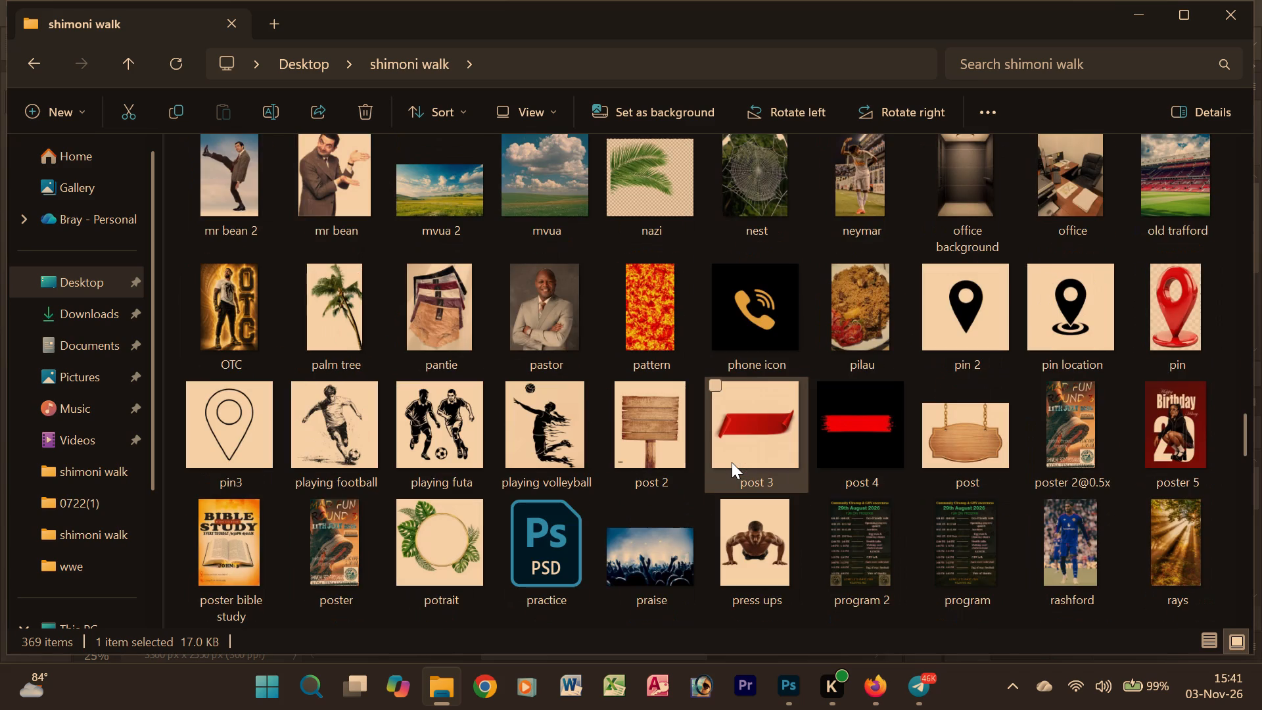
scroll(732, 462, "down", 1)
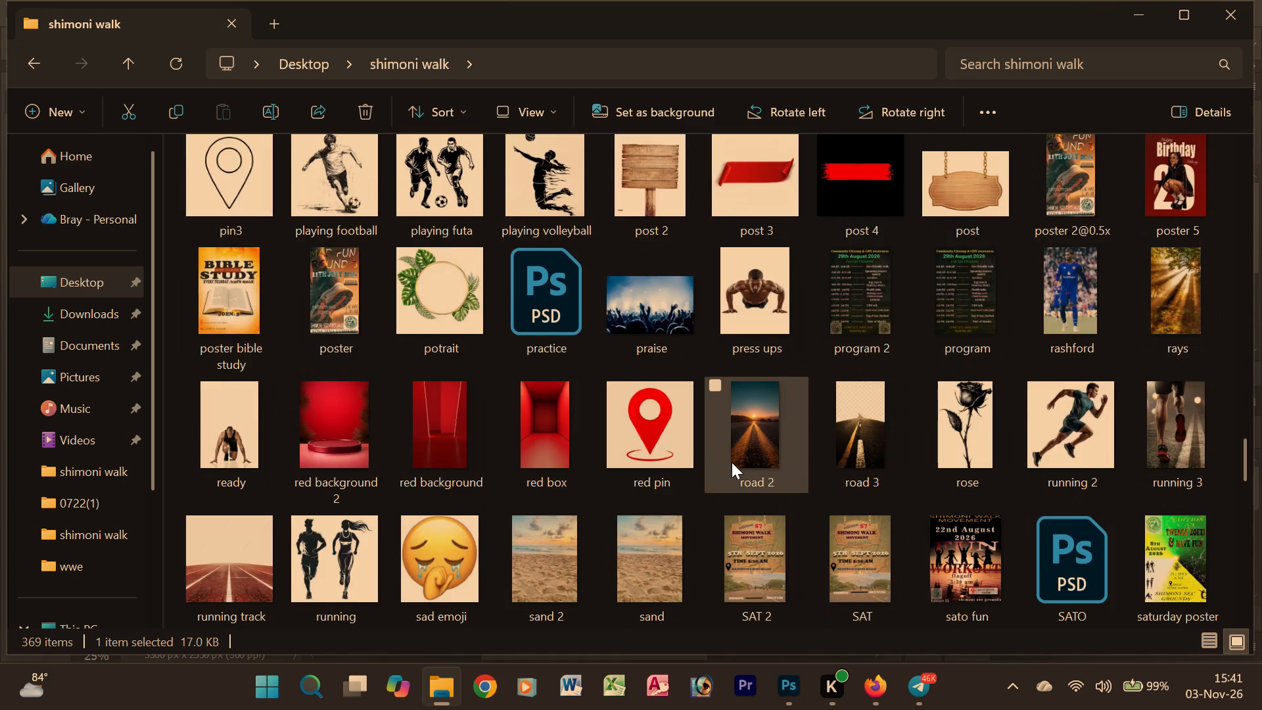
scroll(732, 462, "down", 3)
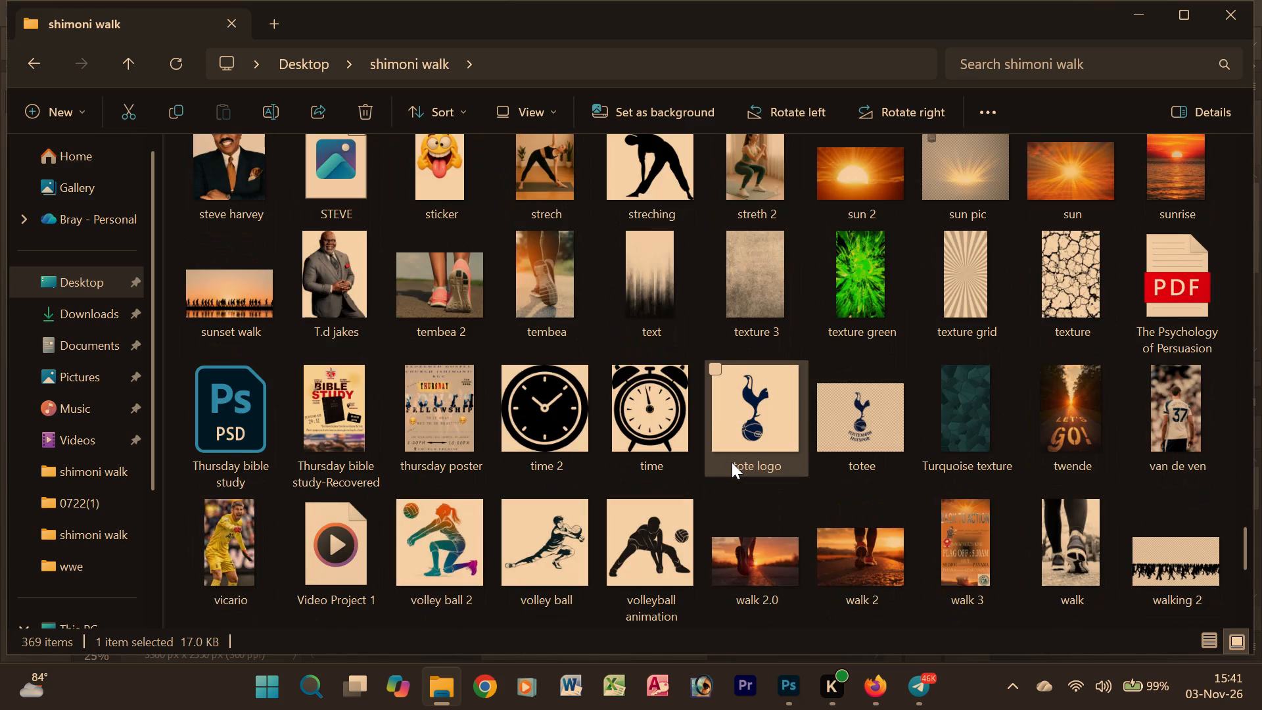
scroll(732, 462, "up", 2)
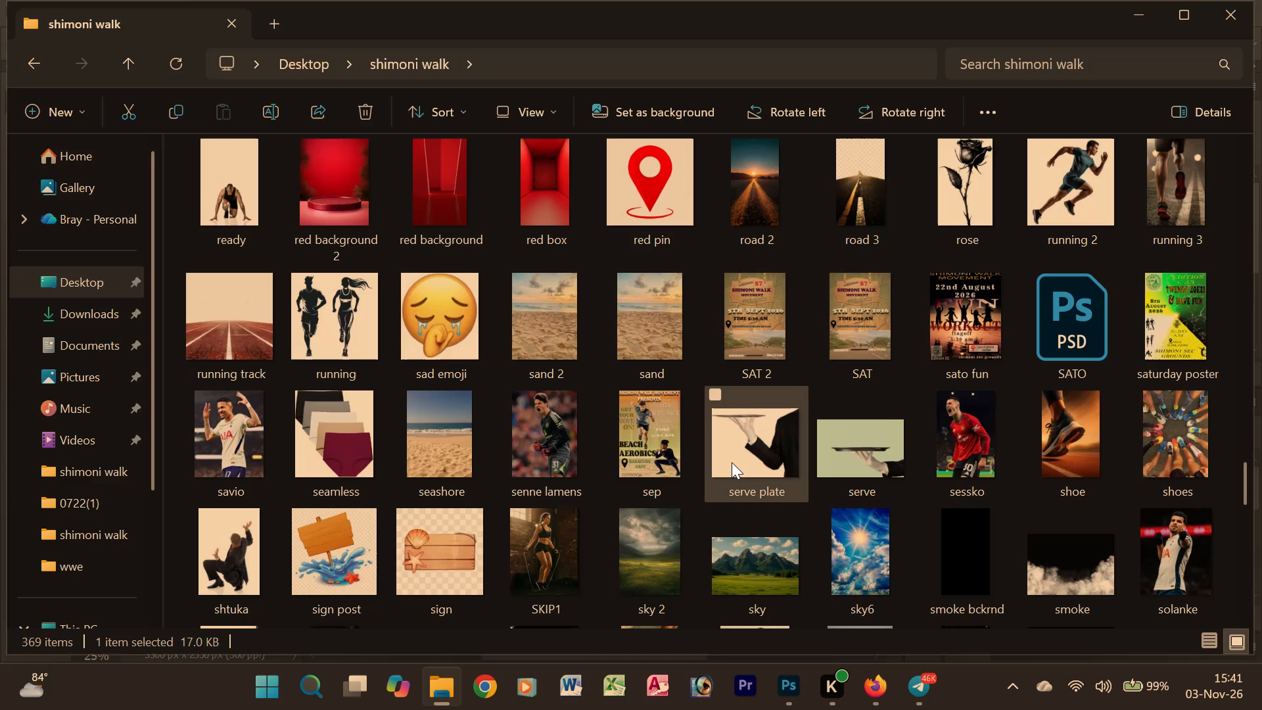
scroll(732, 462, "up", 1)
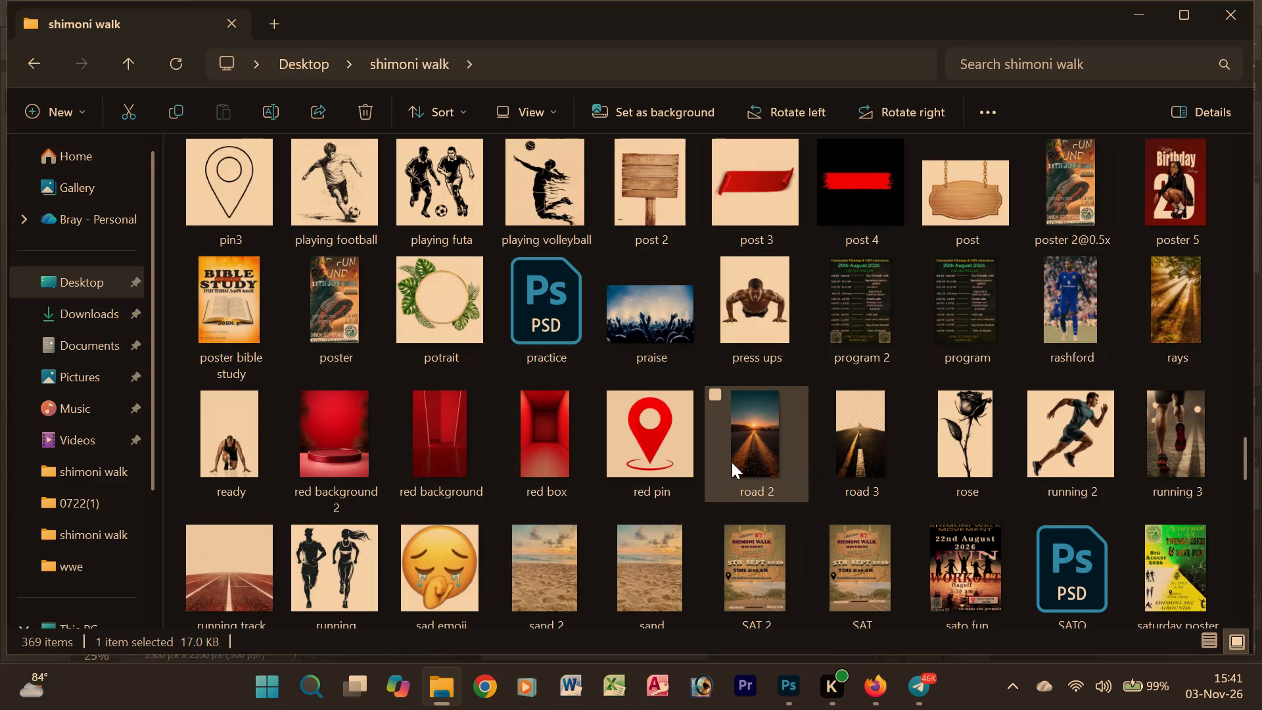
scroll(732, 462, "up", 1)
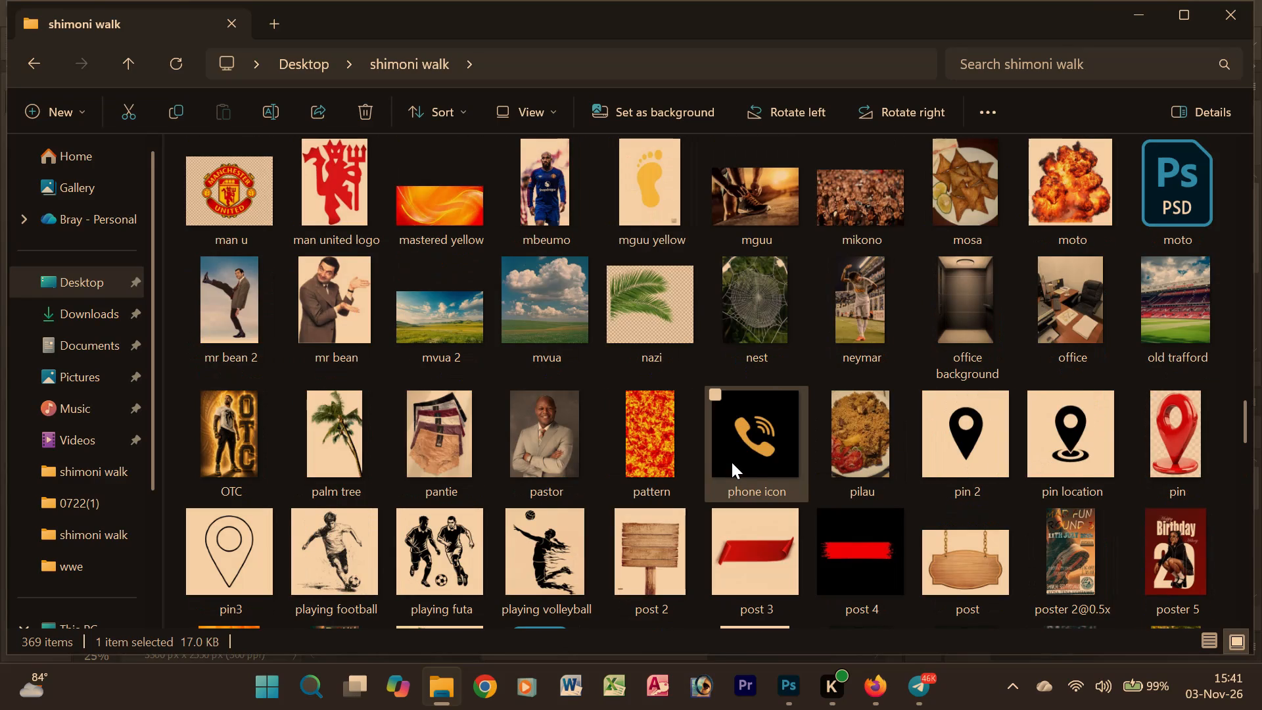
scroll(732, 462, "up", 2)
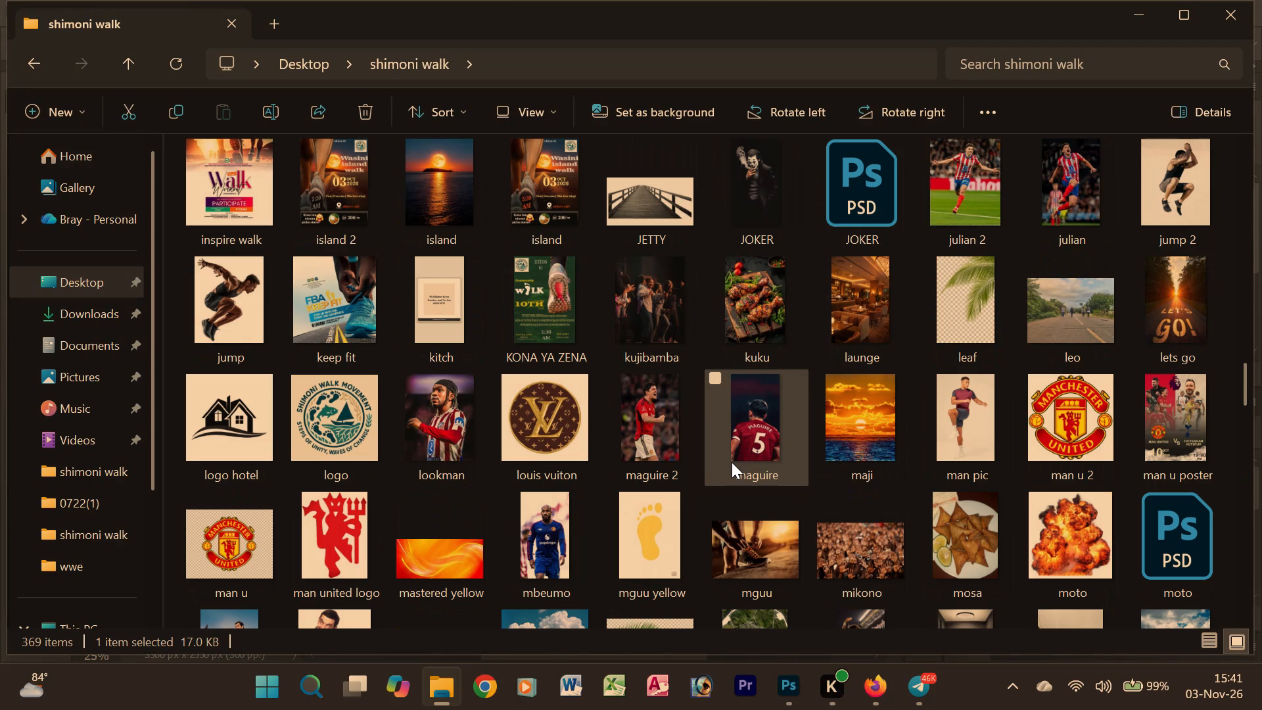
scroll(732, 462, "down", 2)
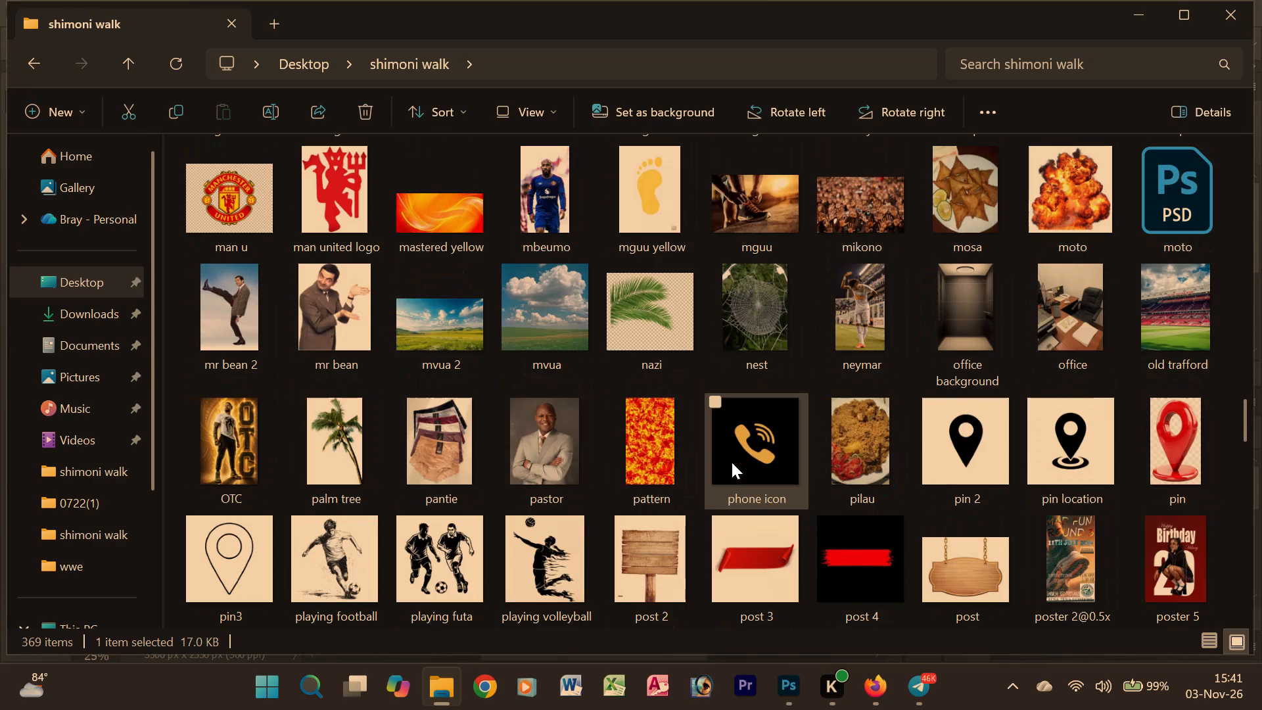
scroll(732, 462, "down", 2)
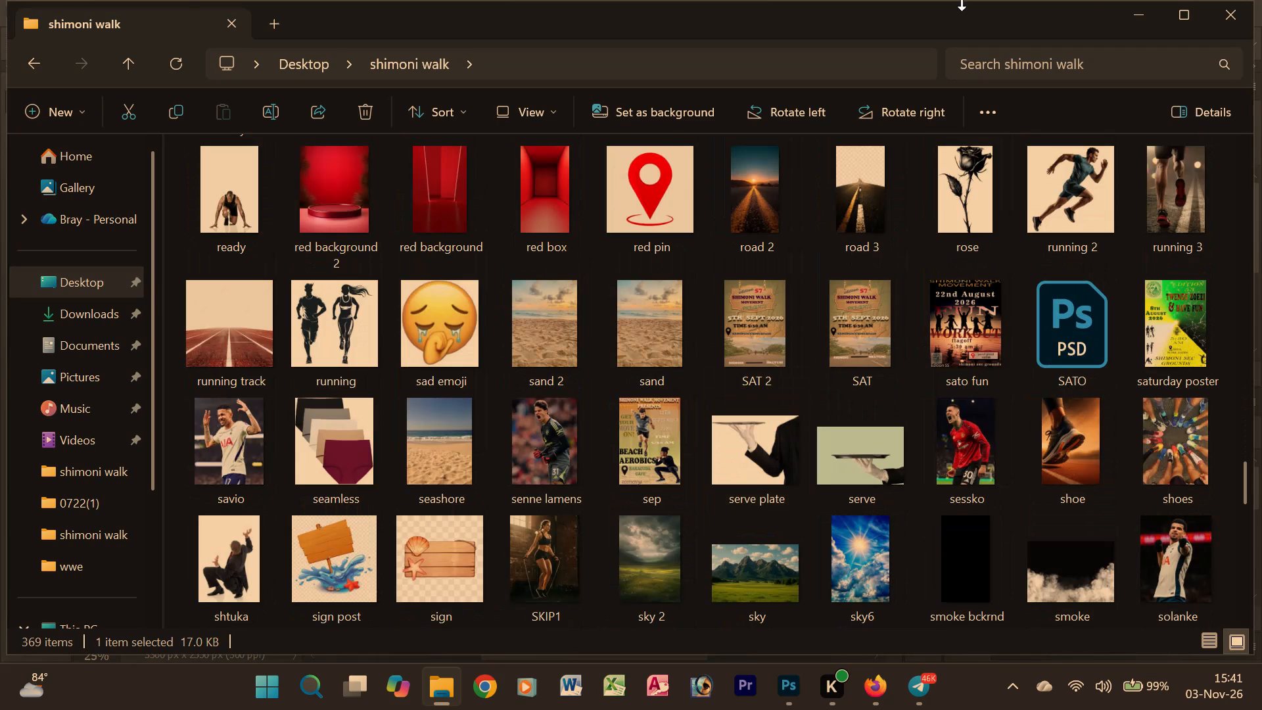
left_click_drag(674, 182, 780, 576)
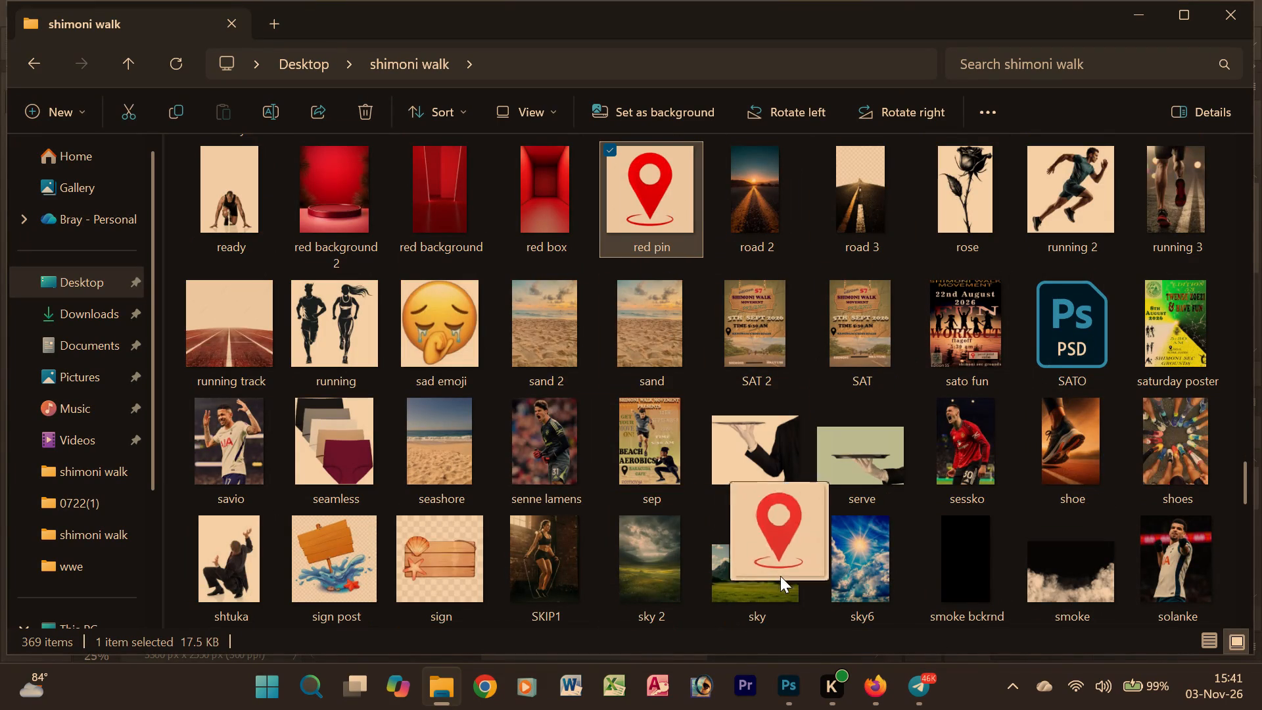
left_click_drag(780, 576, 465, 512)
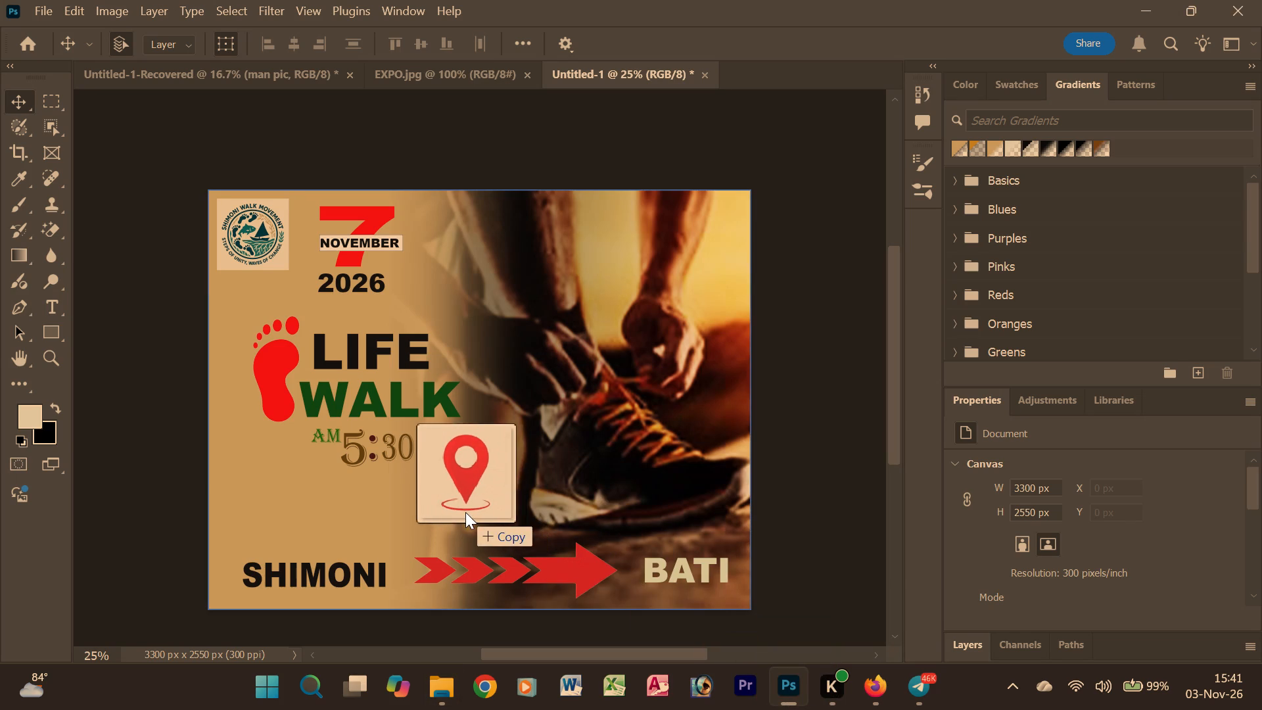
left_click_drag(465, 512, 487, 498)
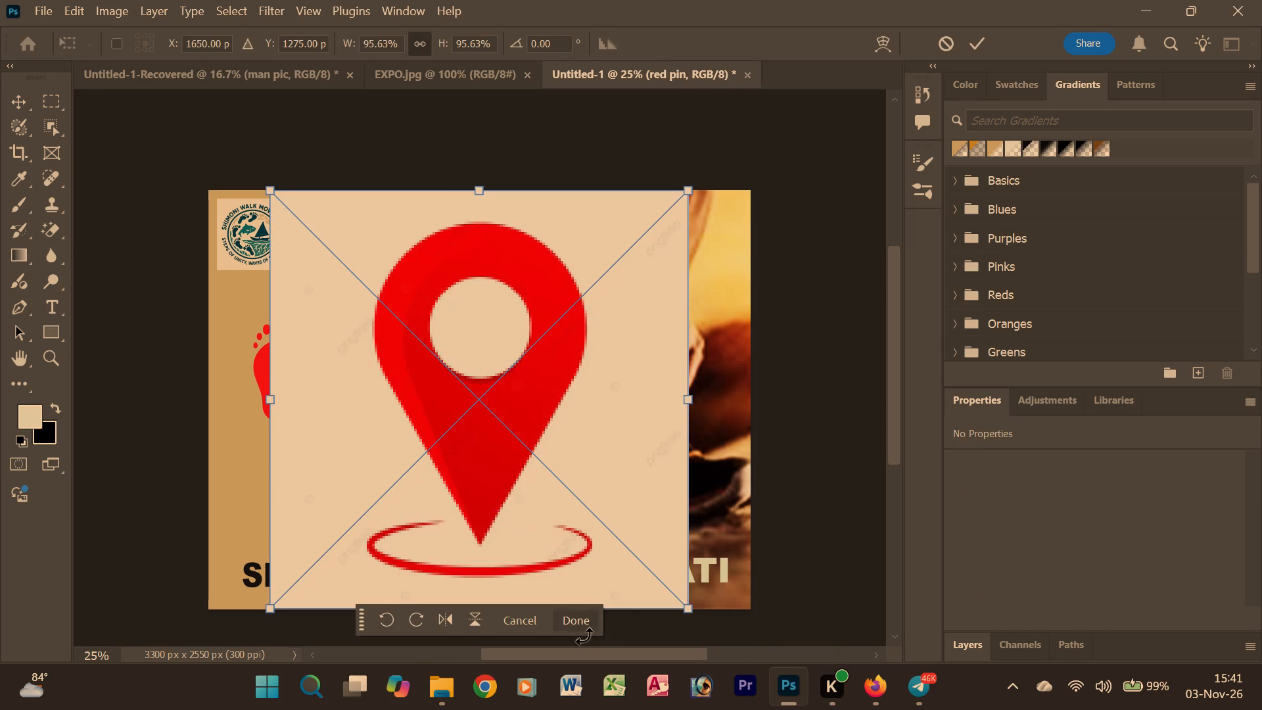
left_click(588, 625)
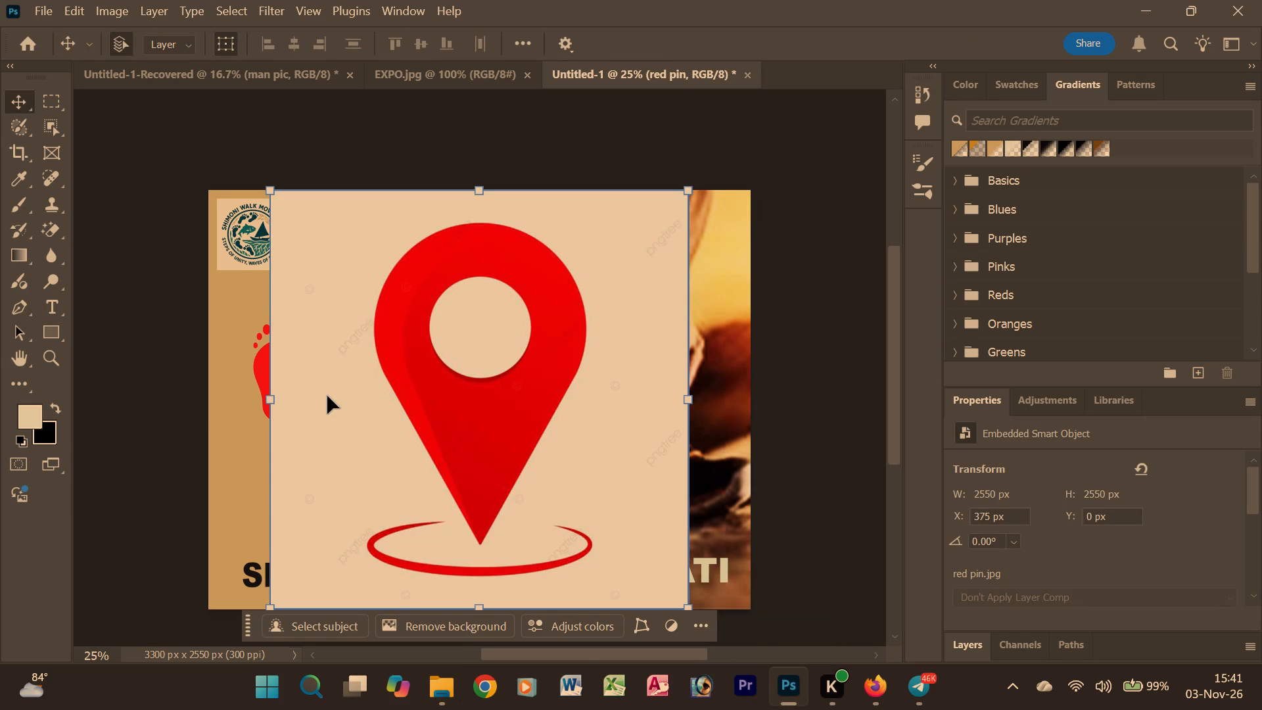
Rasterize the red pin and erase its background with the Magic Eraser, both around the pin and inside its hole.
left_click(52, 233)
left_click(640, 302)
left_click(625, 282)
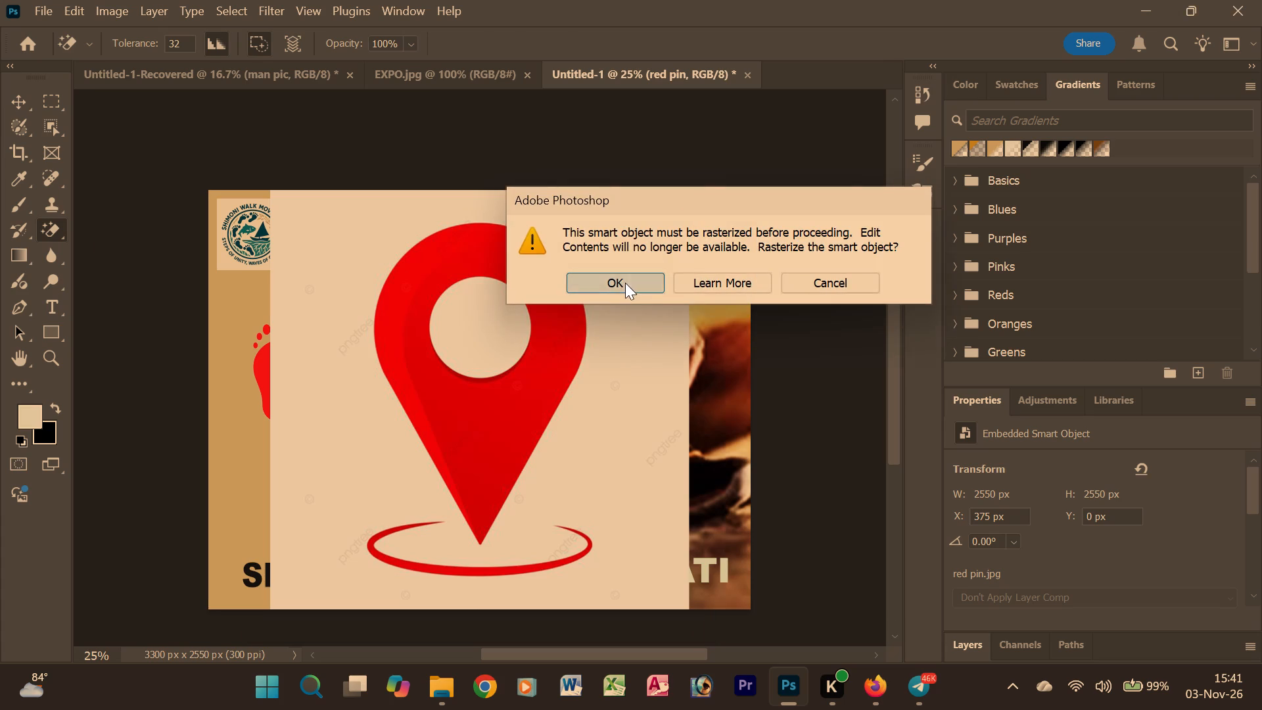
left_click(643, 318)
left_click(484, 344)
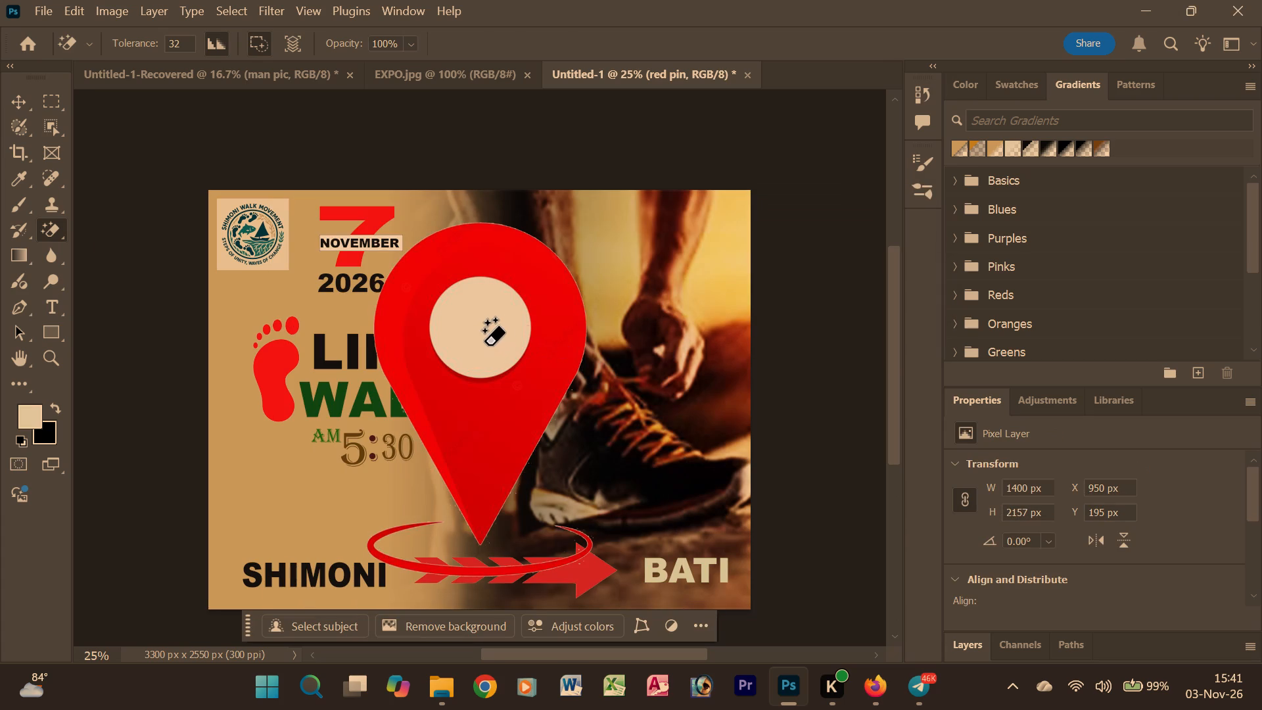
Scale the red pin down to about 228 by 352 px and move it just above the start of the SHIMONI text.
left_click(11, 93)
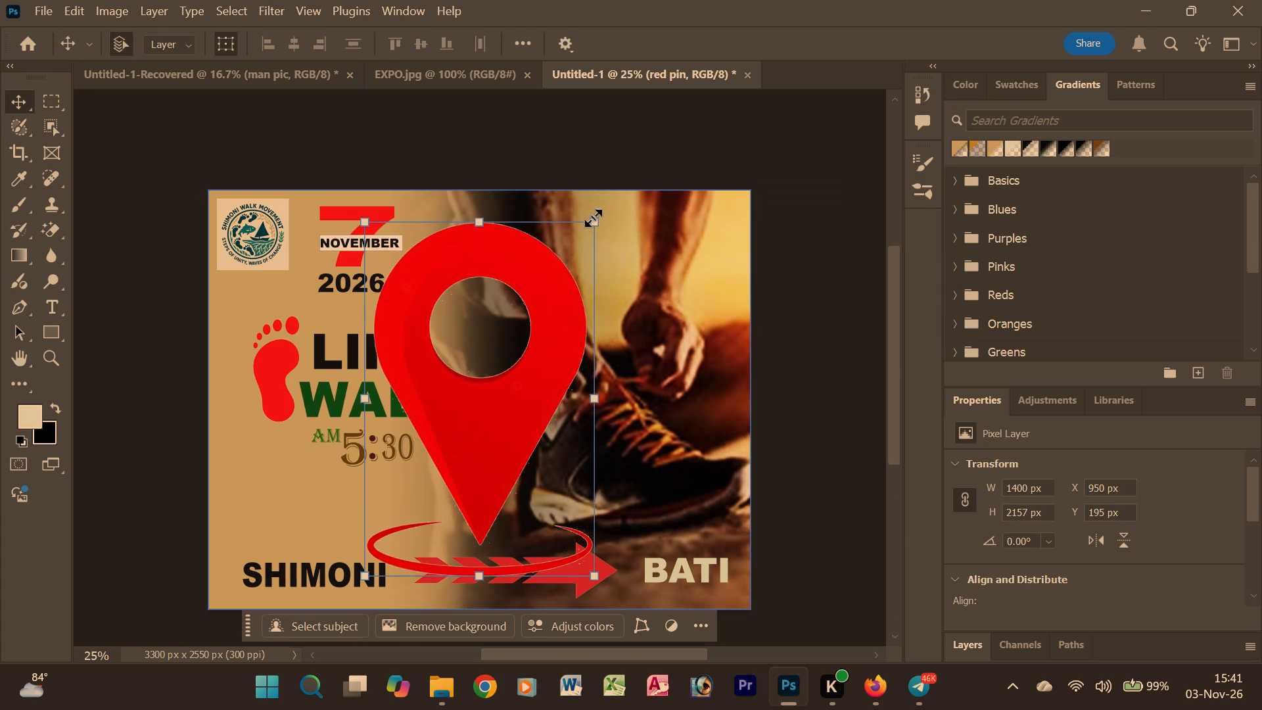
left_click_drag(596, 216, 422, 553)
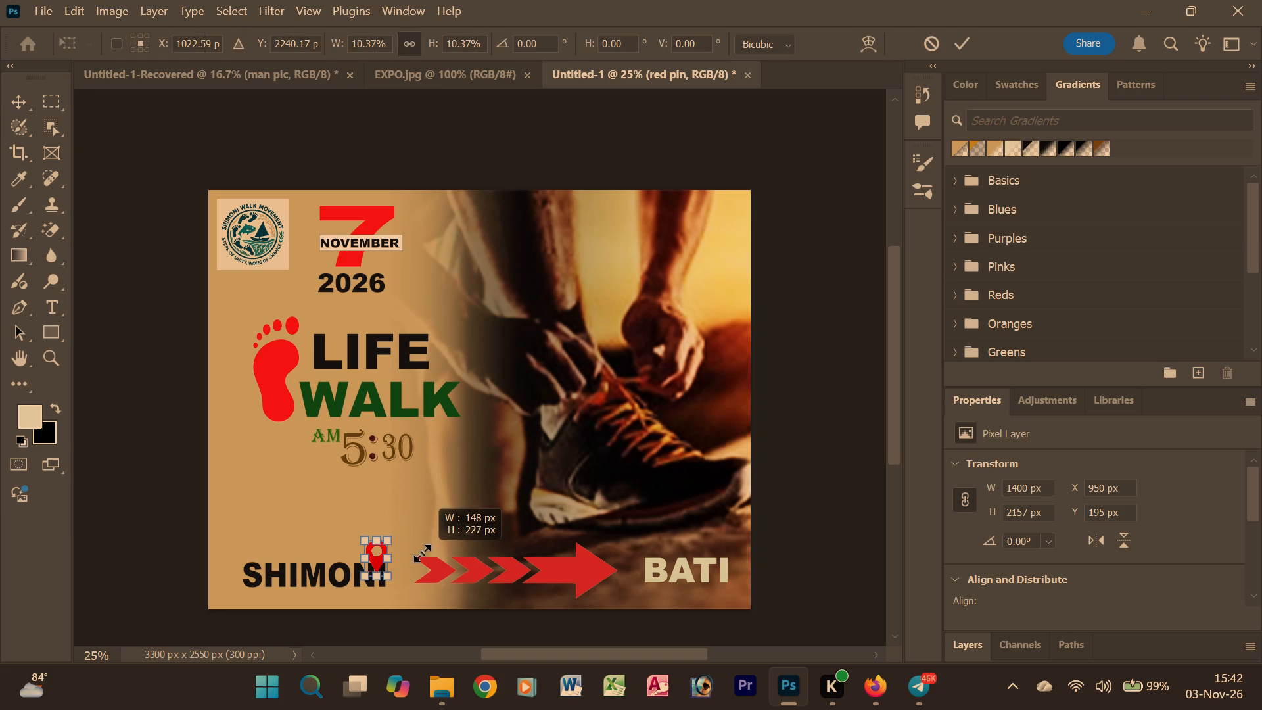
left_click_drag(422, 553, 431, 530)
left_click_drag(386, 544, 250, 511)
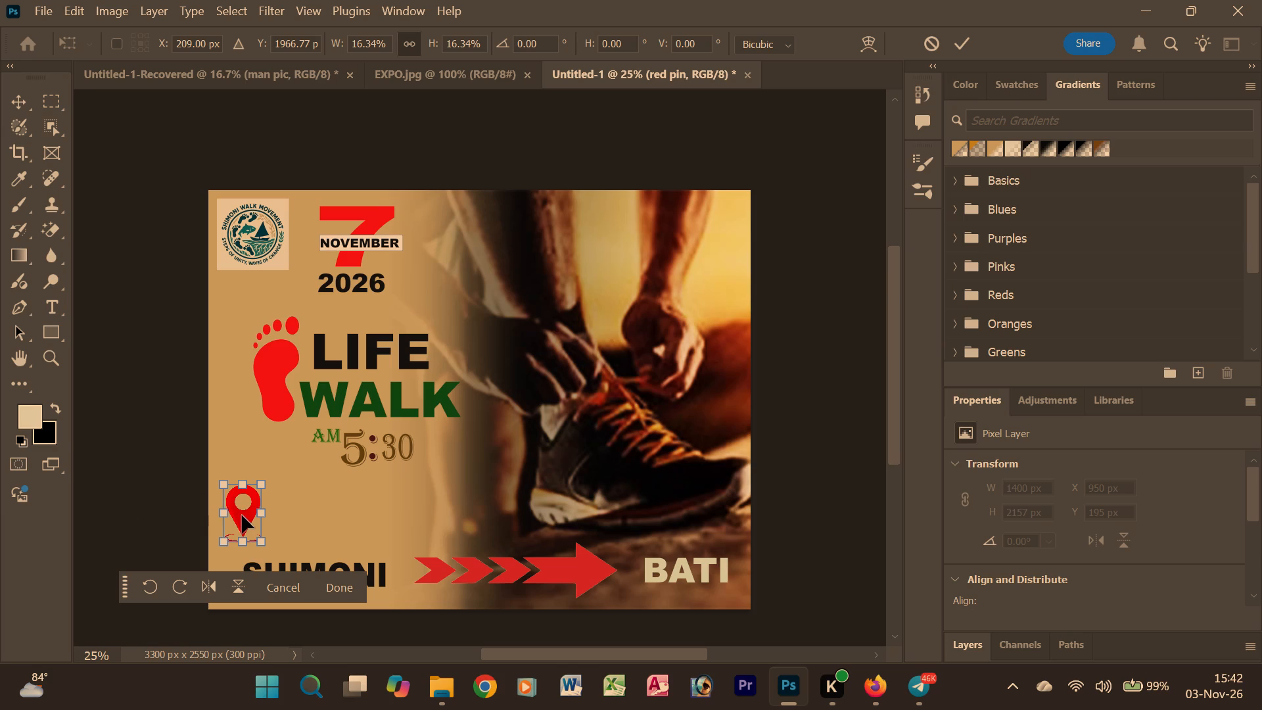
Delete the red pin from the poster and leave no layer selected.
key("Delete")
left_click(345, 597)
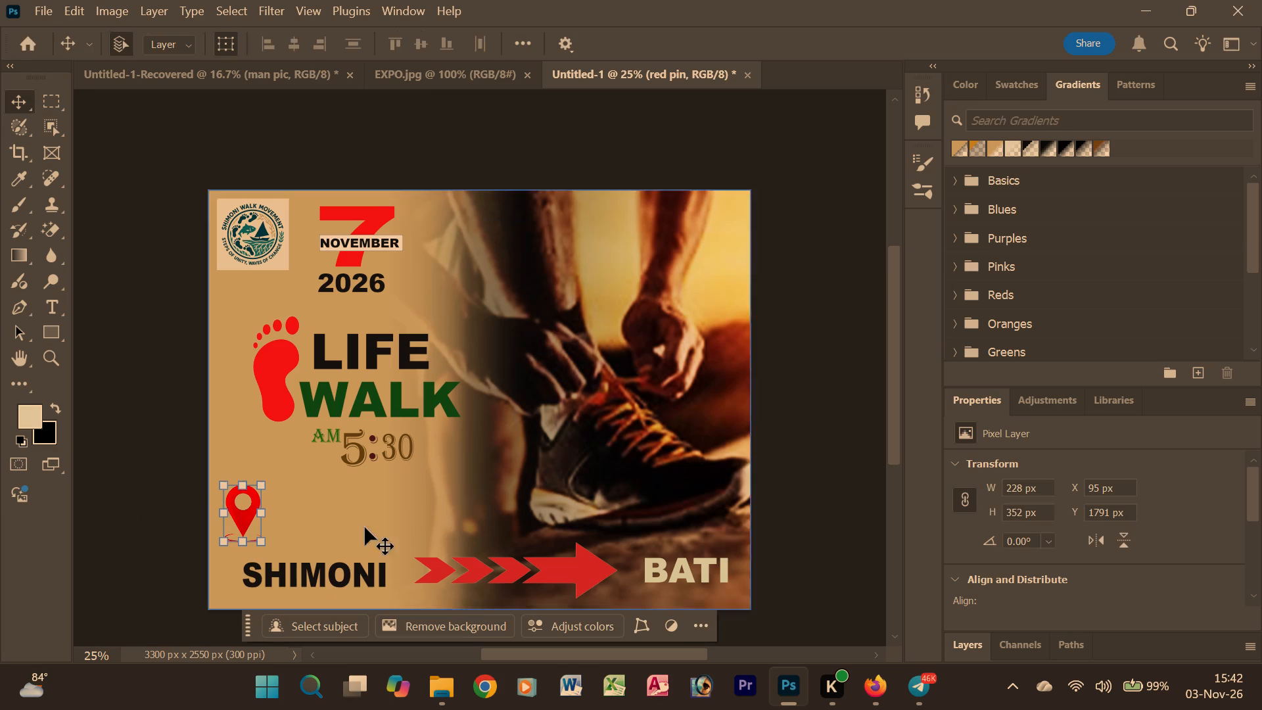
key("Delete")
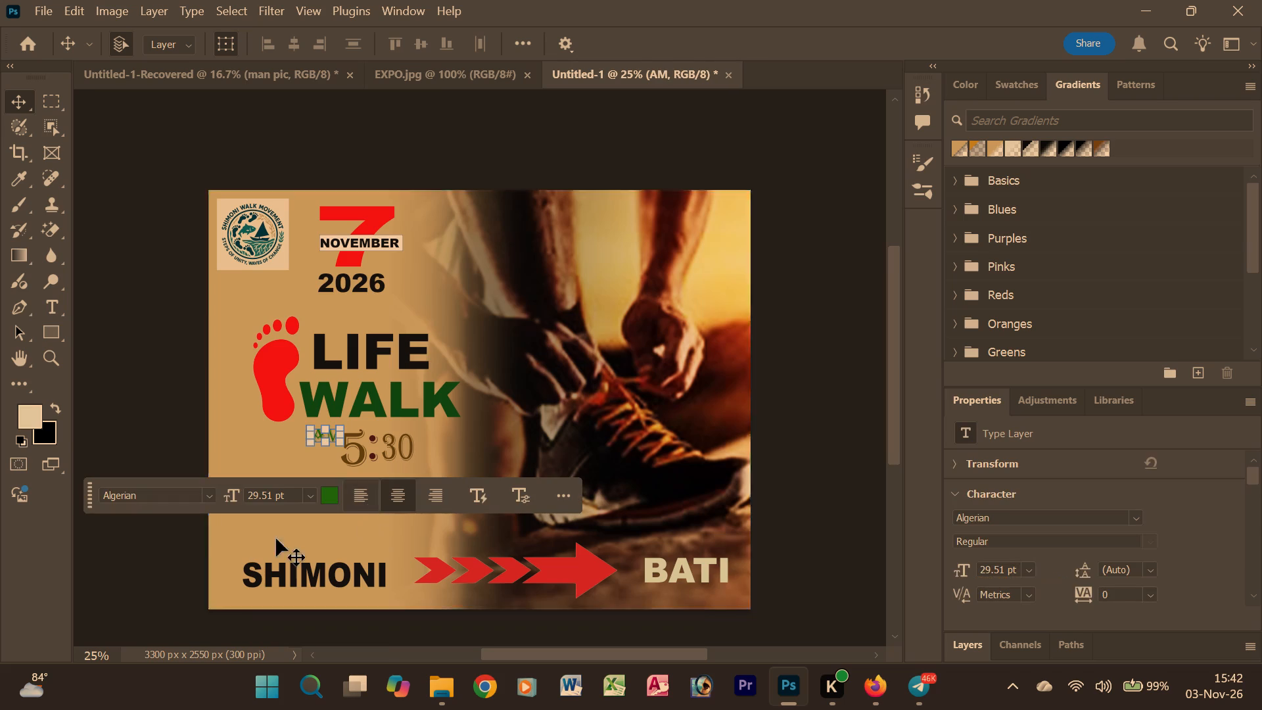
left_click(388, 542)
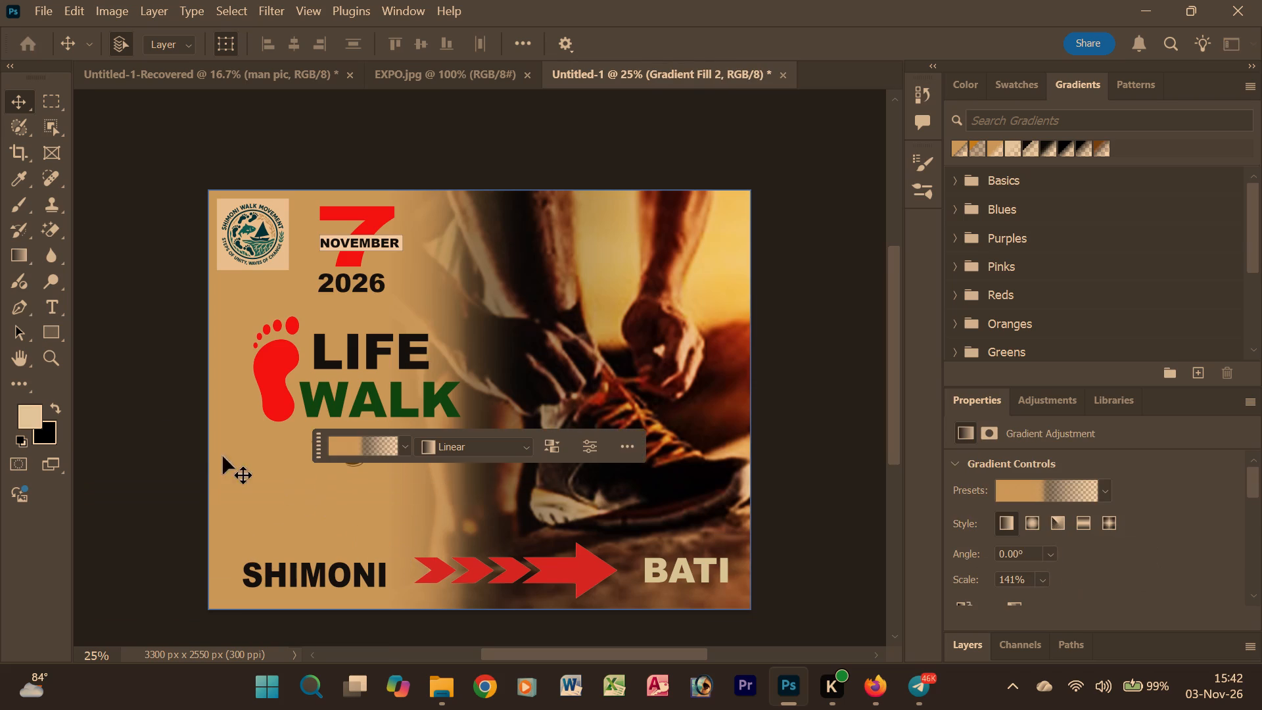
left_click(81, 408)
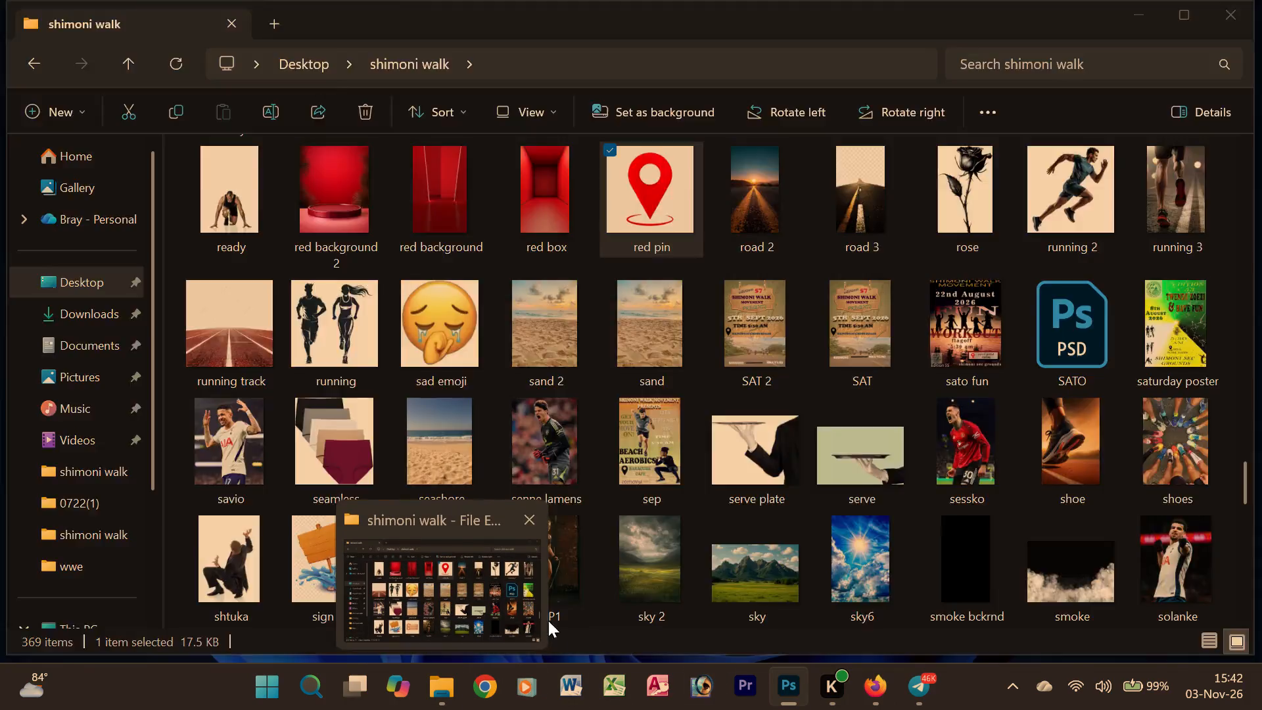
Find the white 2 pin image in the shimoni walk folder and place it on the Life Walk poster in Photoshop.
left_click(449, 593)
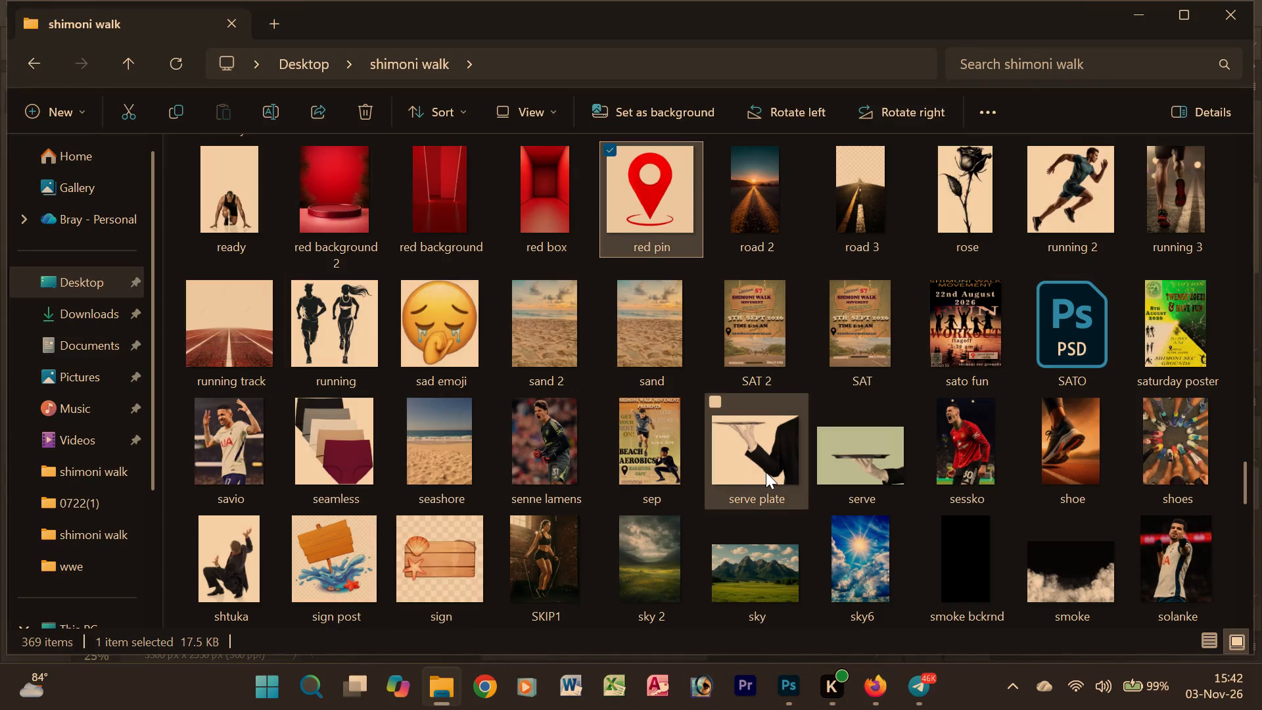
scroll(879, 492, "down", 4)
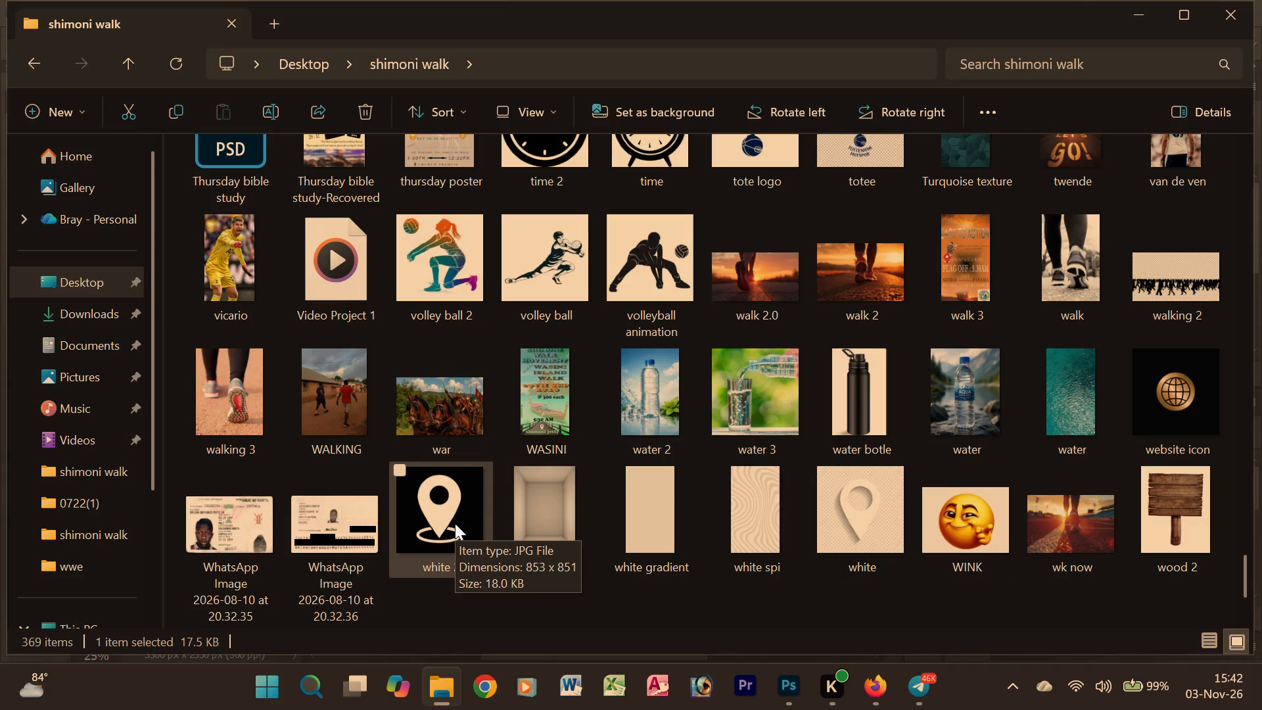
left_click_drag(455, 523, 782, 684)
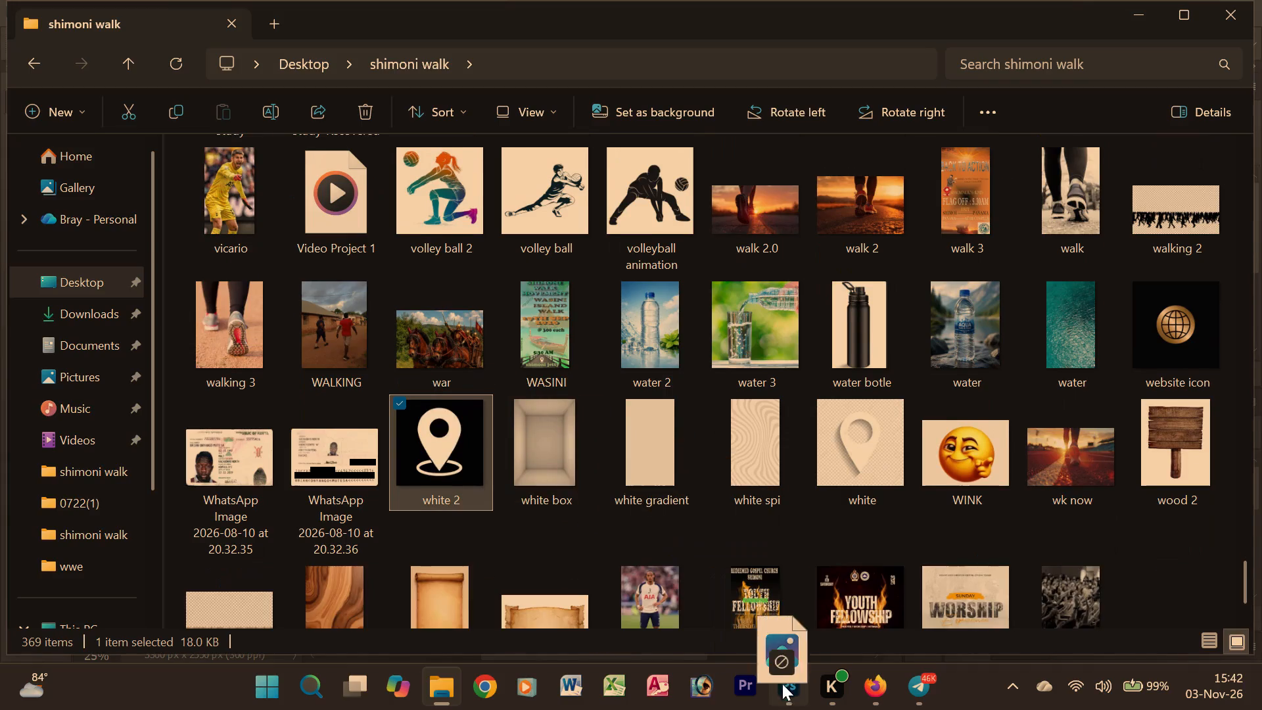
left_click_drag(782, 684, 291, 526)
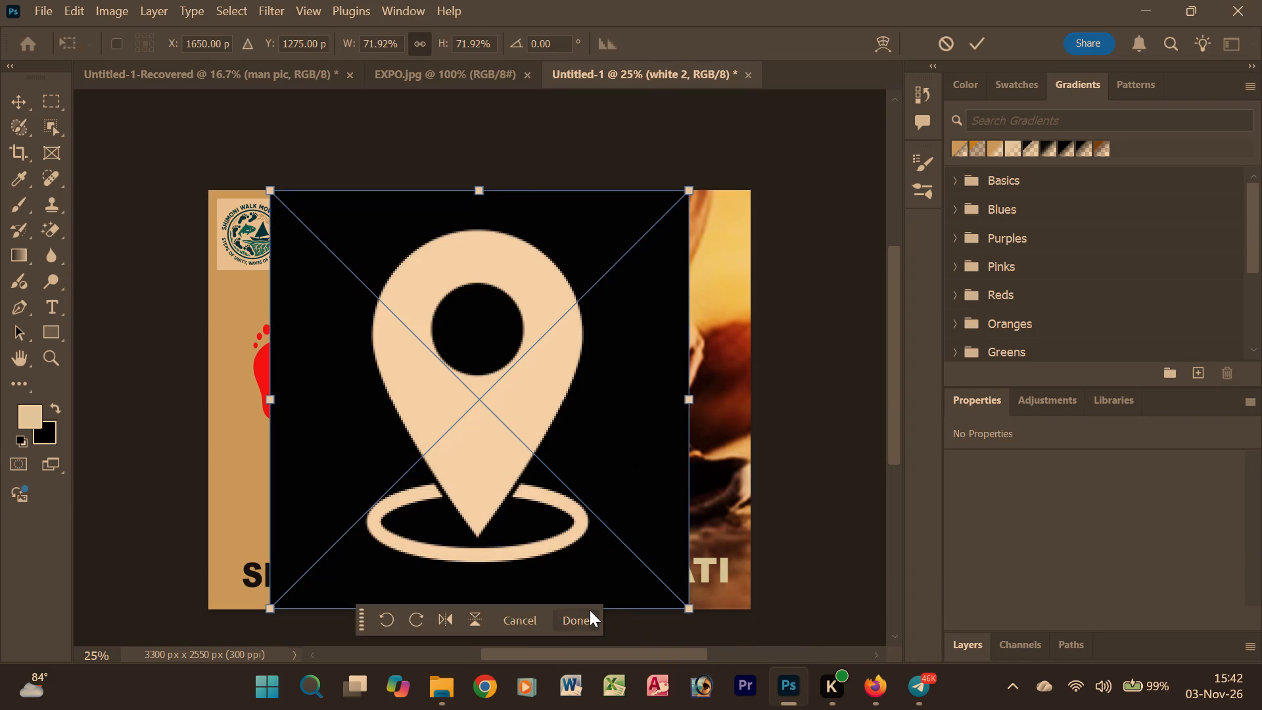
left_click(584, 615)
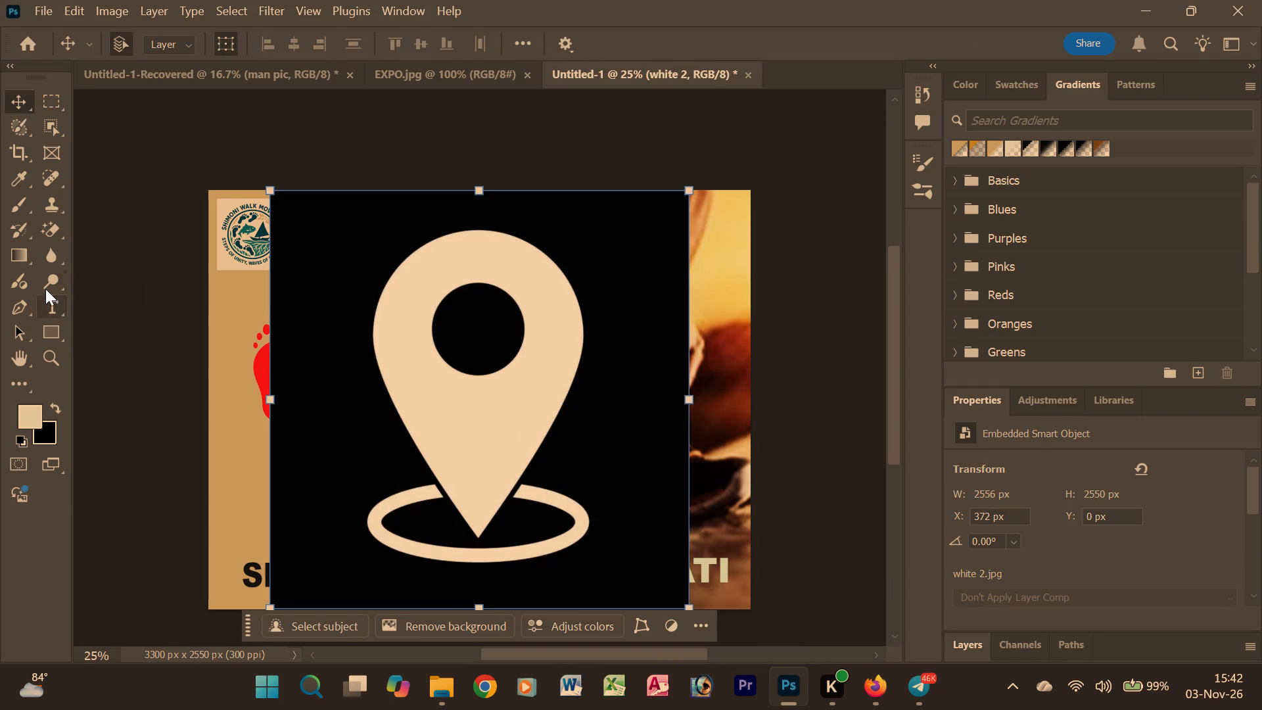
Rasterize the white pin and erase its black background with the Magic Eraser, both around the pin and inside its hole.
left_click(53, 233)
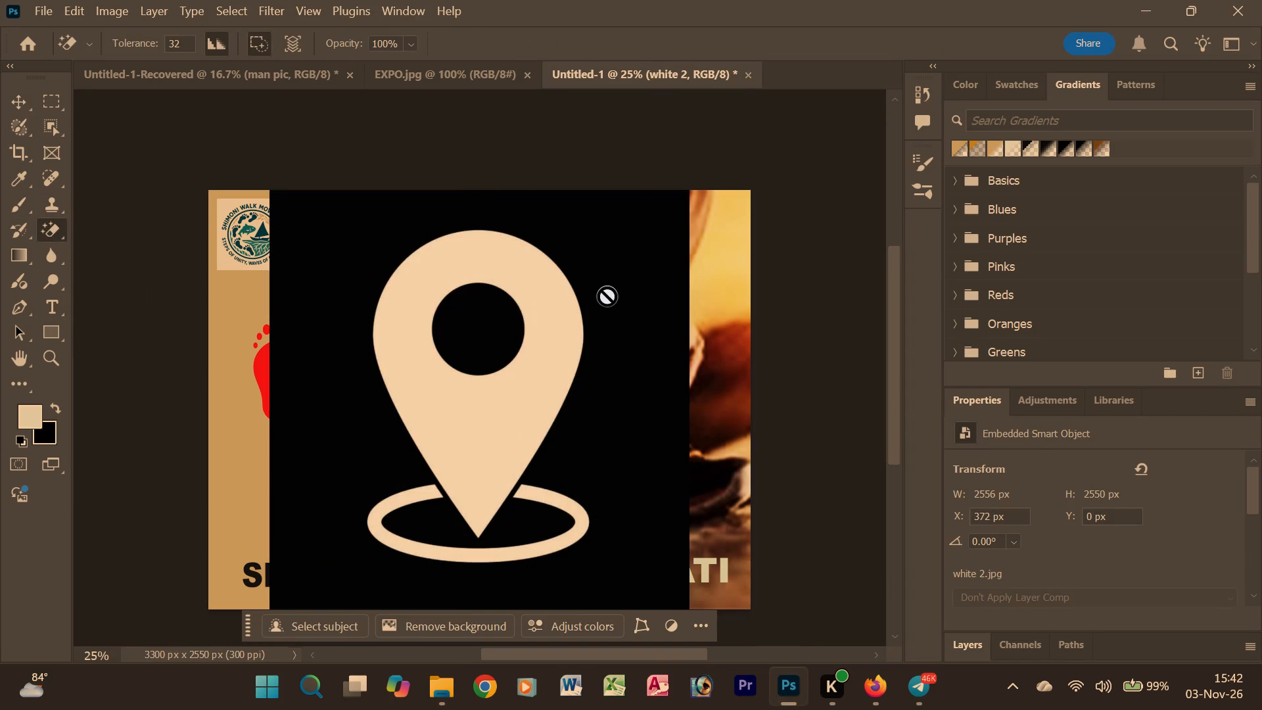
left_click(623, 277)
left_click(622, 284)
left_click(637, 277)
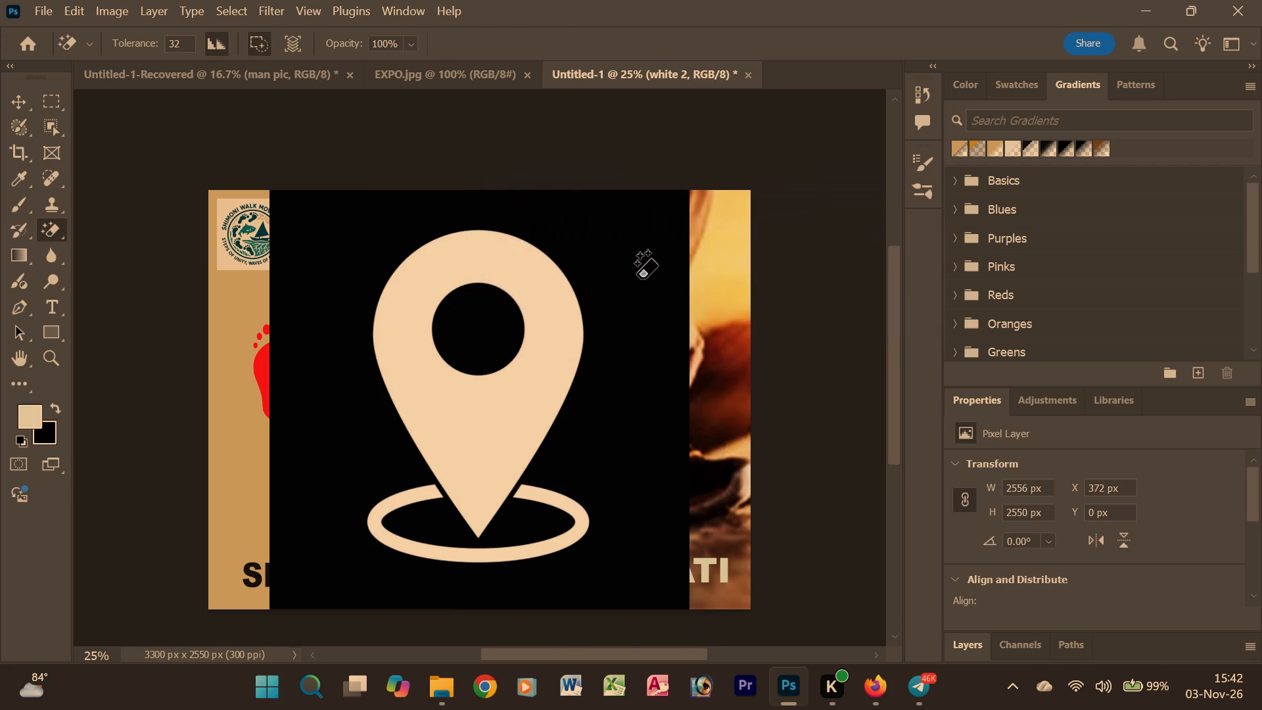
left_click(479, 340)
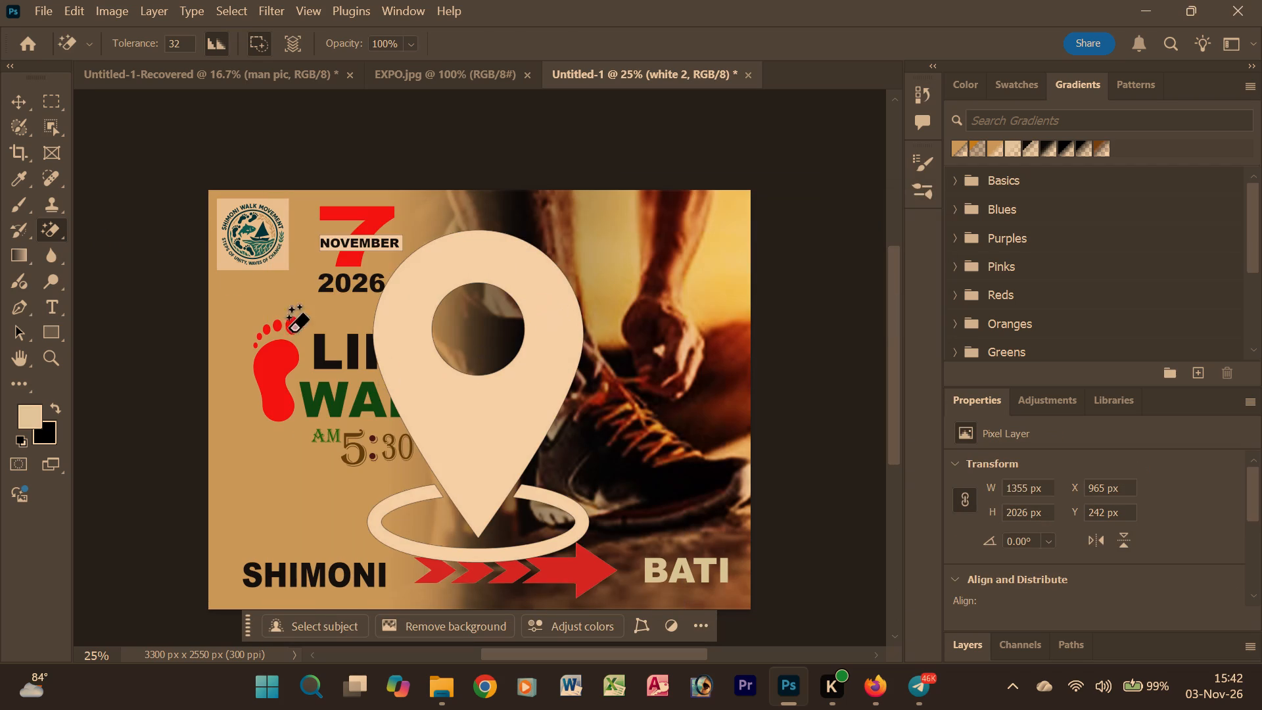
Scale the white pin down to about 13.76%, move it just above the start of the SHIMONI text, and leave no layer selected.
left_click(8, 91)
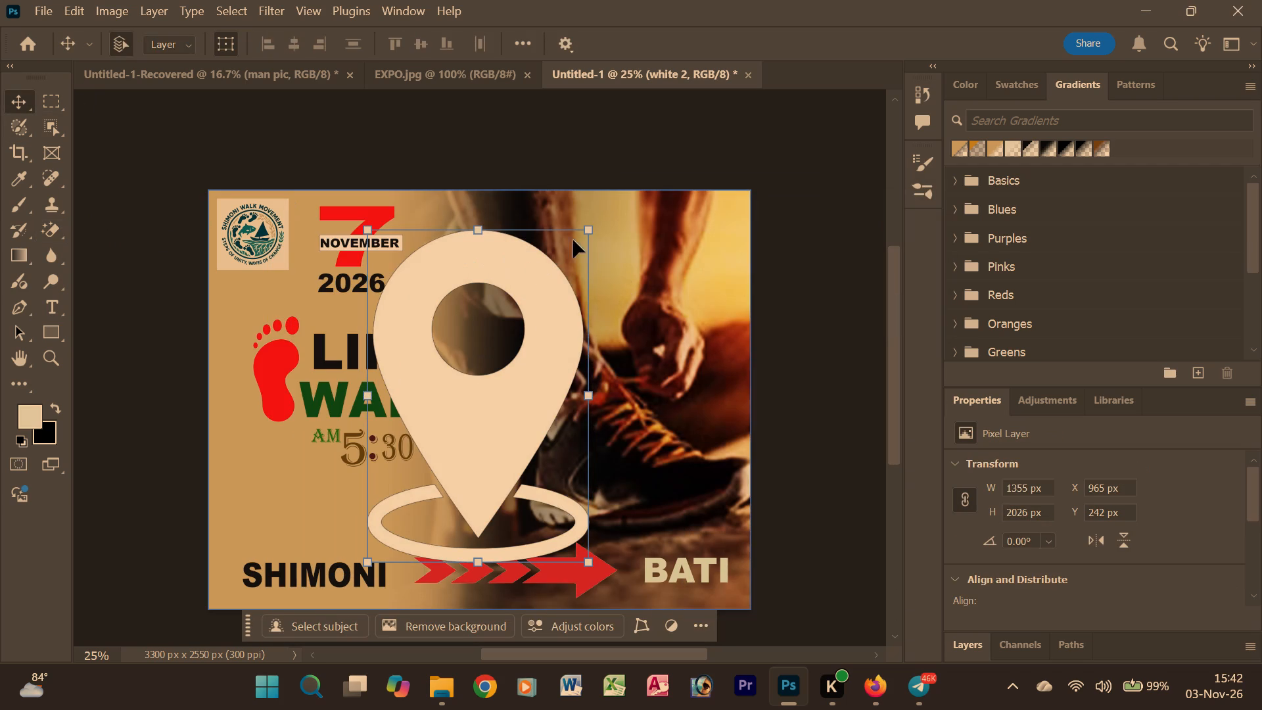
left_click_drag(589, 224, 468, 463)
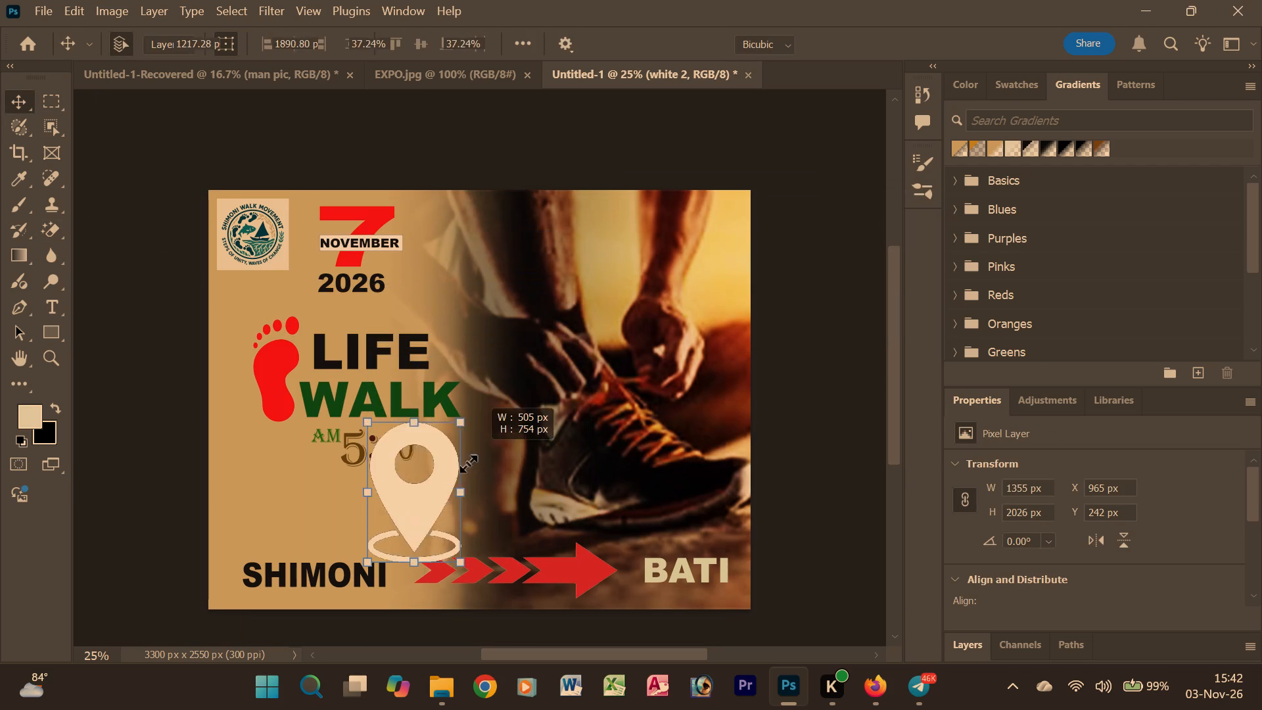
left_click_drag(468, 463, 421, 528)
left_click_drag(389, 550, 341, 533)
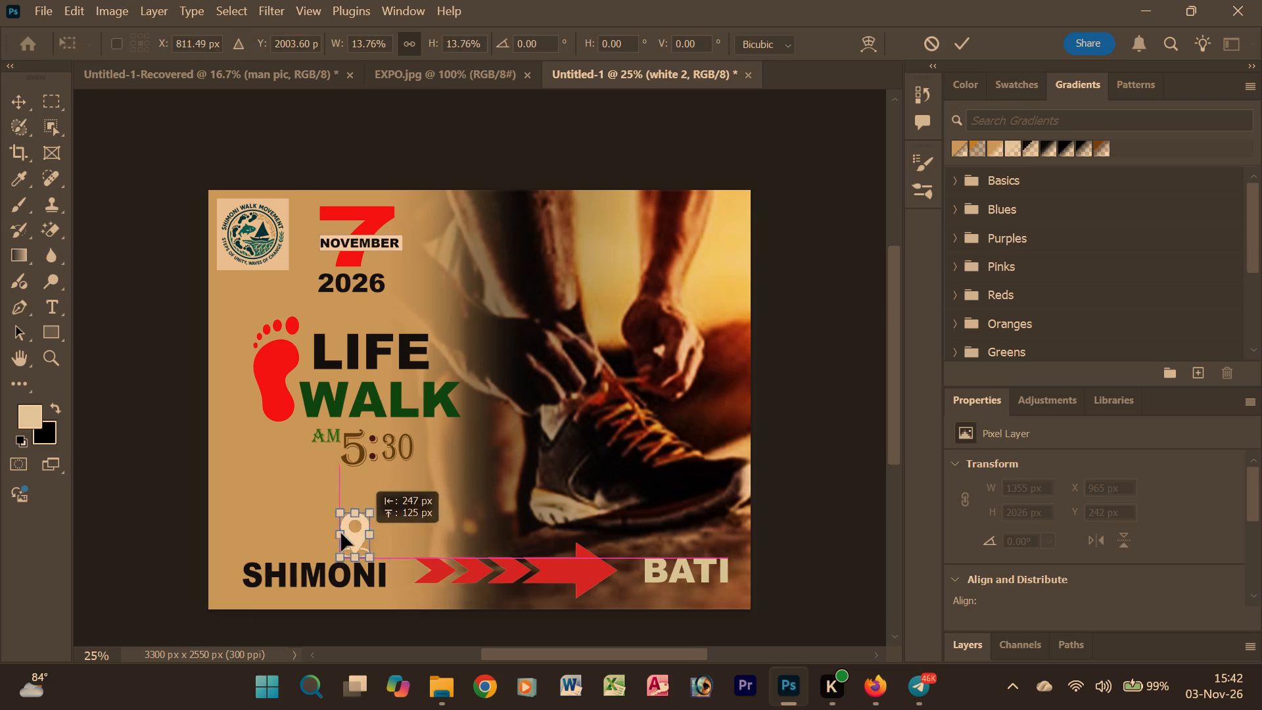
left_click_drag(341, 533, 266, 527)
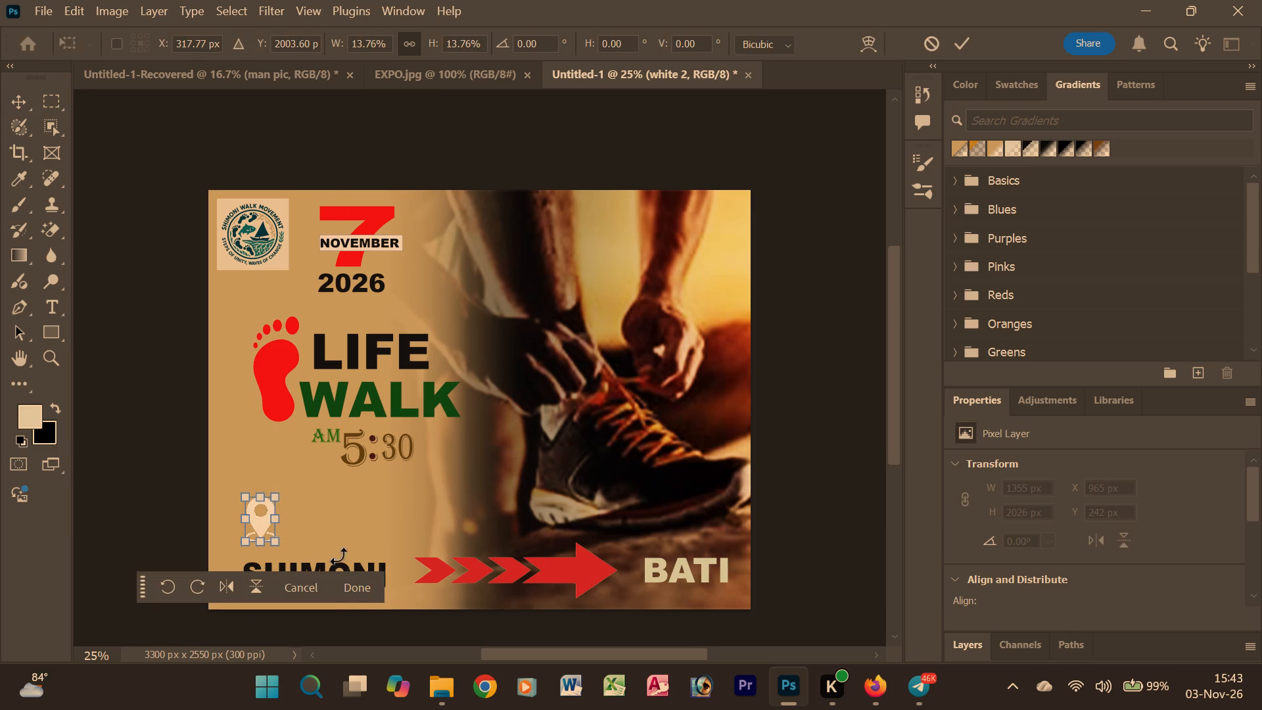
left_click(365, 589)
left_click(823, 489)
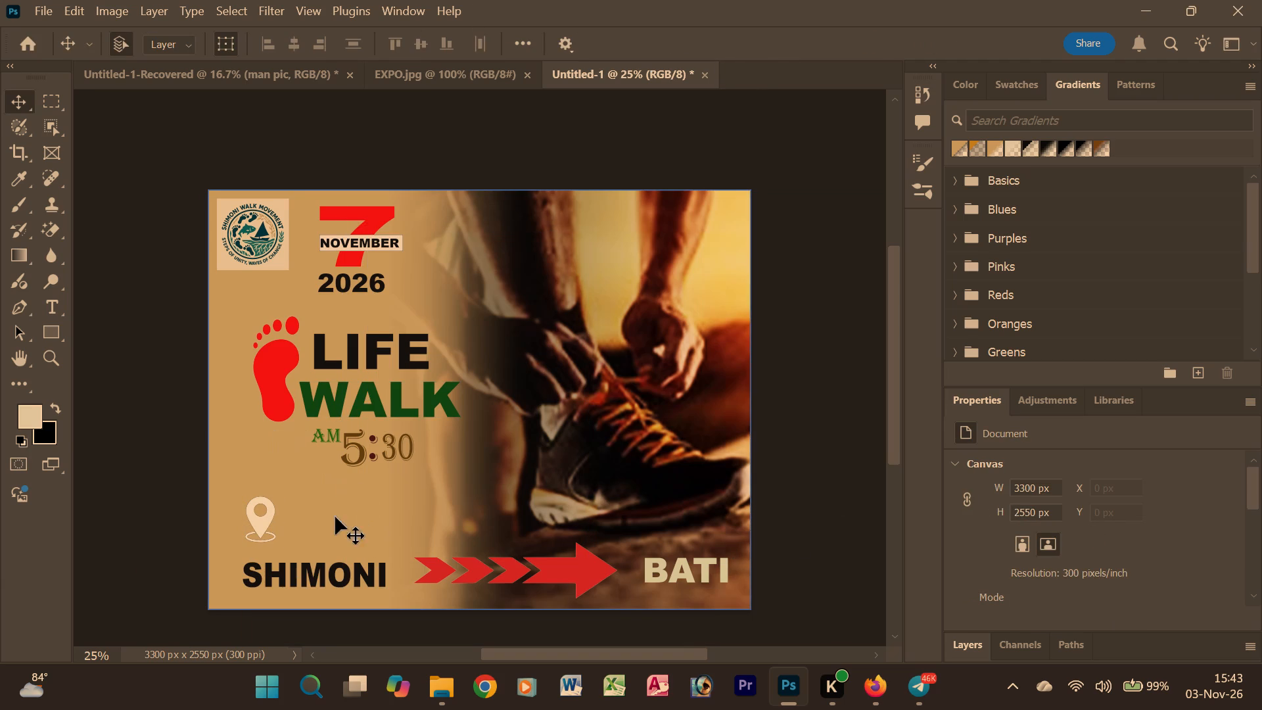
Search Pinterest in Firefox for "cubroads" and browse through the resulting images.
left_click(53, 303)
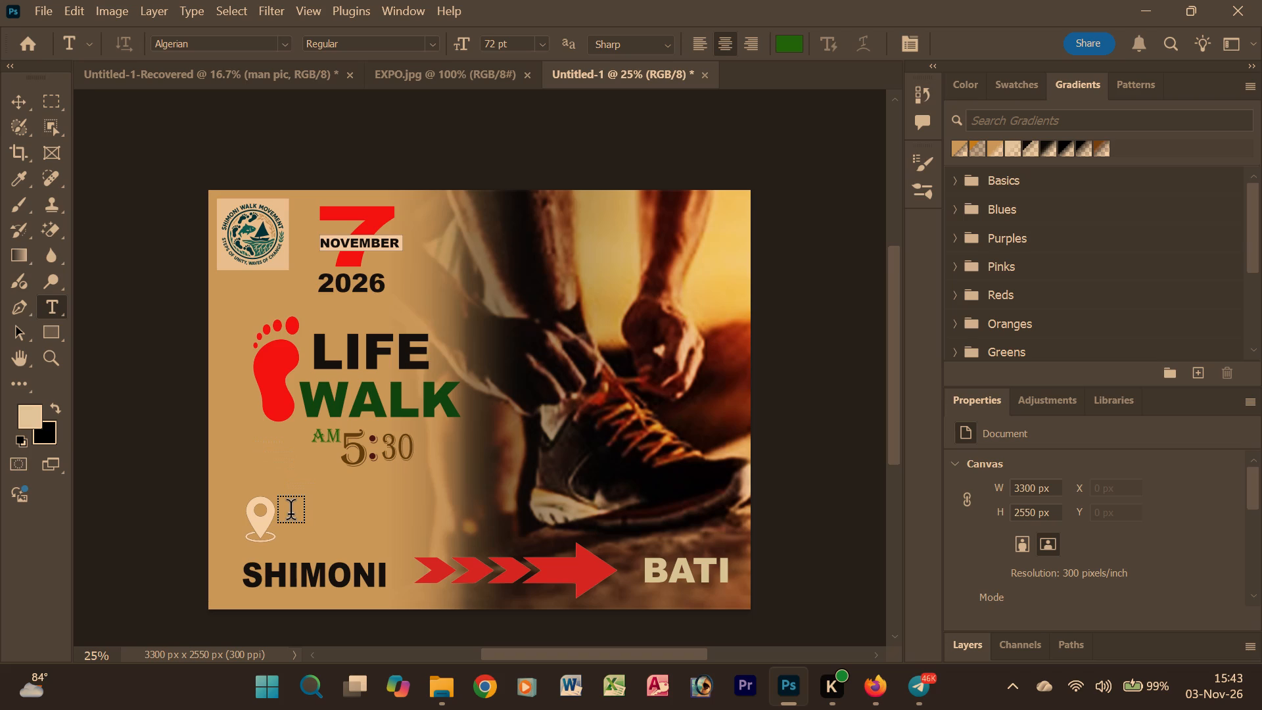
left_click(866, 703)
left_click(297, 113)
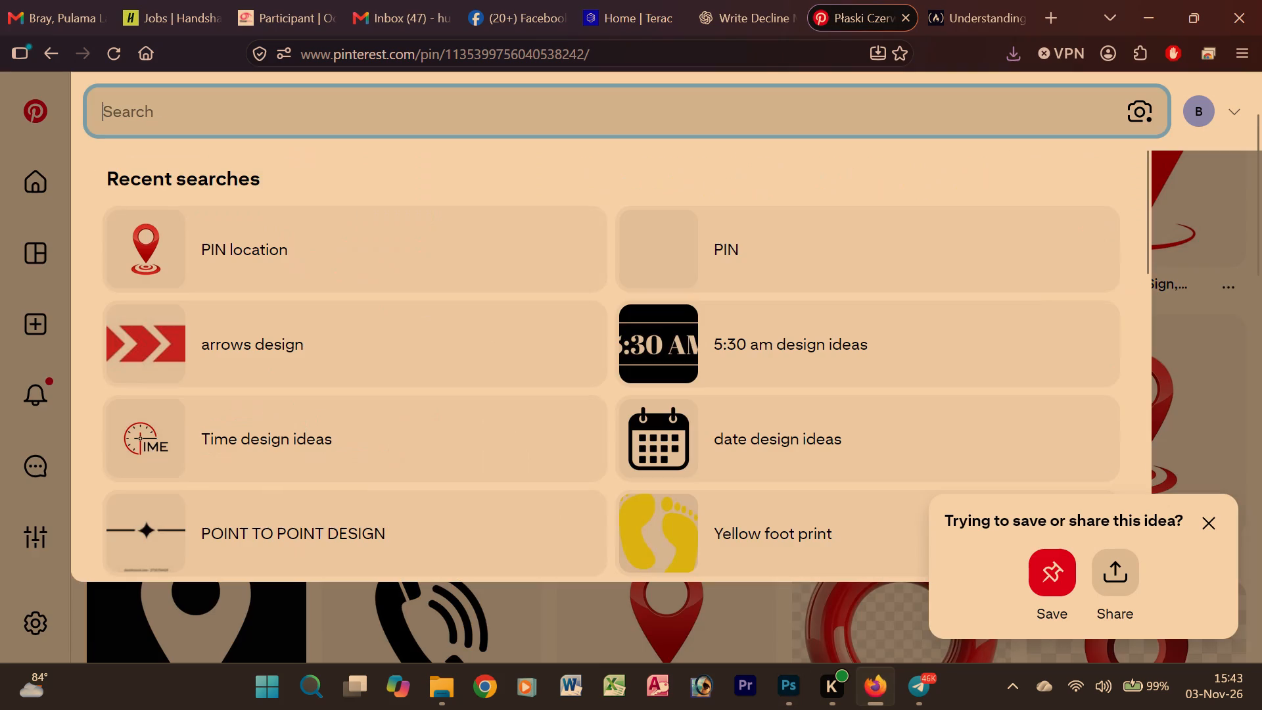
type("cubroad")
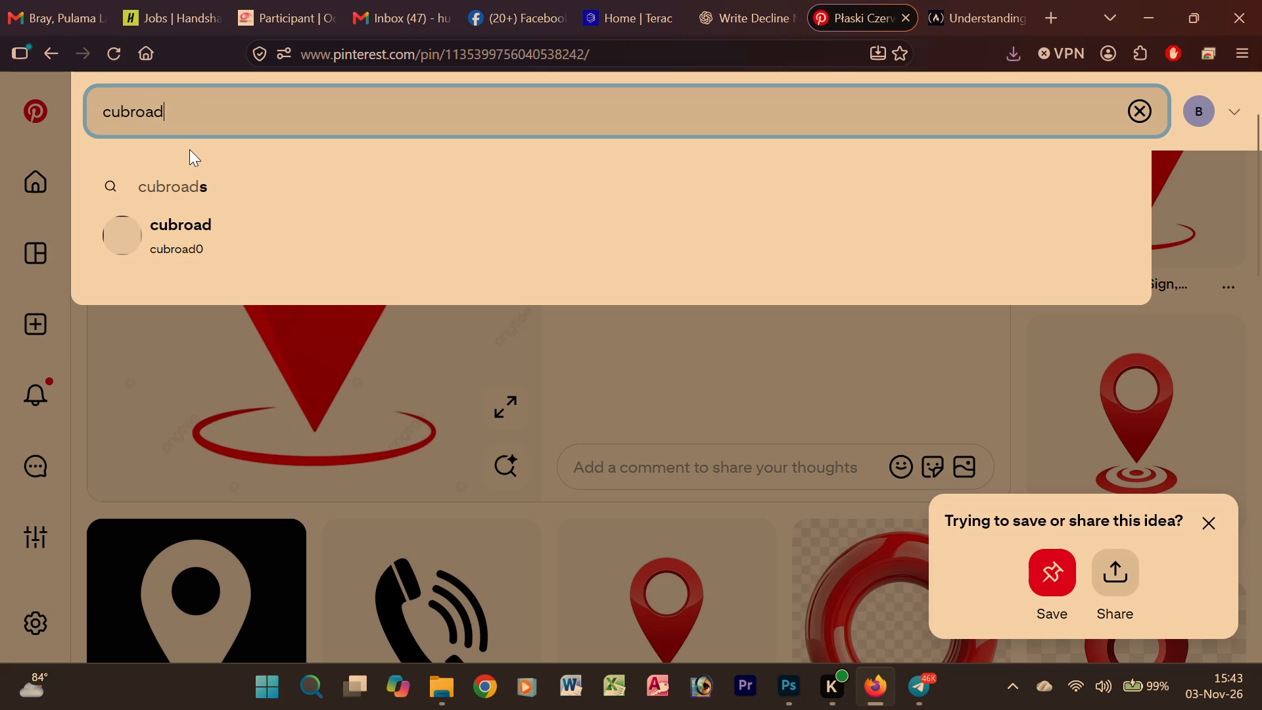
key("s")
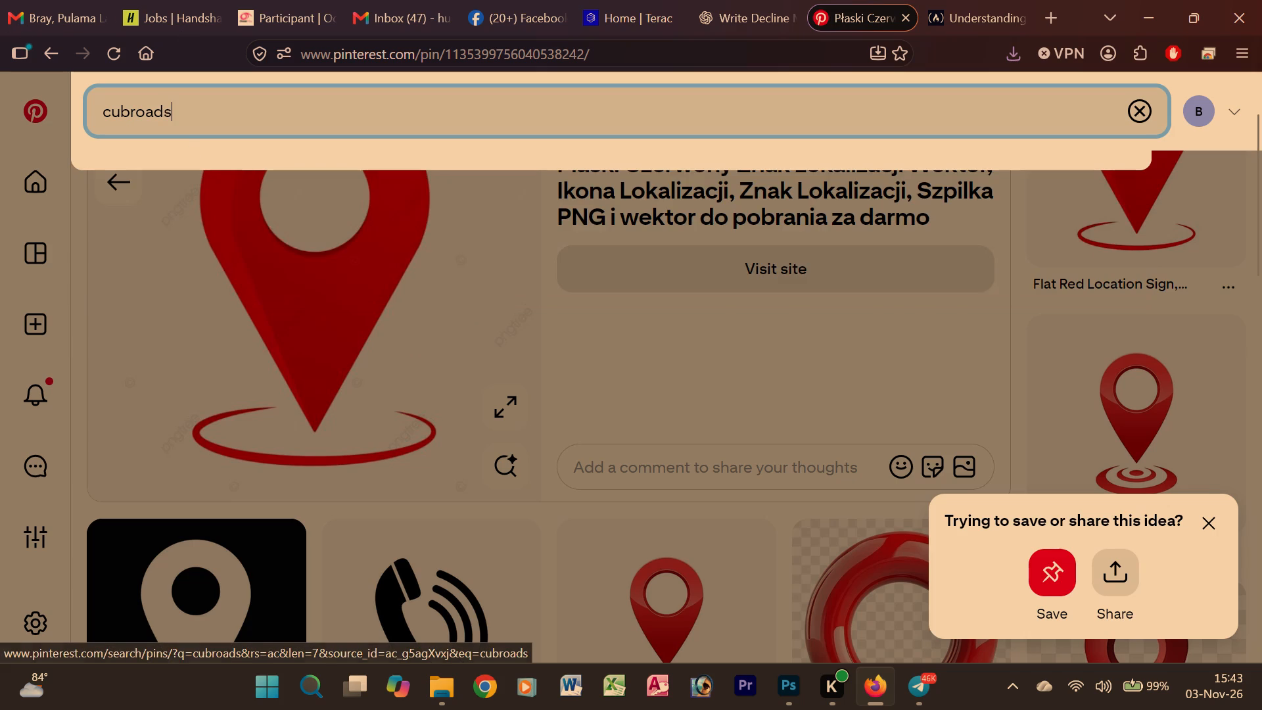
key("Return")
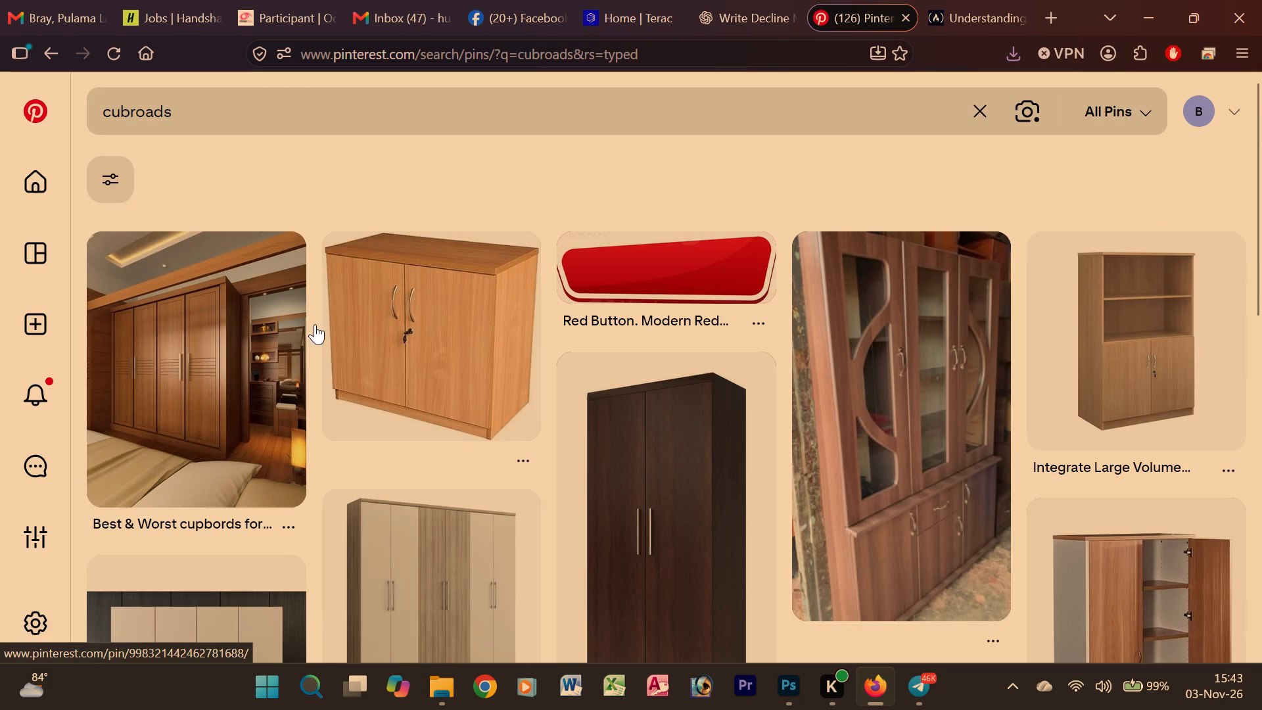
scroll(283, 324, "down", 8)
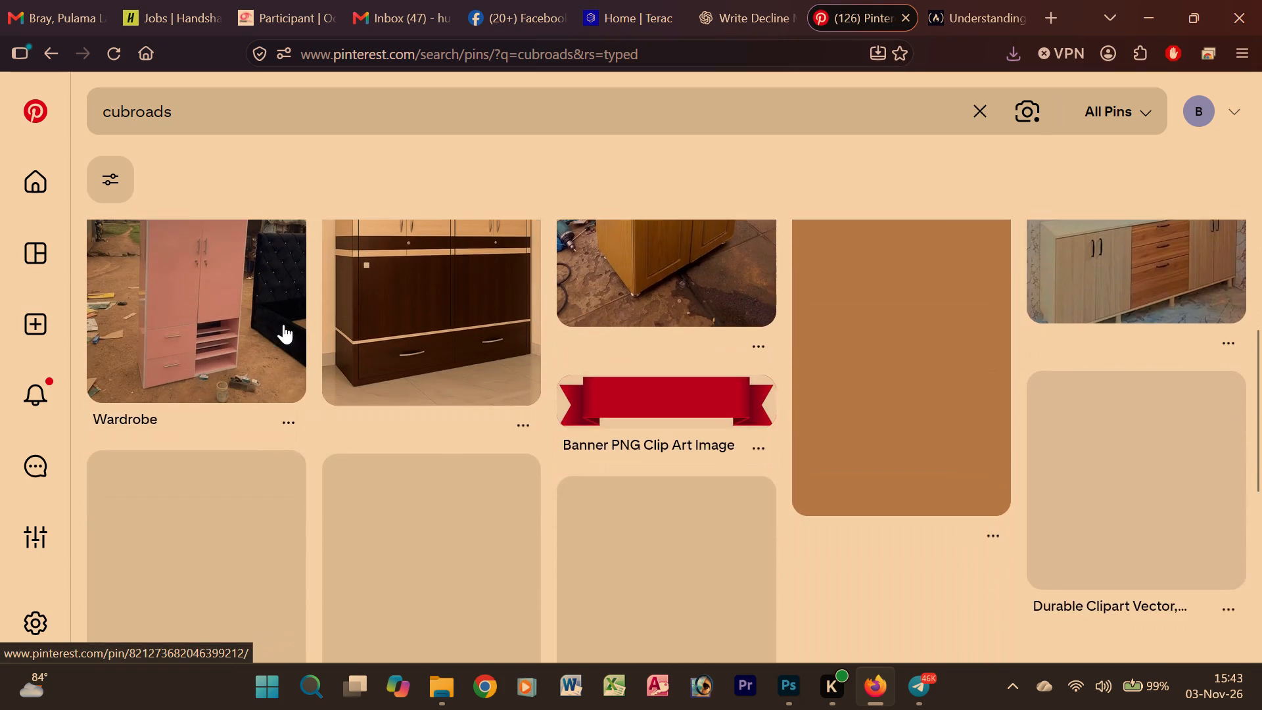
scroll(283, 324, "down", 3)
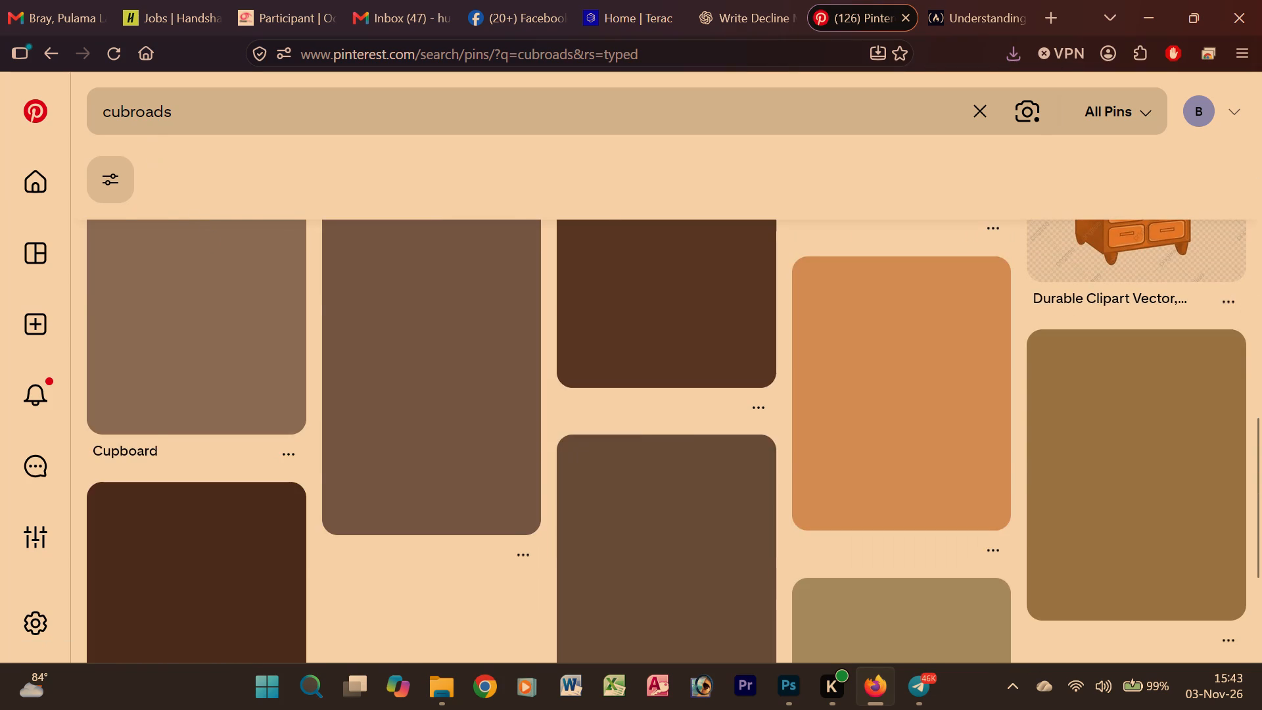
scroll(181, 151, "down", 5)
scroll(272, 201, "down", 2)
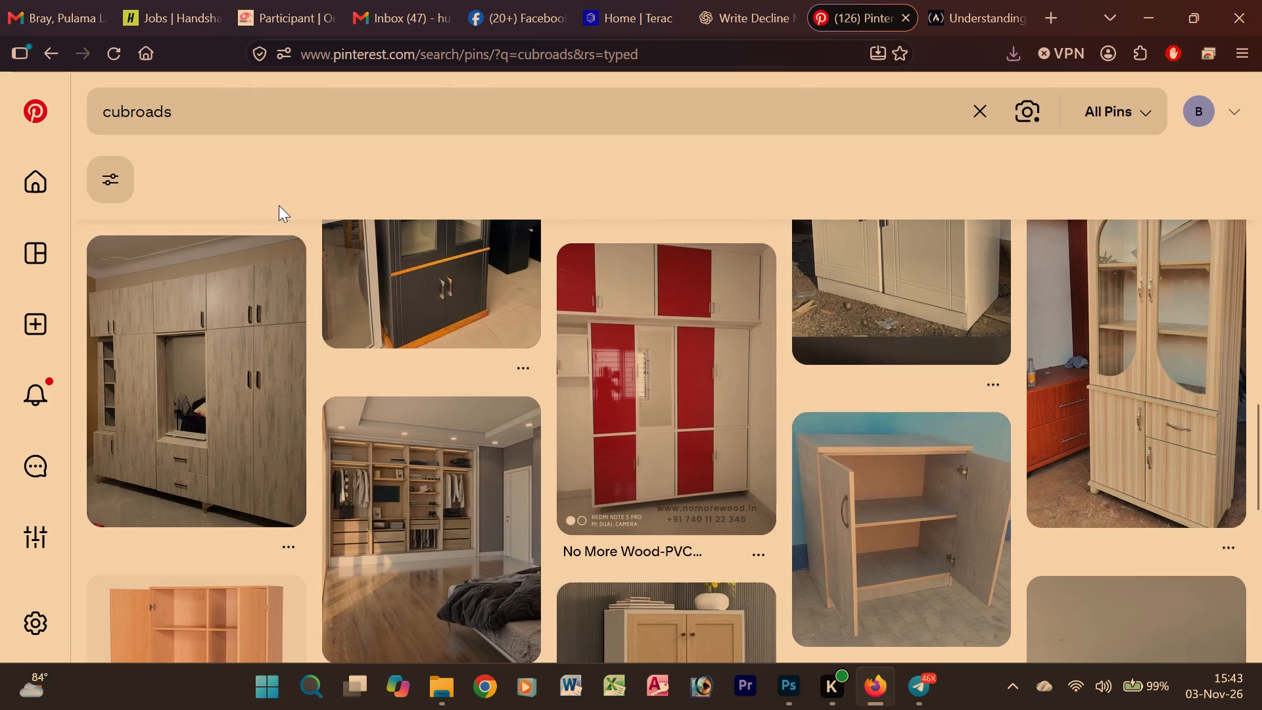
scroll(279, 205, "down", 5)
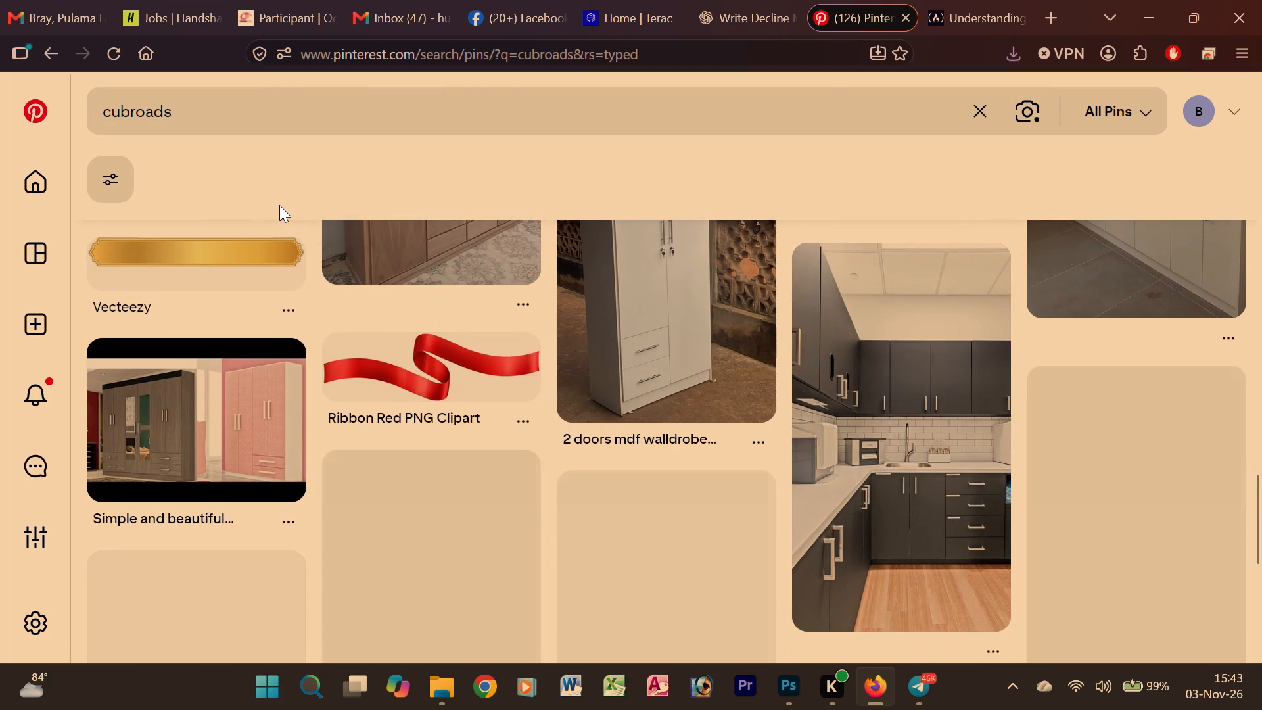
scroll(279, 205, "down", 2)
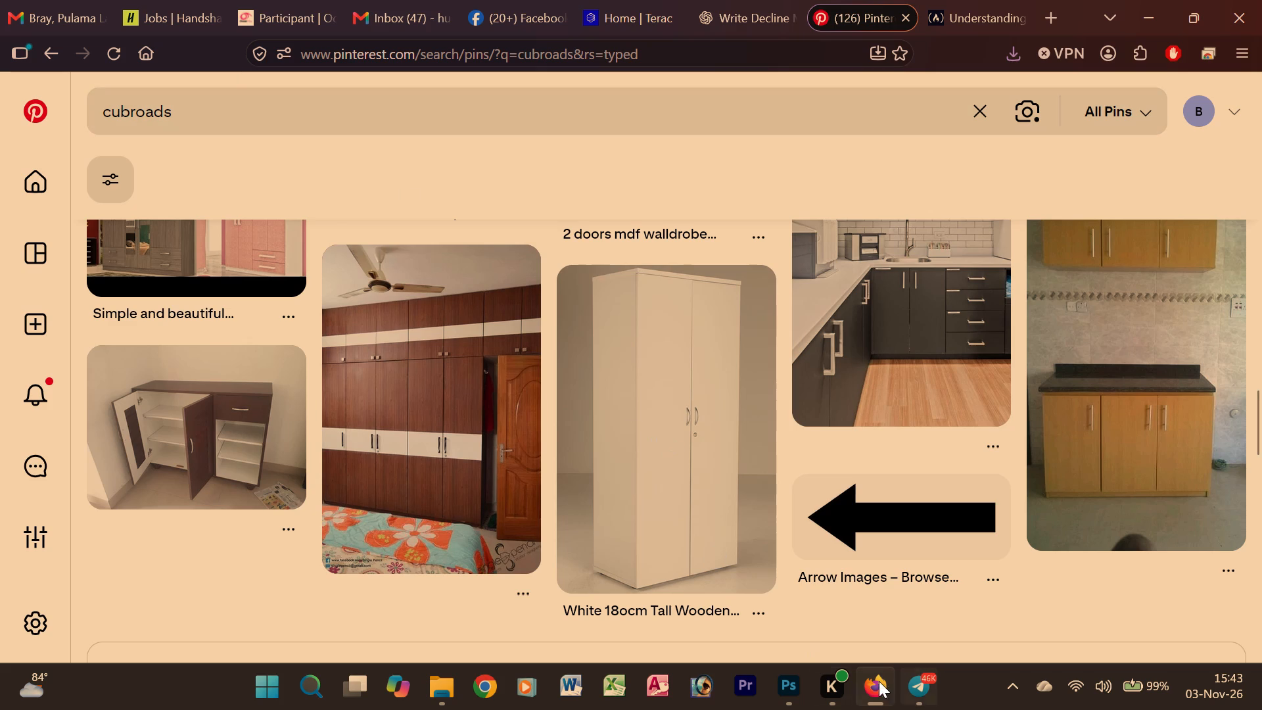
Back in Photoshop, add the text "shiko's" in green 72 pt Algerian over the white pin above SHIMONI.
left_click(786, 680)
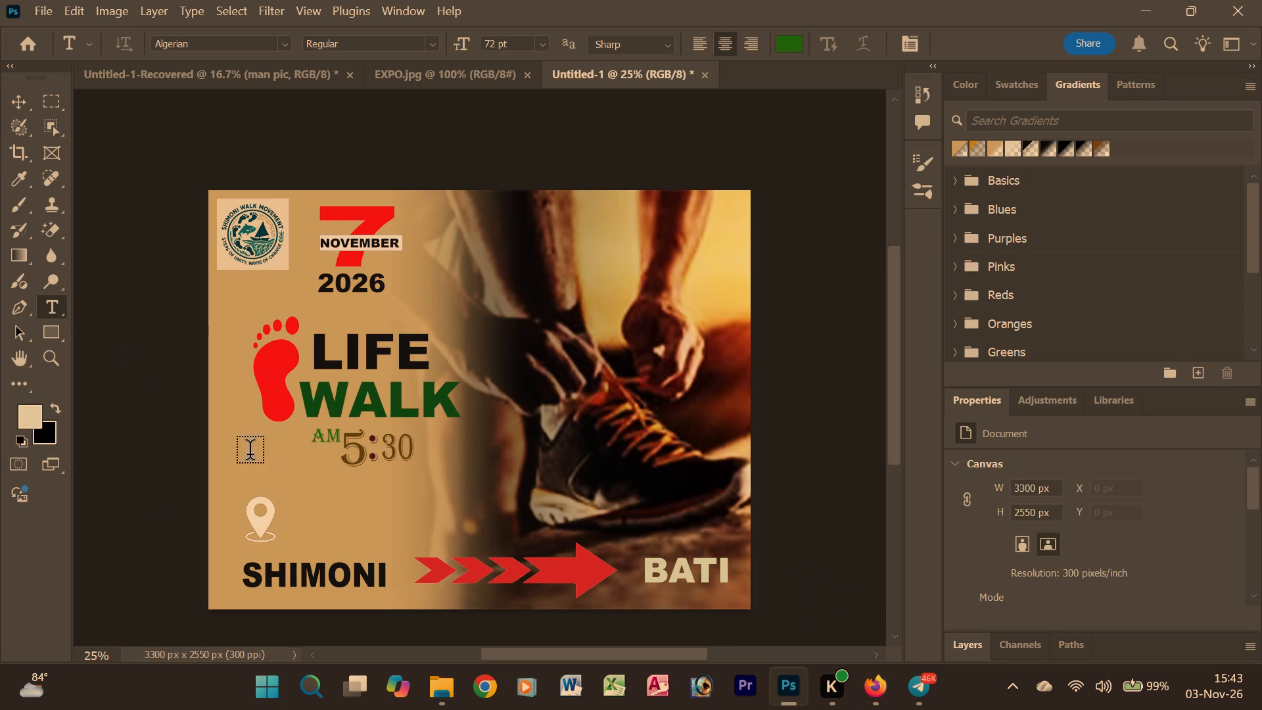
left_click(289, 518)
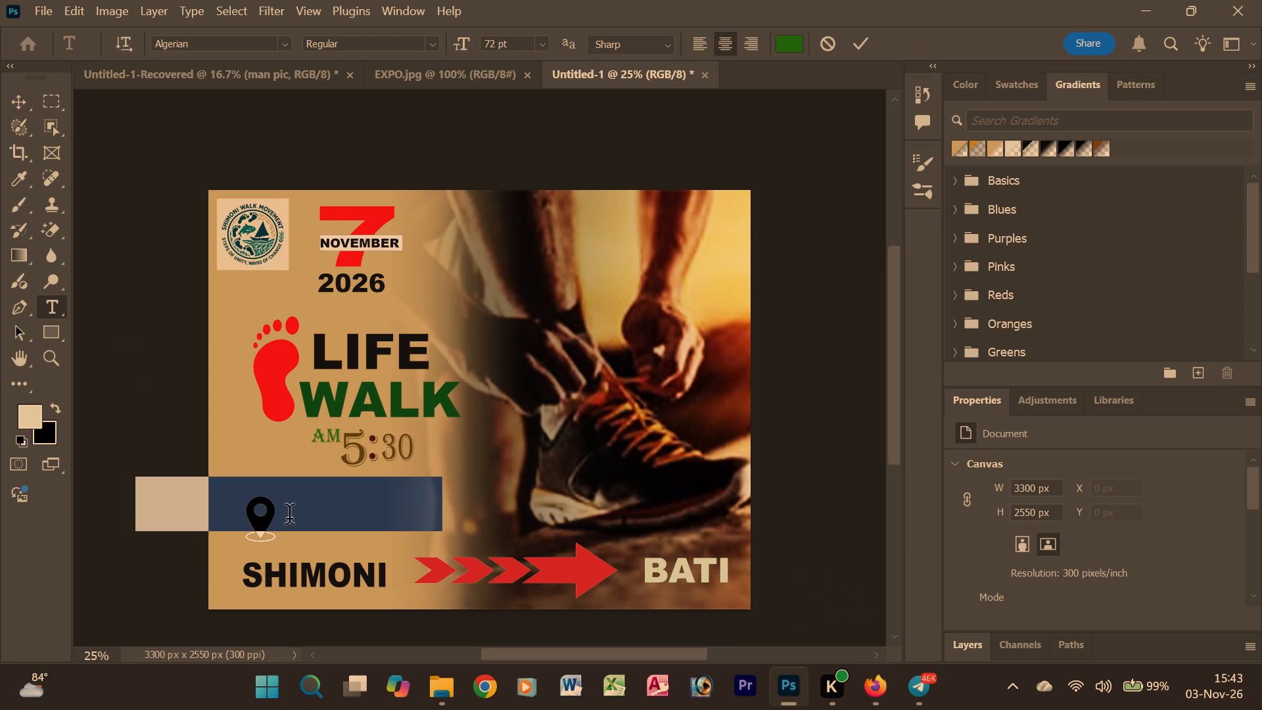
type("sh")
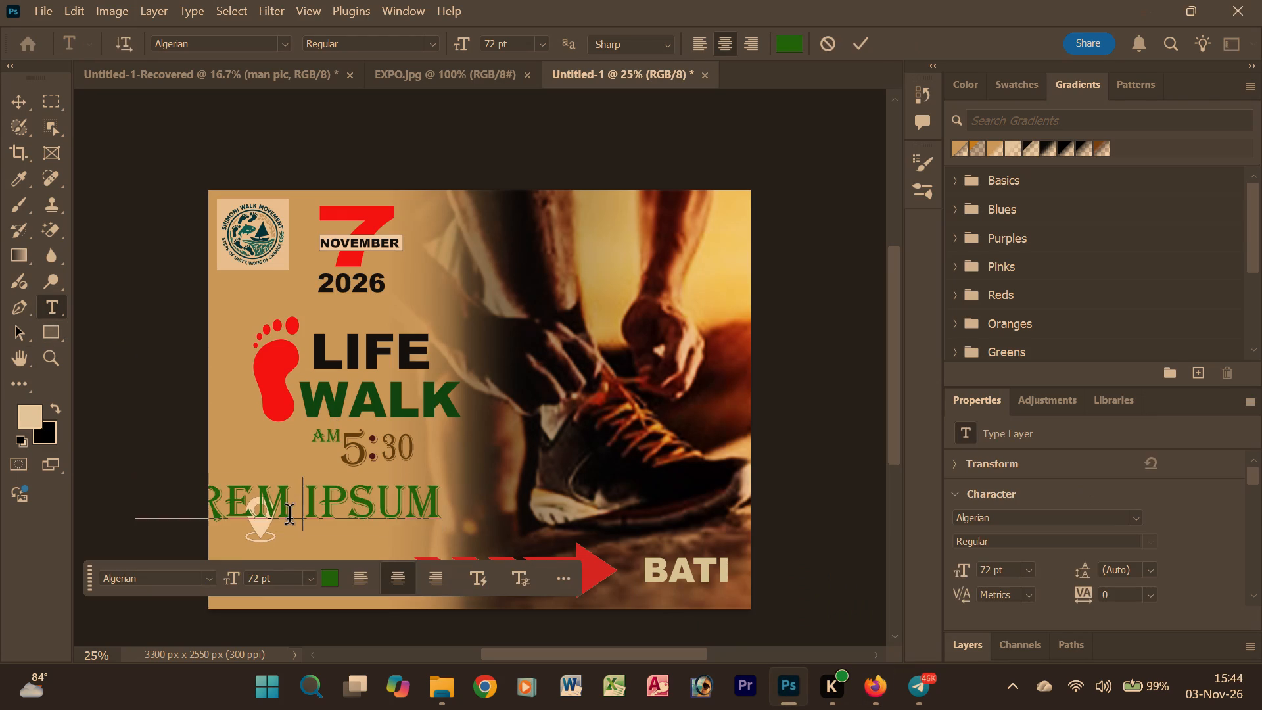
key("i")
type("ko")
type("'s")
key("space")
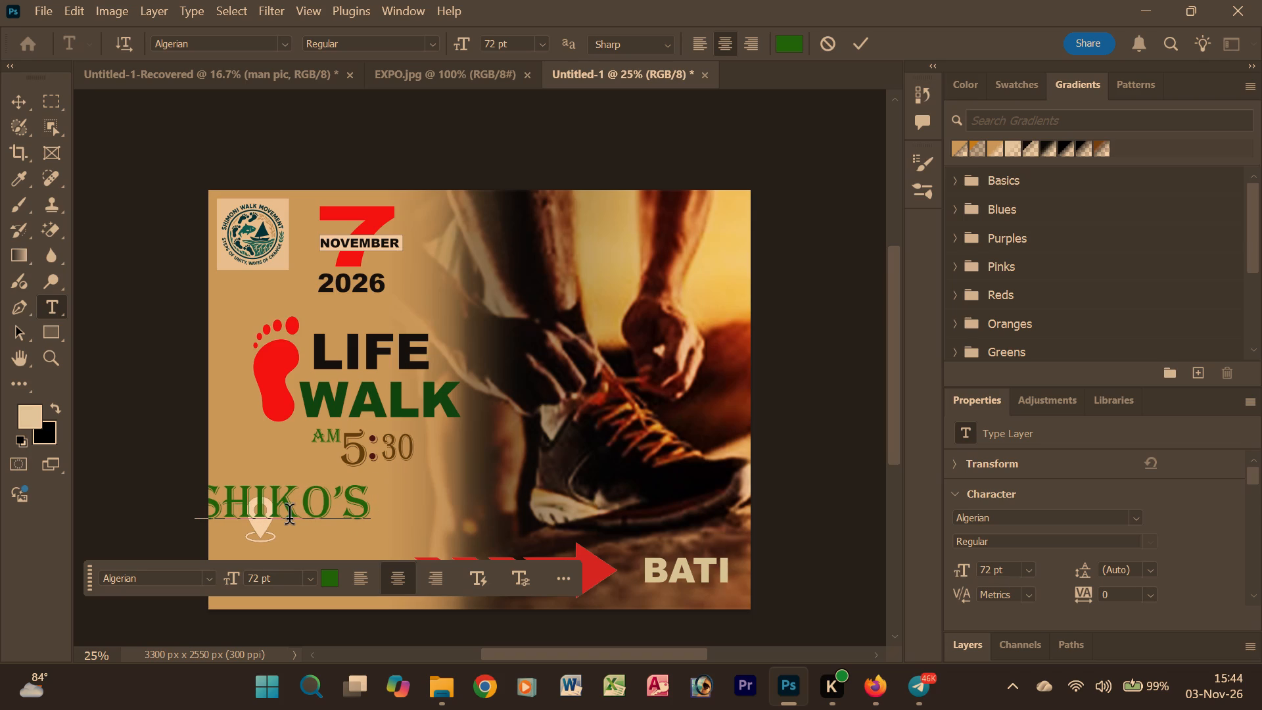
left_click(20, 99)
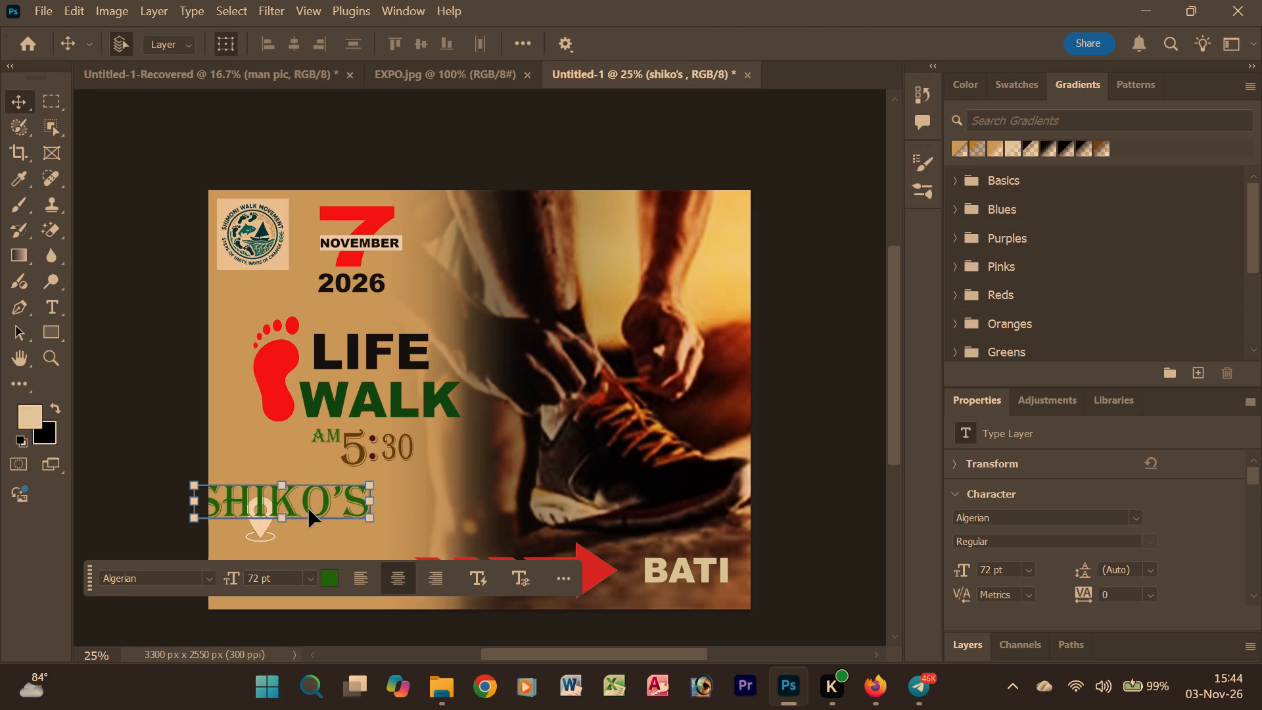
Duplicate the SHIKO'S text slightly below the original, shifted toward the arrow, and change the copy's wording to "cafe".
left_click_drag(309, 509, 374, 540, "alt")
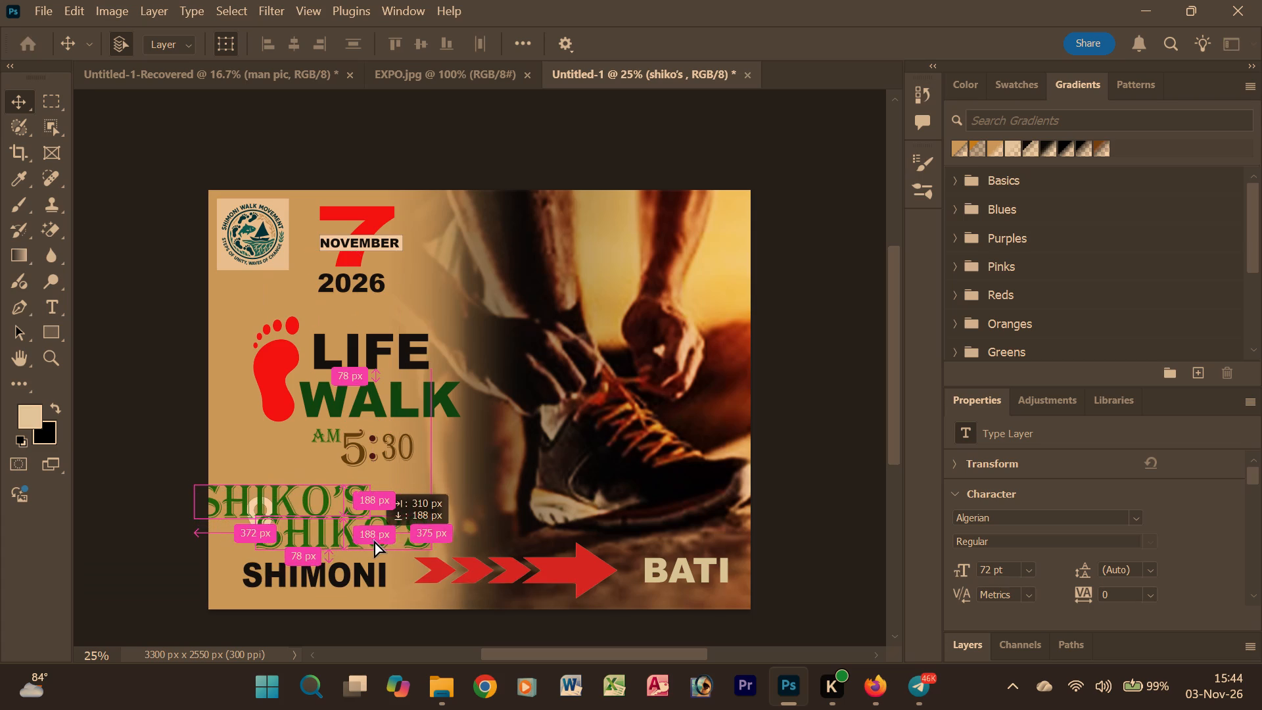
left_click_drag(374, 540, 386, 540, "alt")
double_click(376, 539)
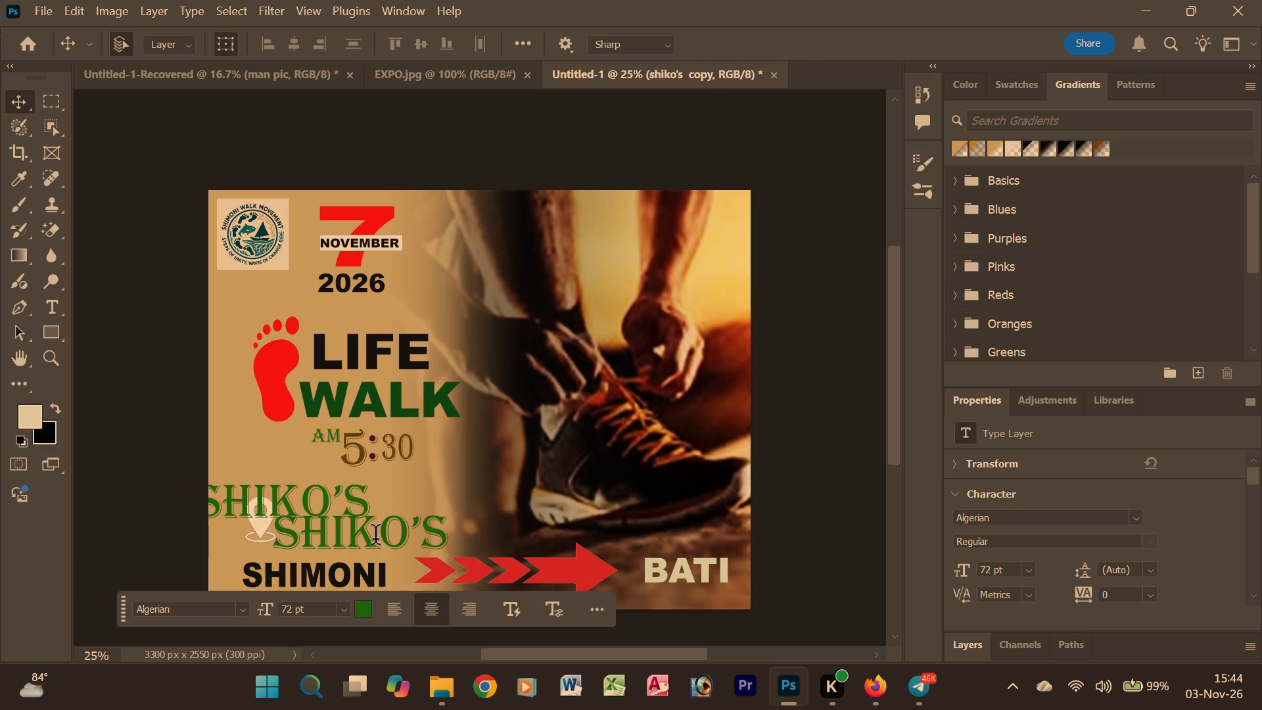
type("cafe")
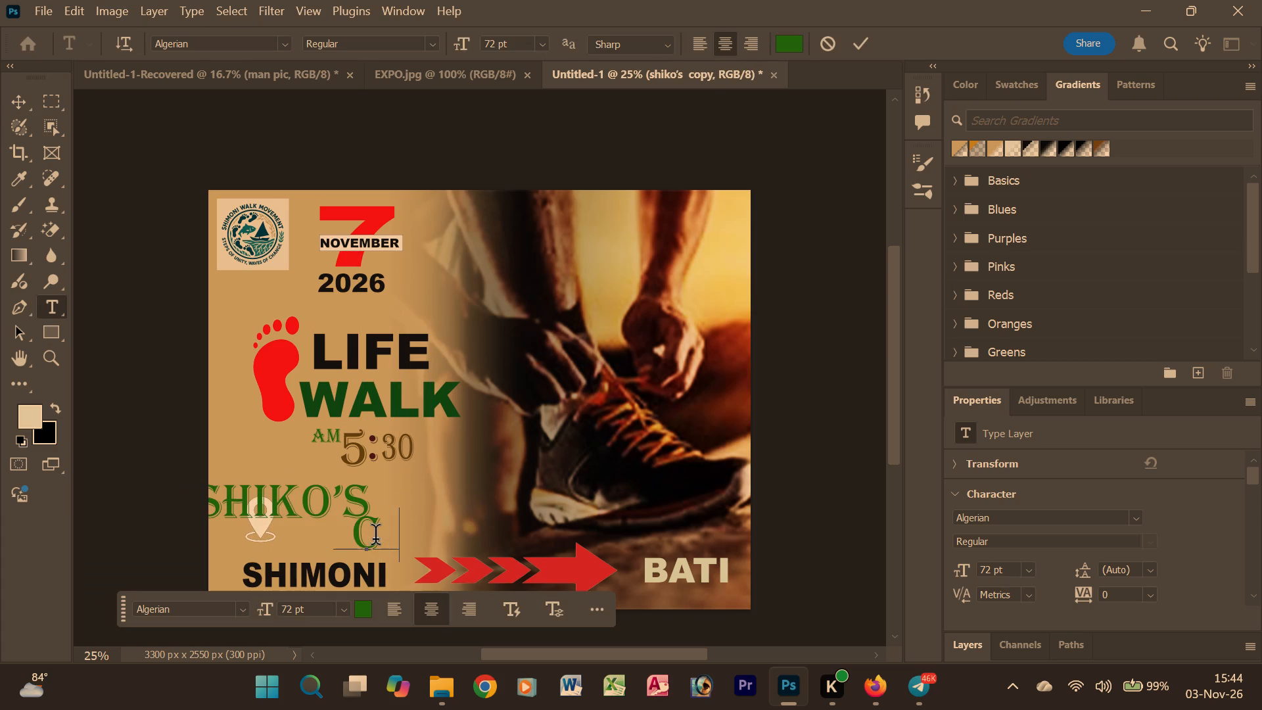
left_click(22, 95)
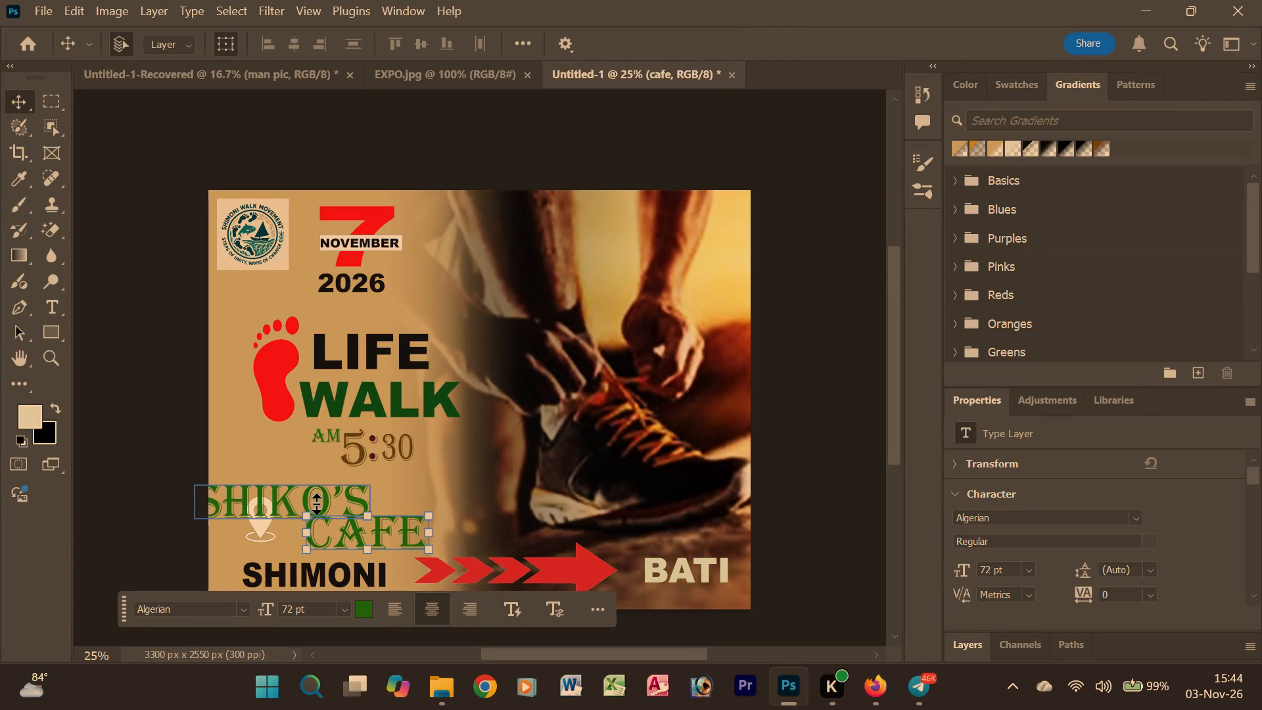
Scale the CAFE text down to about 26.66 pt so it sits just above SHIMONI, and deselect it.
left_click_drag(431, 512, 349, 537)
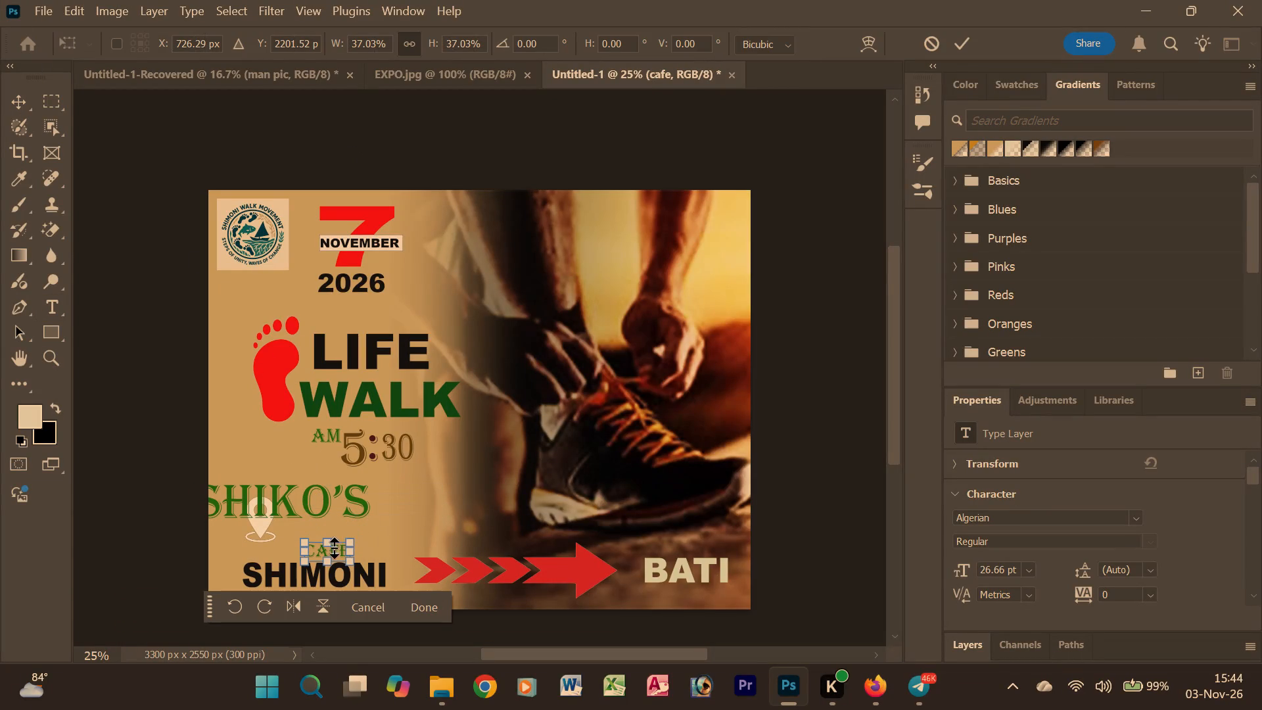
left_click(427, 611)
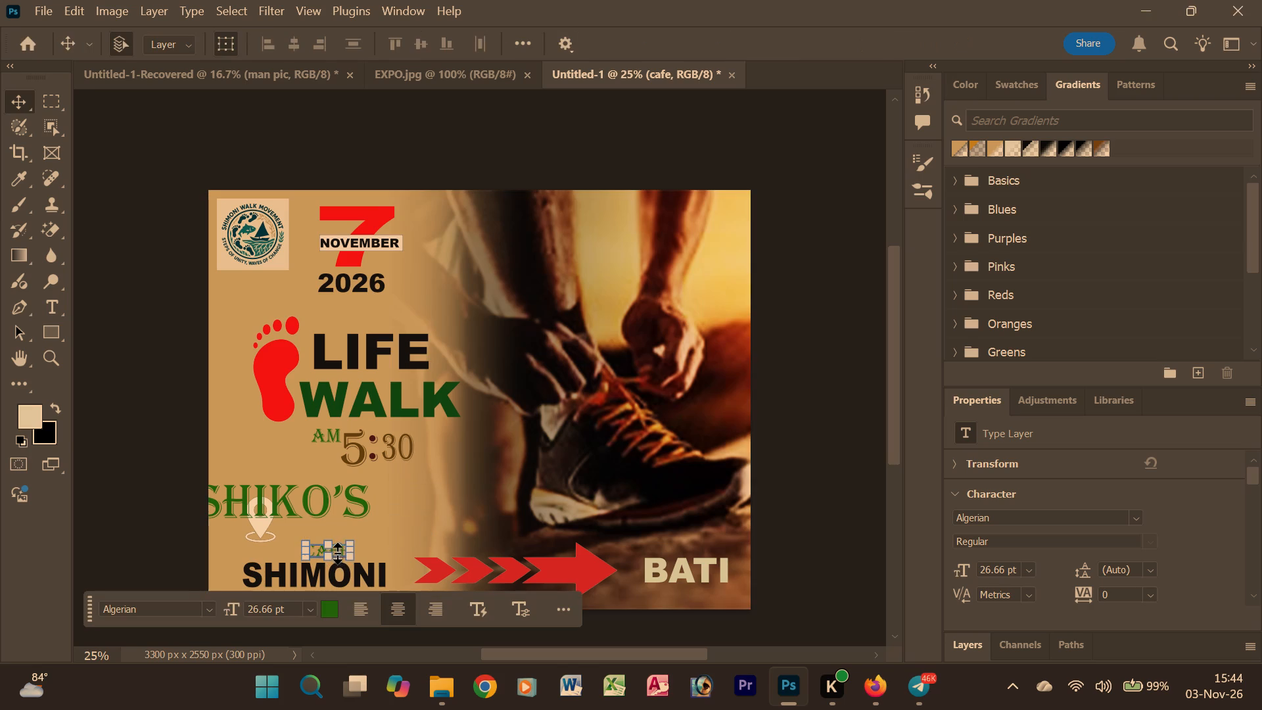
left_click(803, 517)
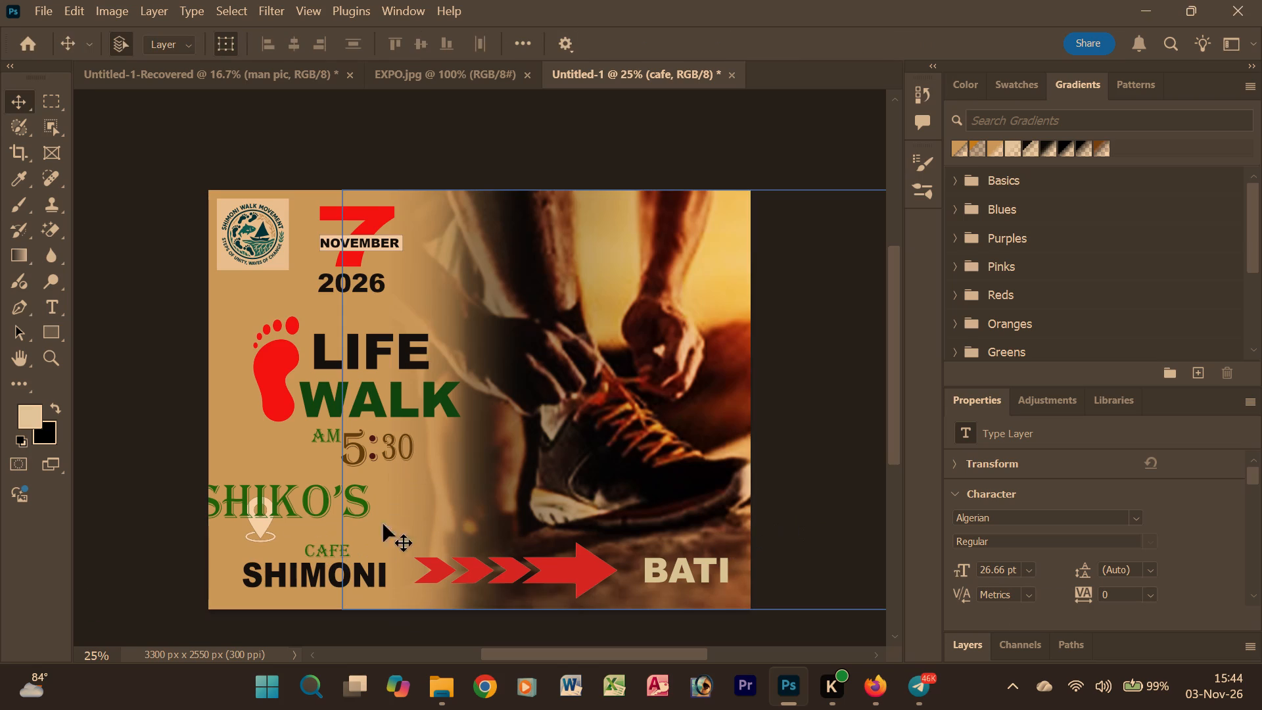
Move the SHIKO'S text beside the white pin and scale it down to about 24.52 pt, then deselect it.
left_click(298, 503)
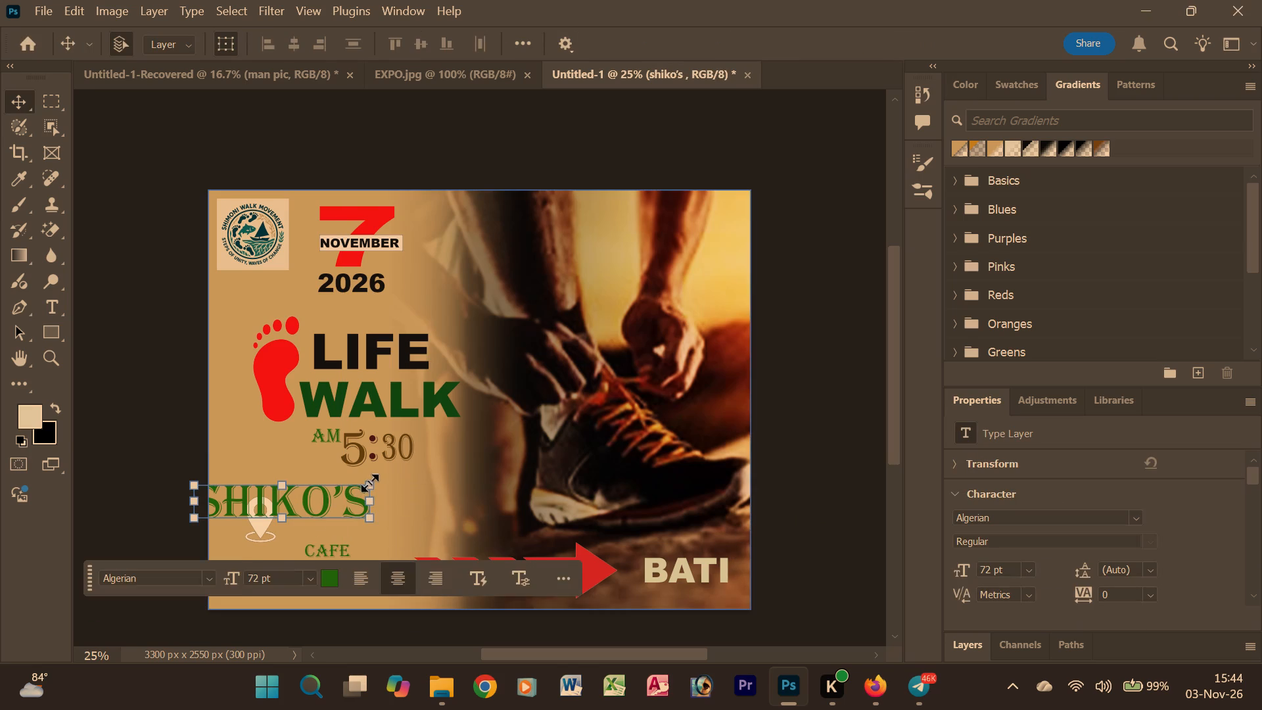
left_click_drag(369, 483, 429, 489)
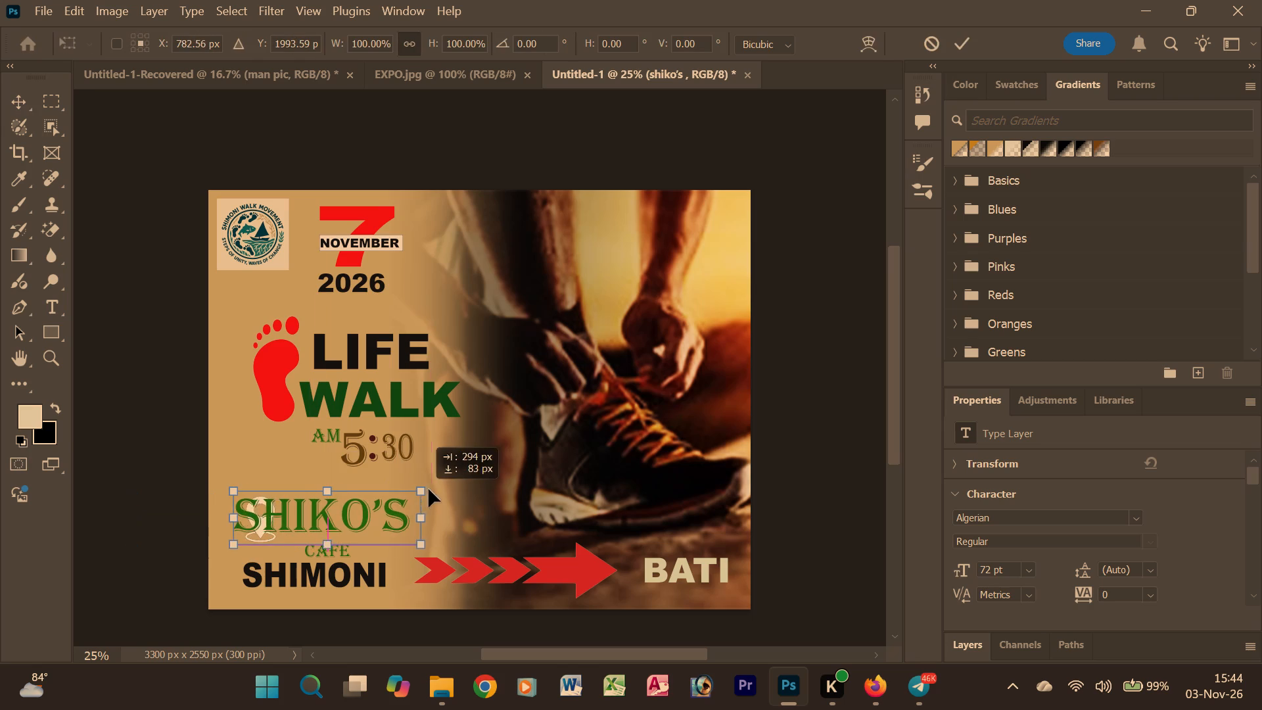
left_click_drag(429, 489, 459, 487)
left_click_drag(472, 486, 436, 502)
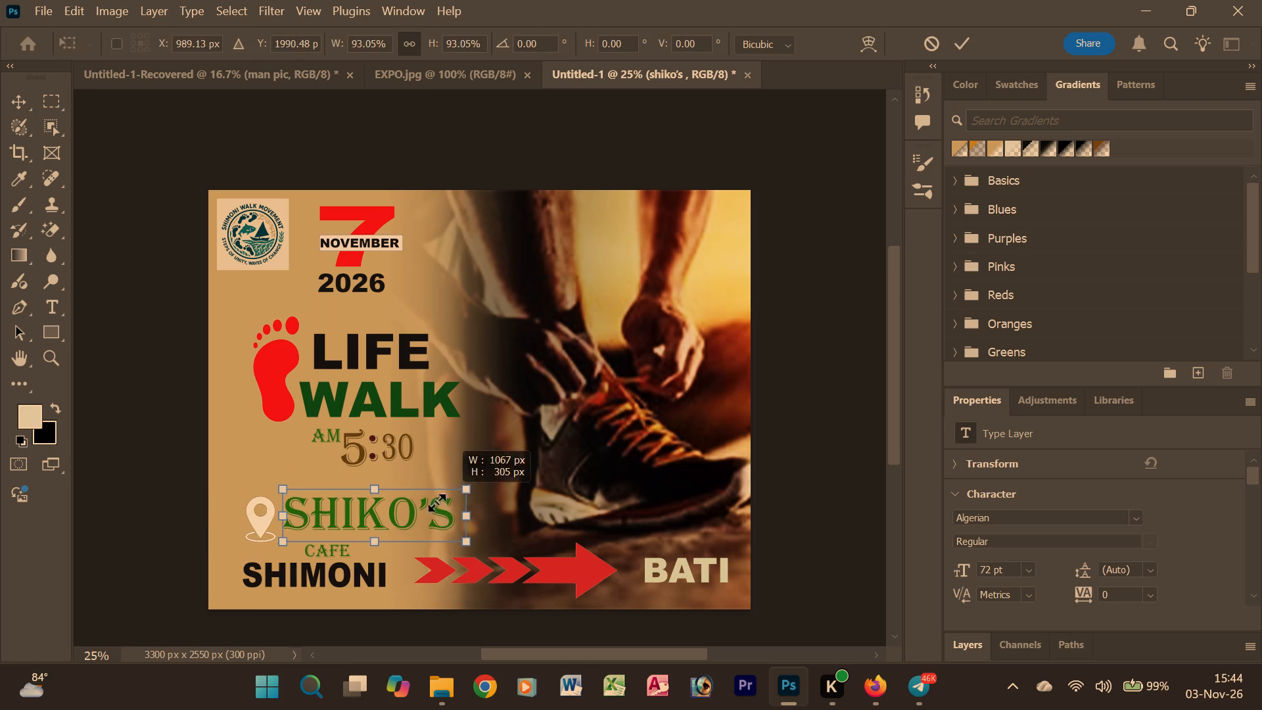
left_click_drag(436, 502, 354, 518)
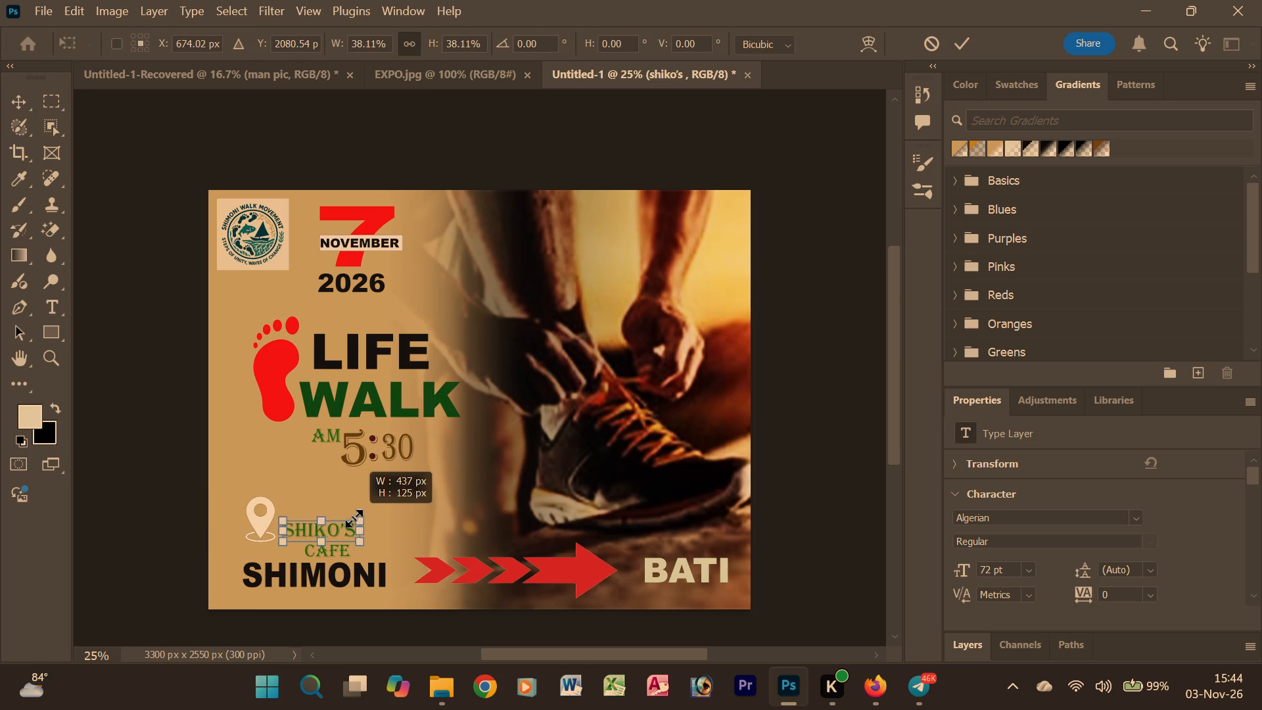
left_click_drag(354, 518, 347, 519)
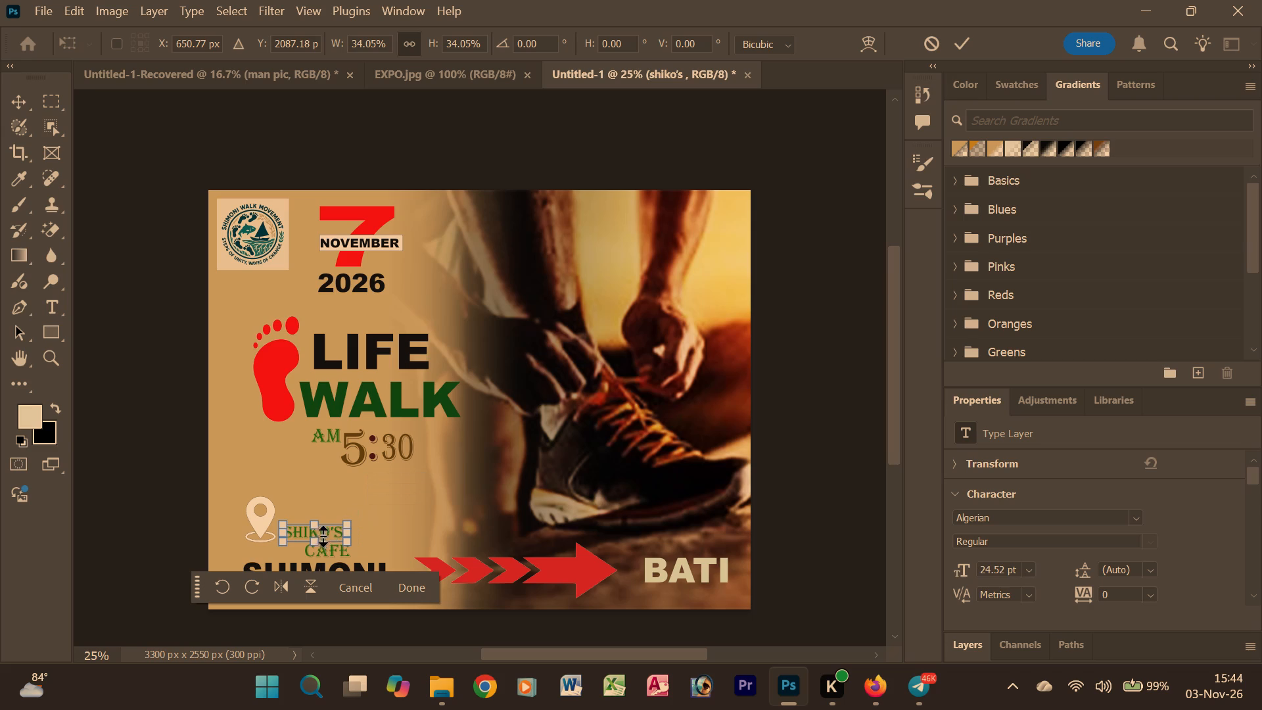
left_click(418, 594)
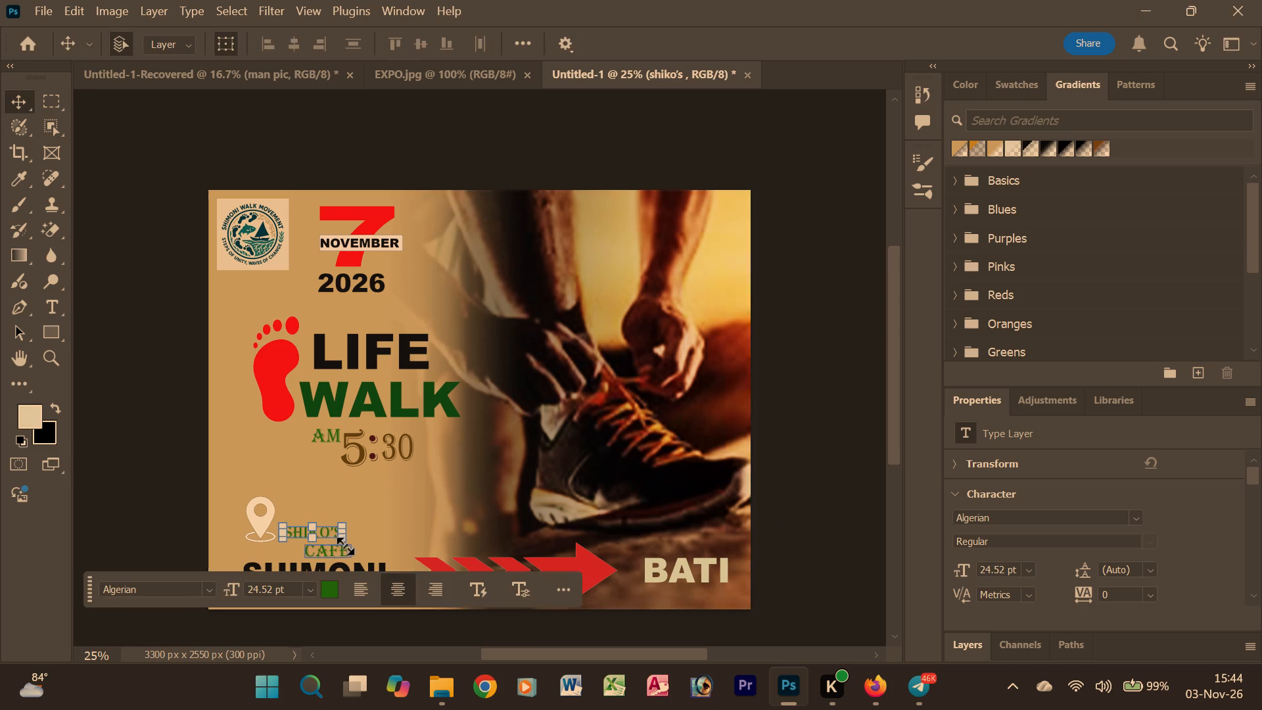
left_click(169, 475)
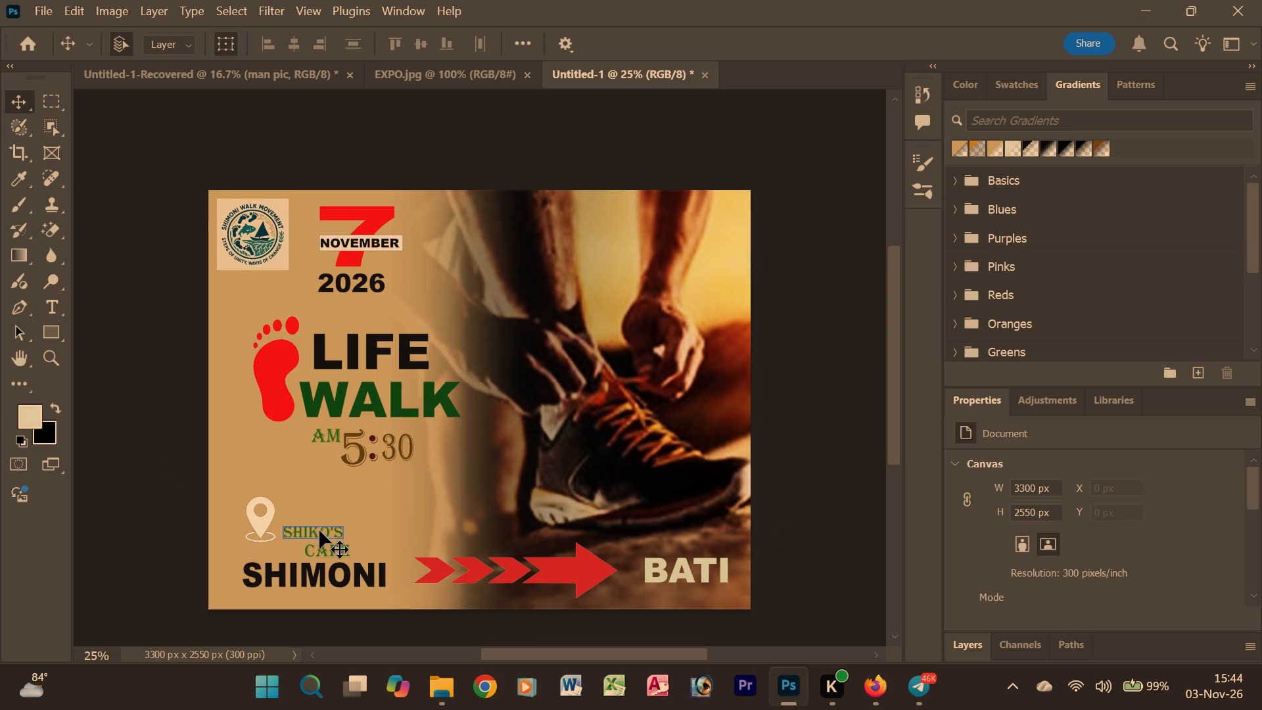
Stack the venue name beside the white pin, nudging SHIKO'S up and moving CAFE directly beneath it.
left_click_drag(323, 529, 321, 518)
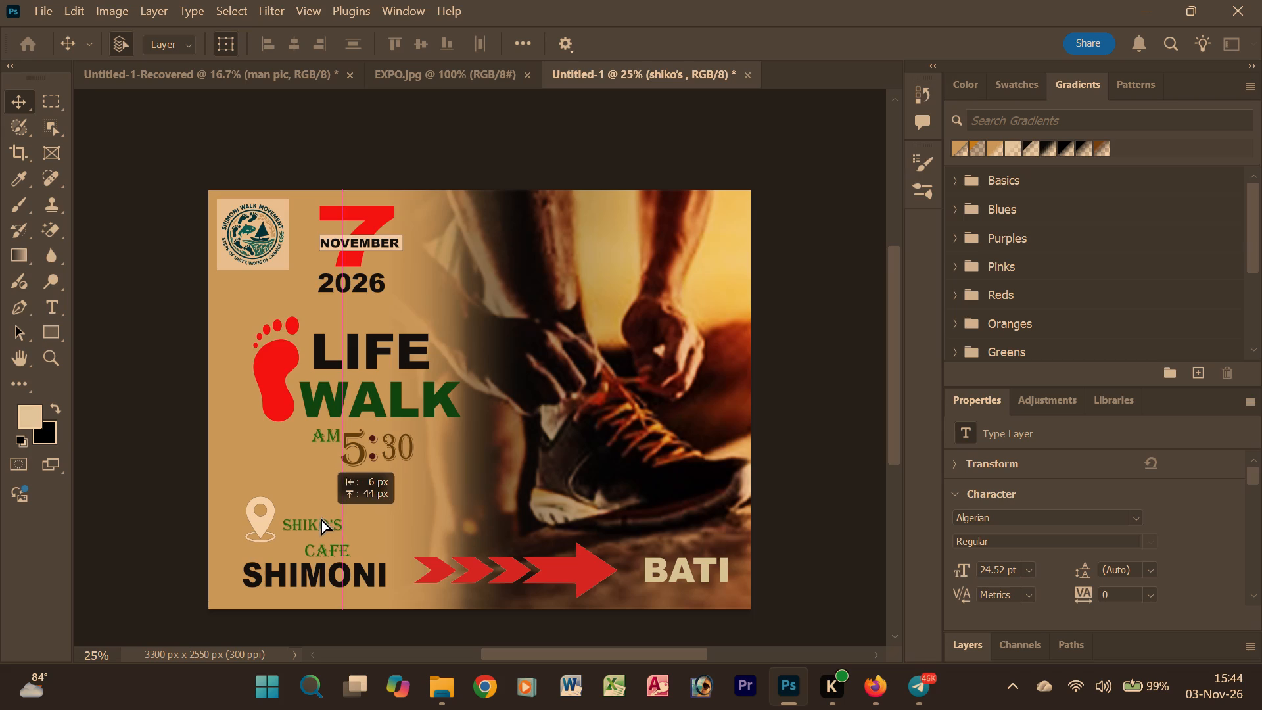
left_click_drag(321, 518, 321, 516)
left_click_drag(329, 549, 308, 533)
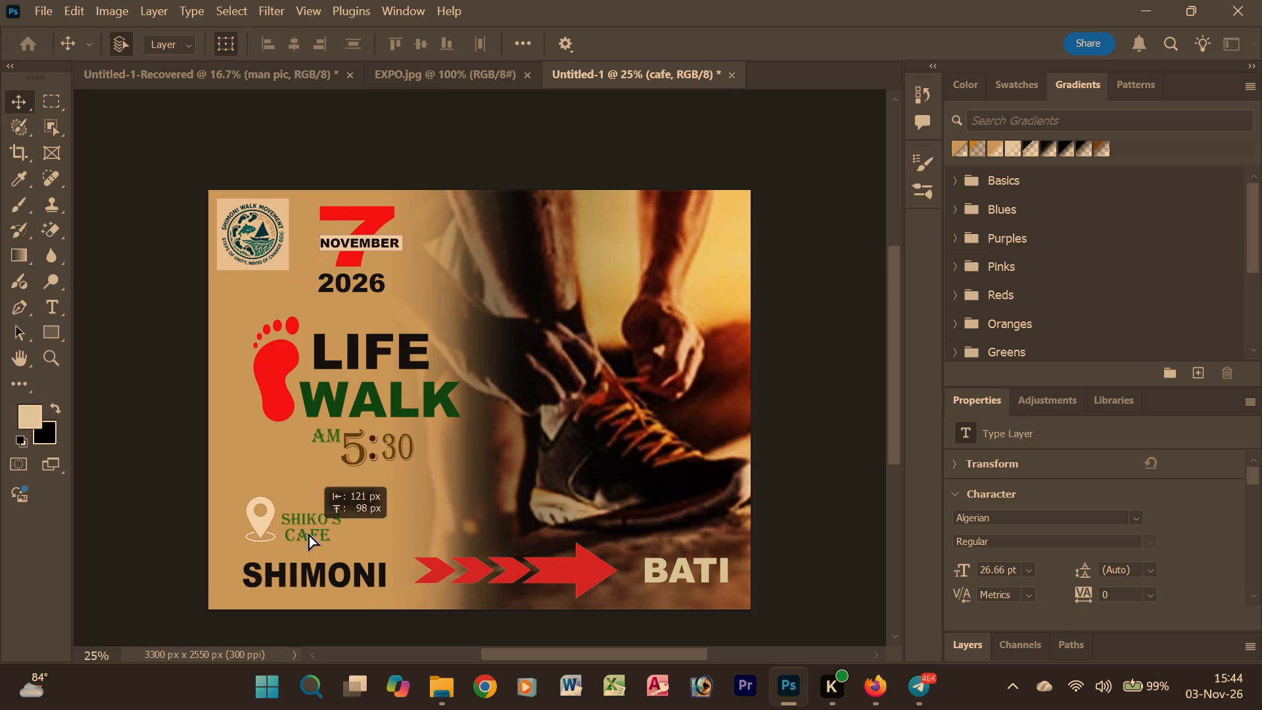
left_click_drag(308, 533, 308, 536)
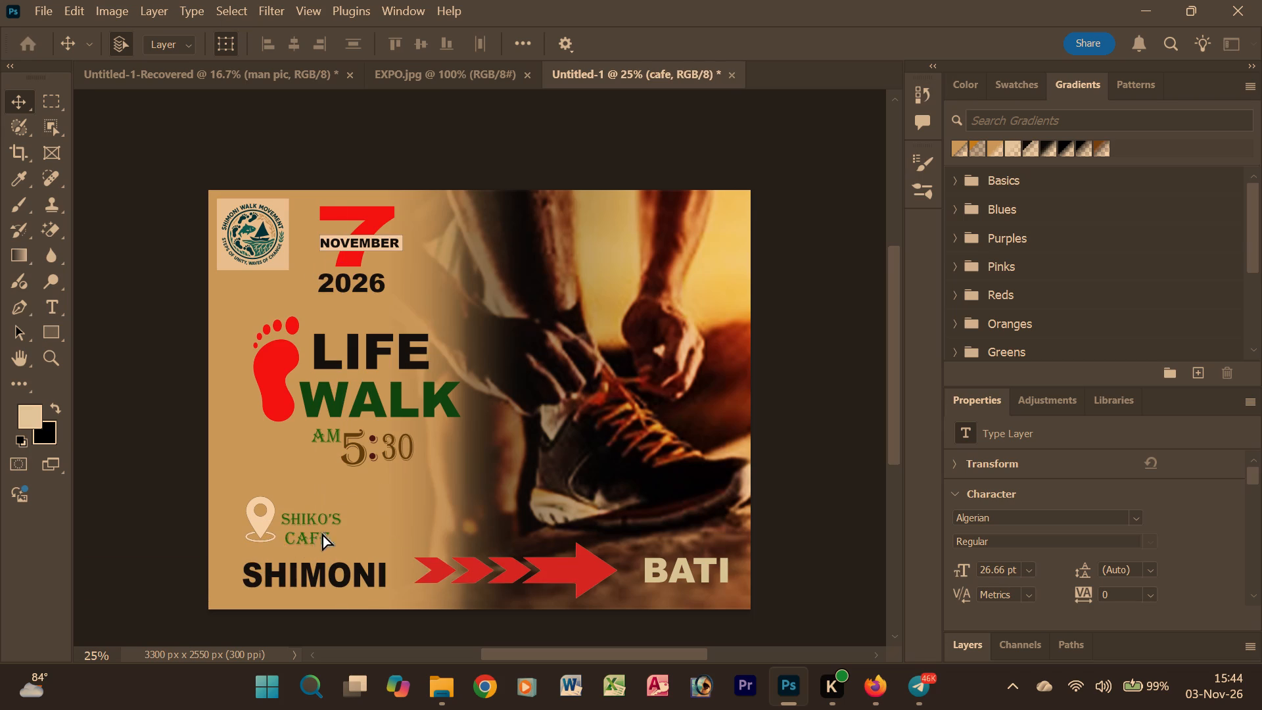
left_click(826, 458)
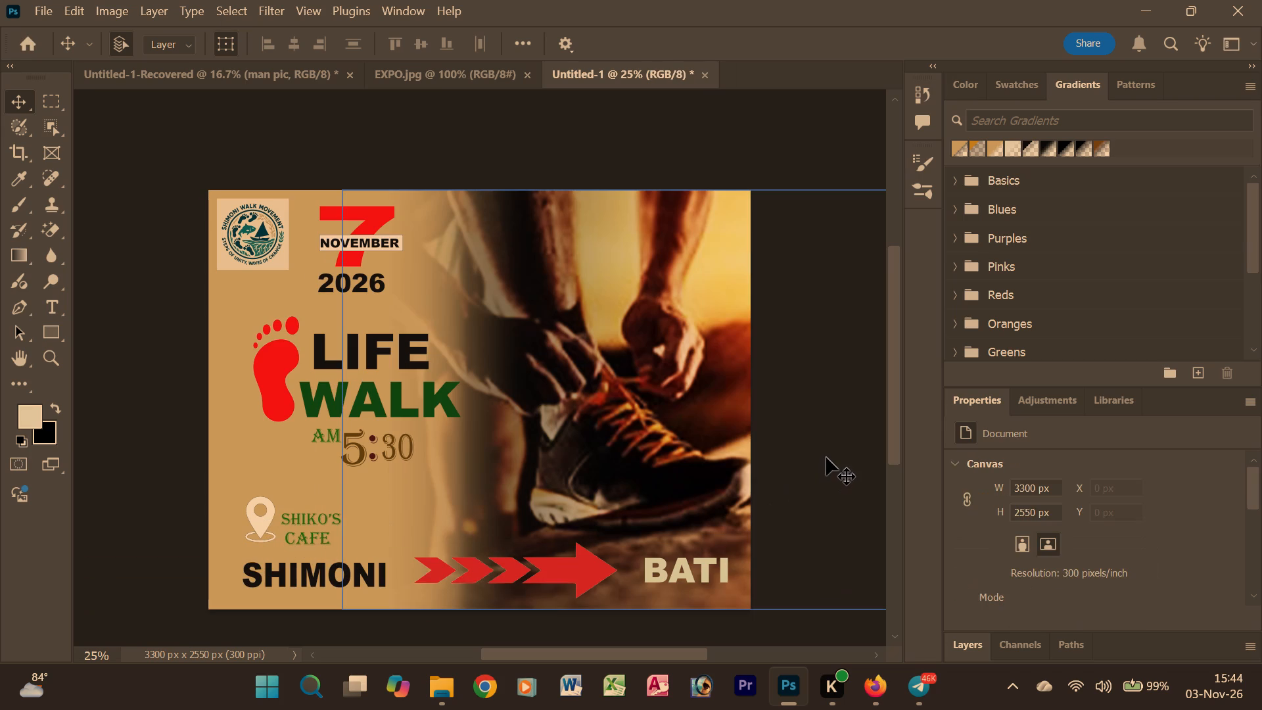
Change the SHIKO'S text colour to dark blue 06247b.
left_click(294, 520)
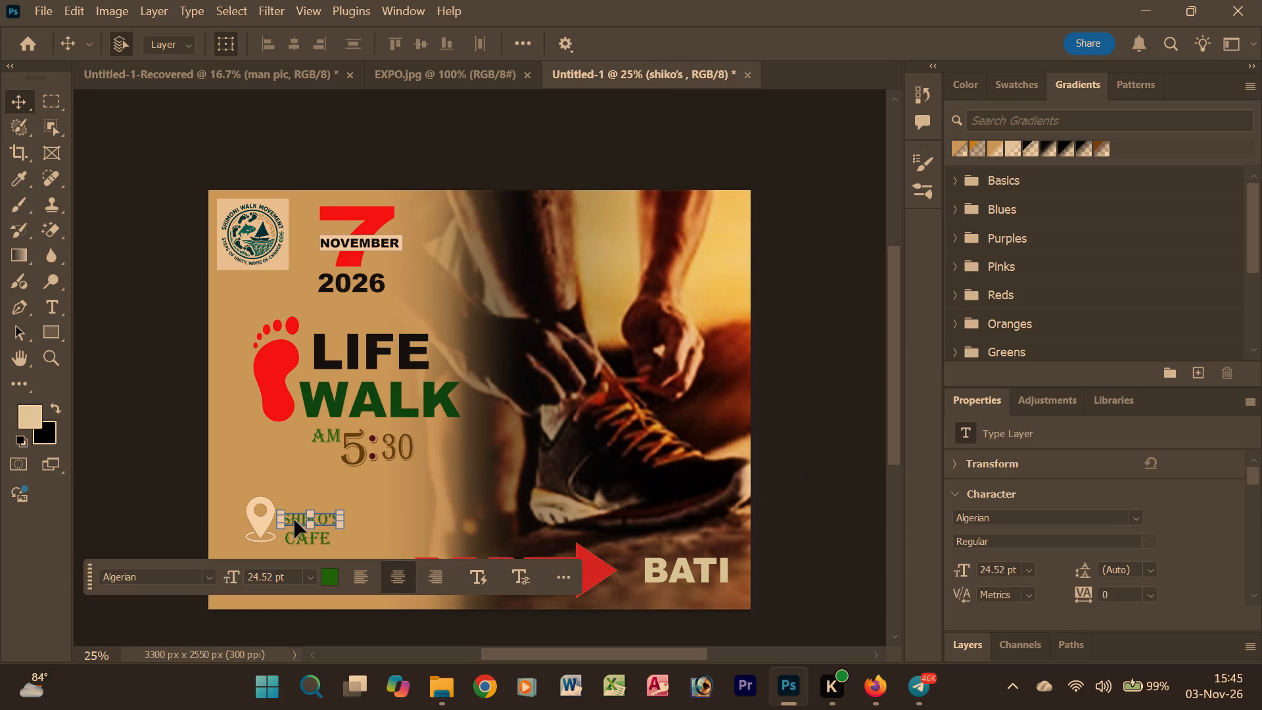
left_click(323, 582)
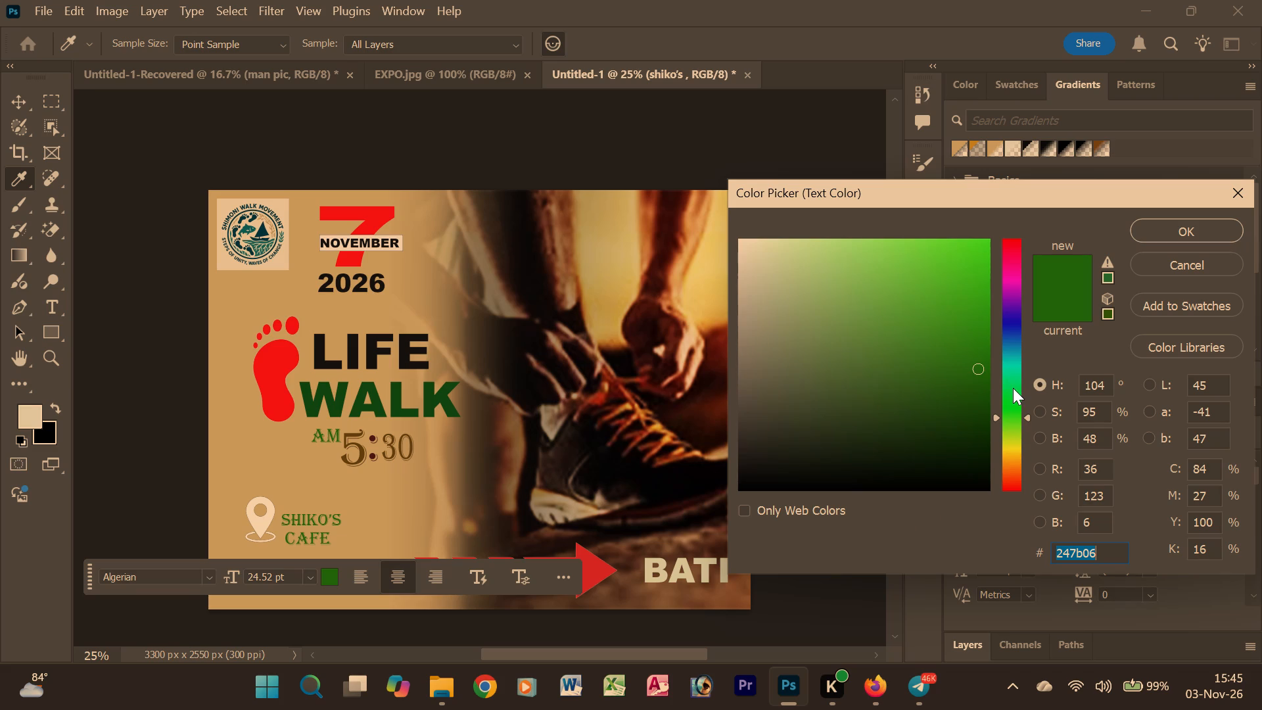
left_click(1005, 333)
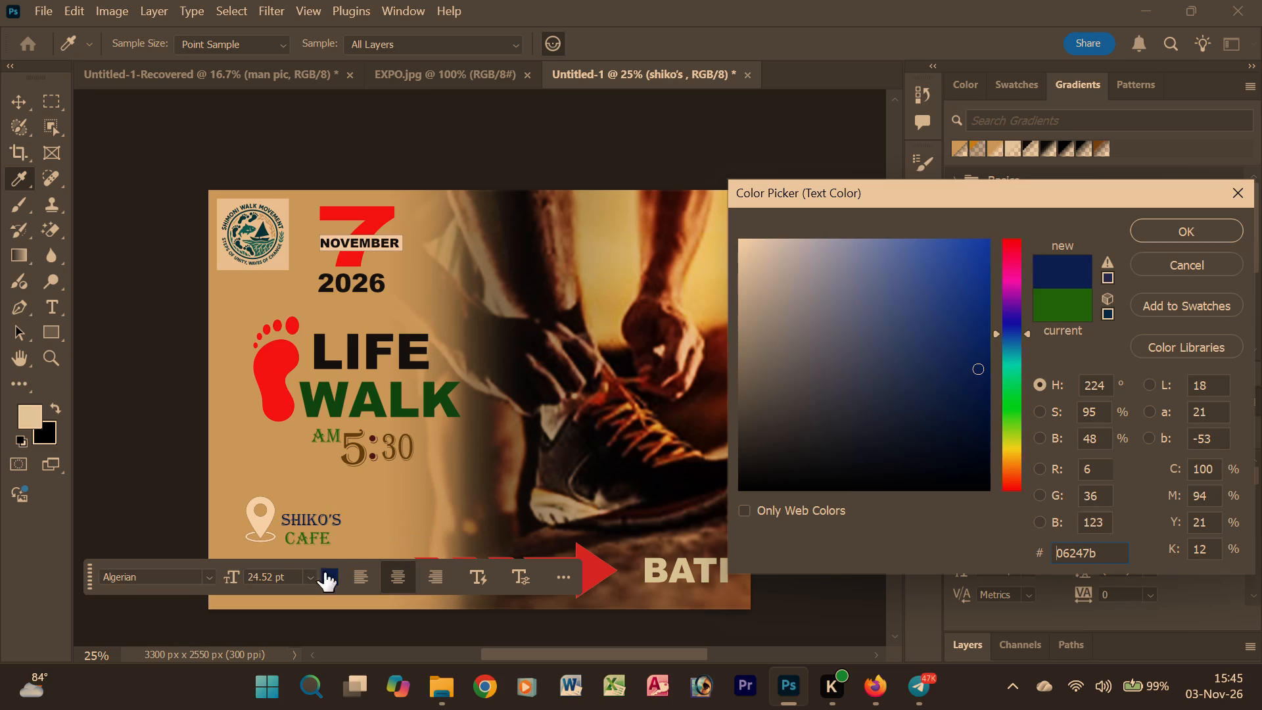
left_click(1182, 230)
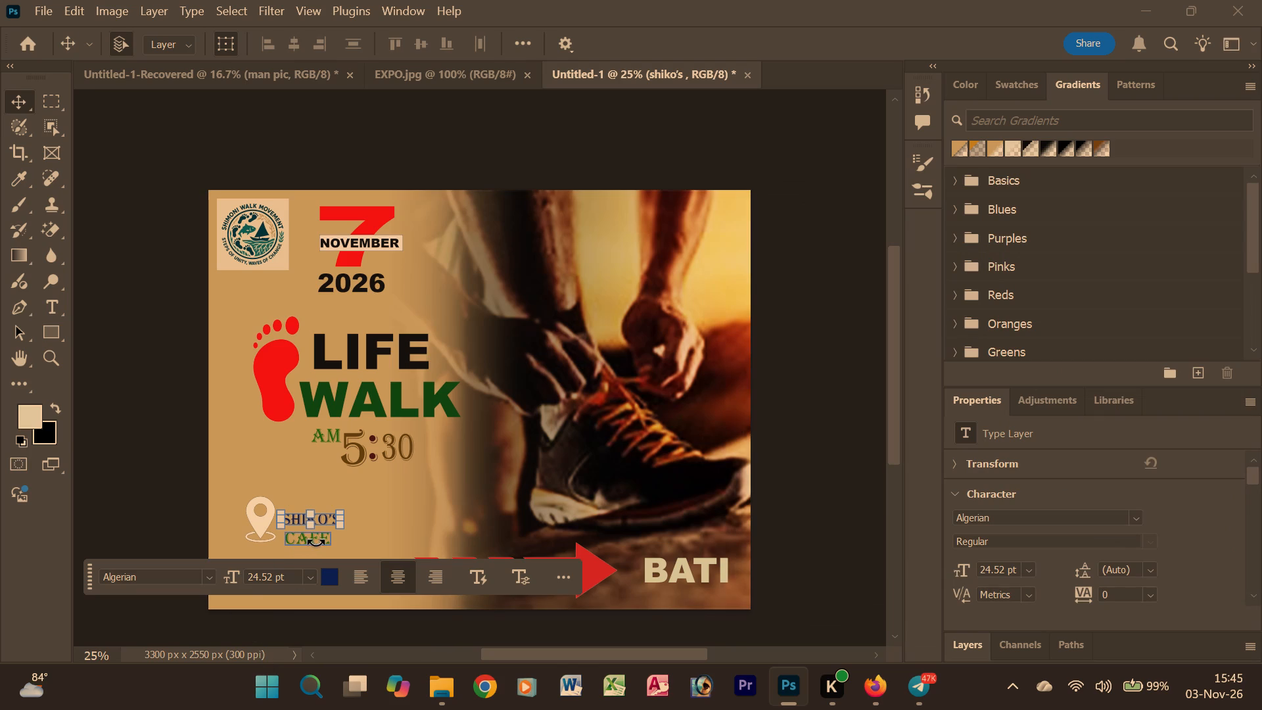
left_click(148, 448)
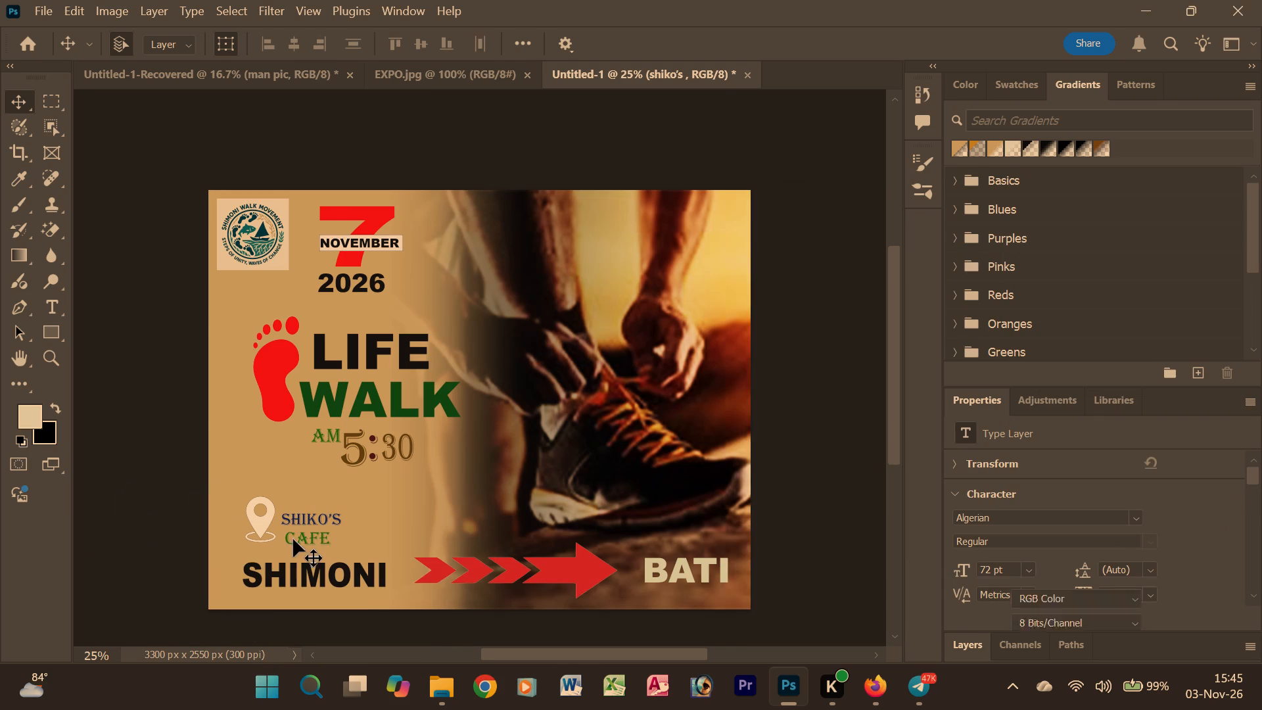
Change the CAFE text colour to dark blue 092576.
left_click(308, 541)
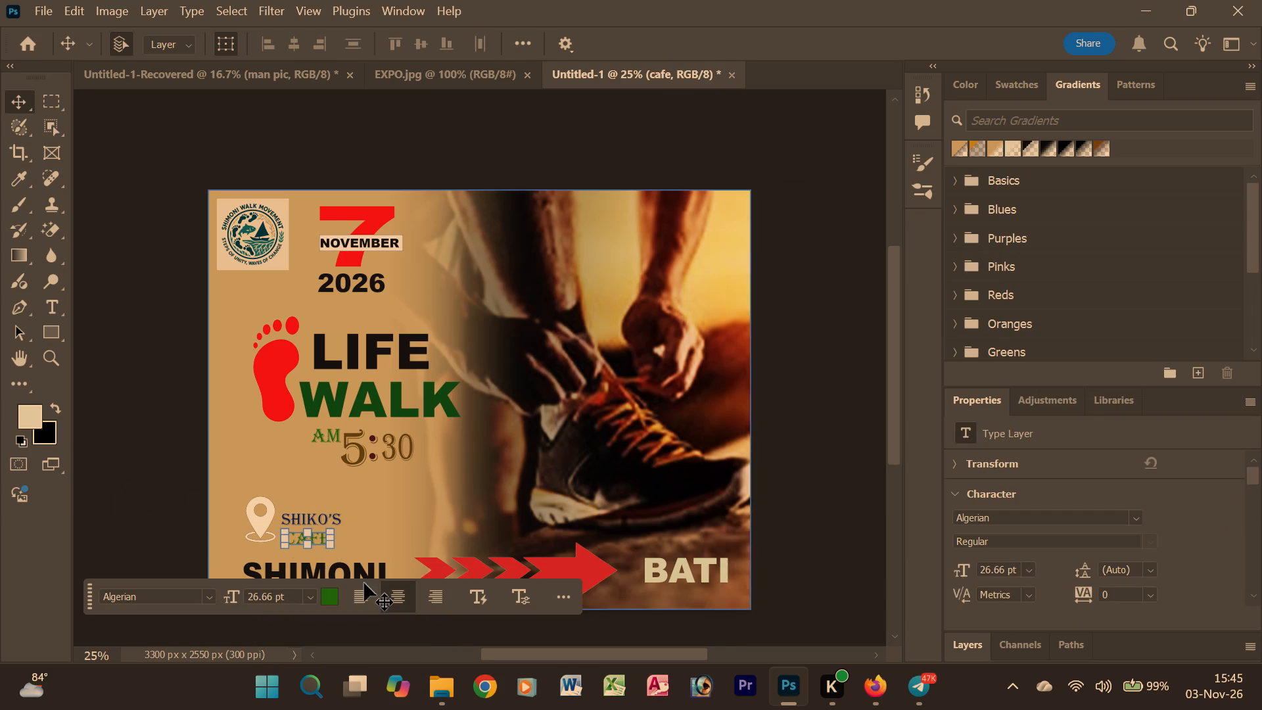
left_click(329, 600)
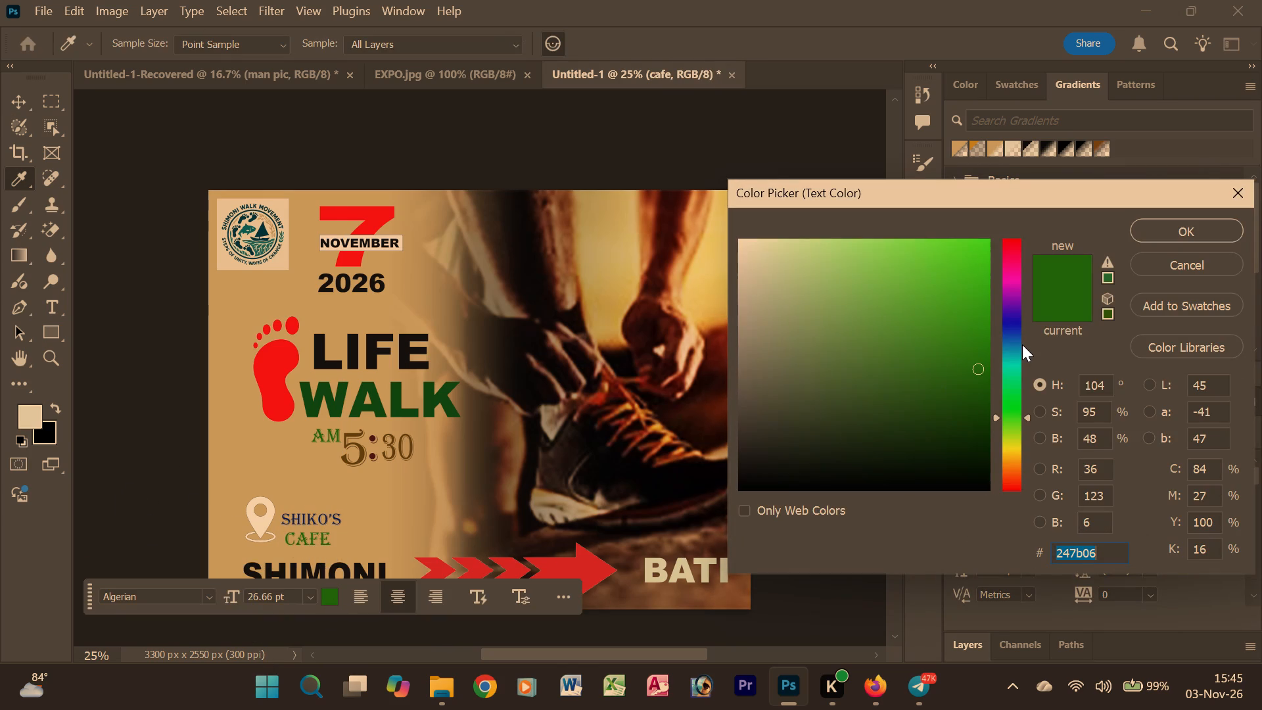
left_click(1014, 333)
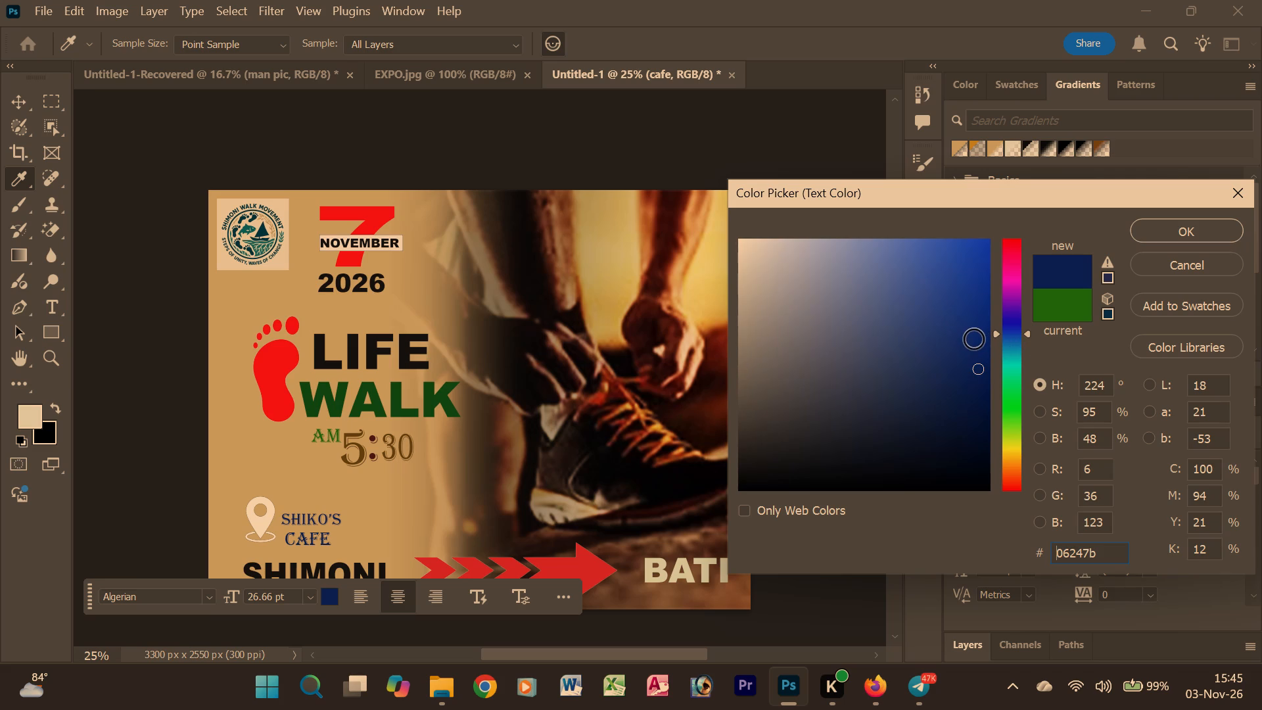
left_click(974, 387)
left_click(970, 373)
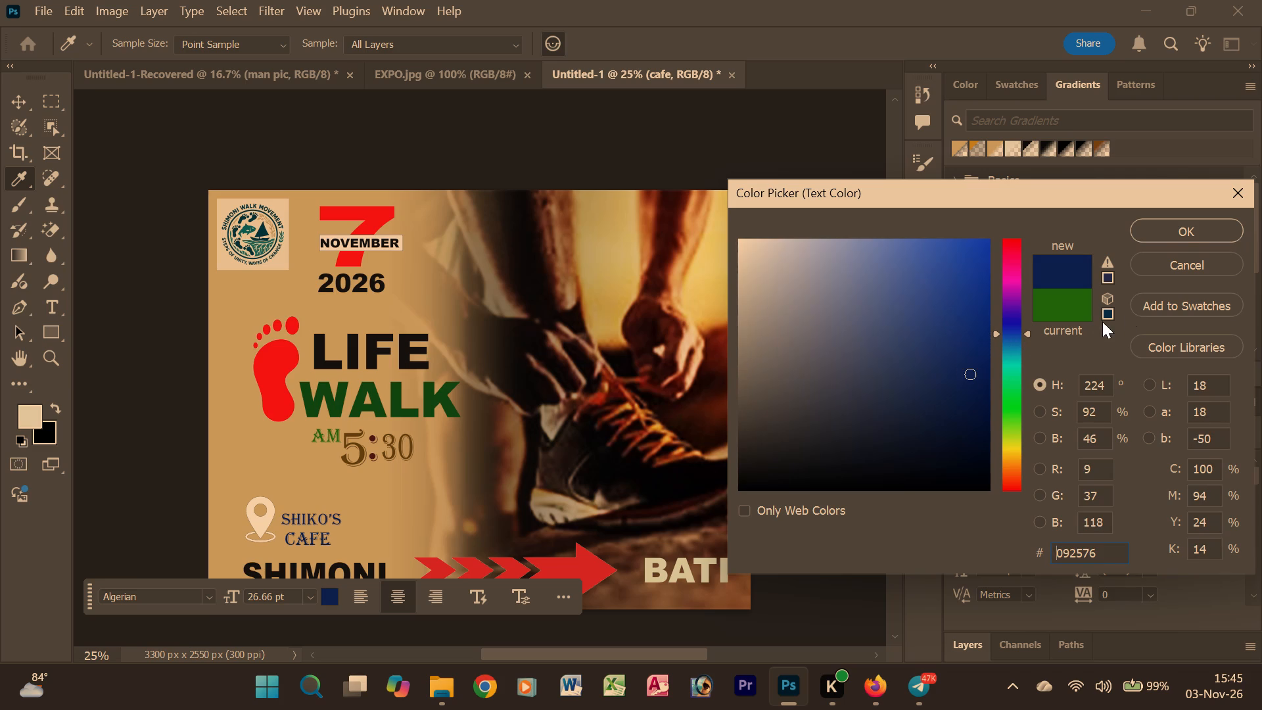
left_click(1179, 233)
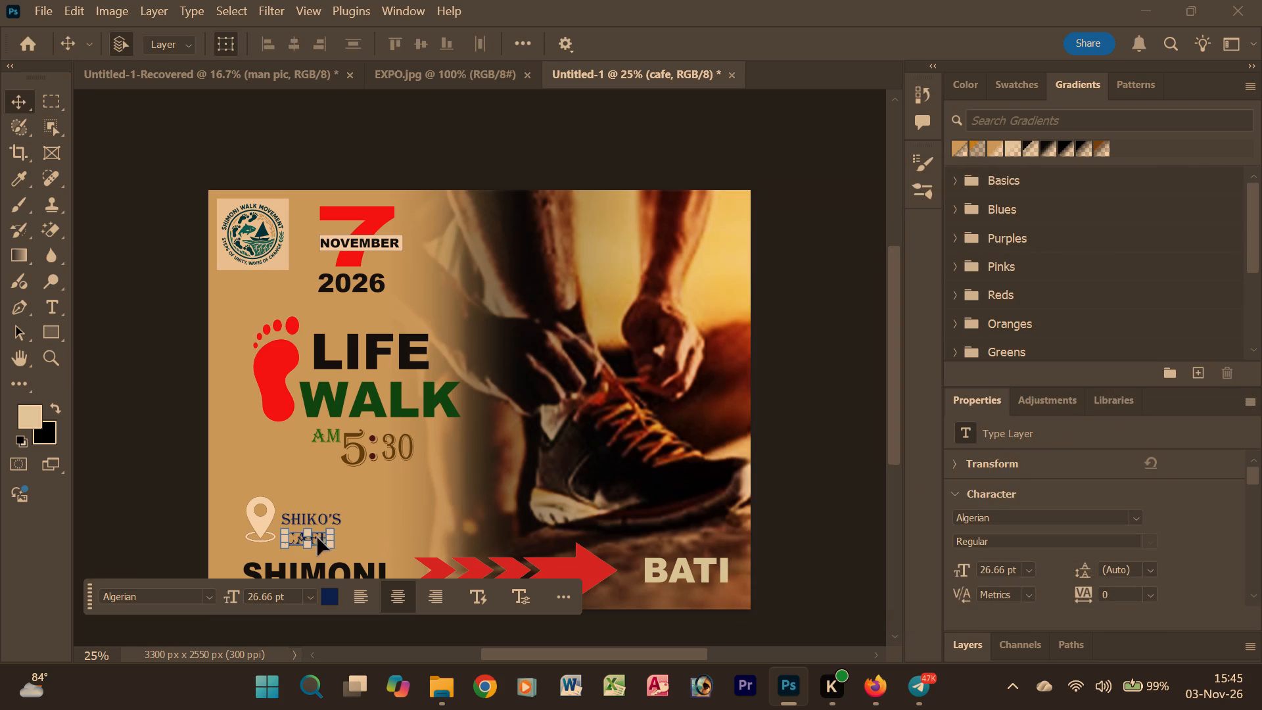
Scale the CAFE text down to about 19.36 pt beneath SHIKO'S and deselect it.
left_click_drag(332, 526, 322, 531)
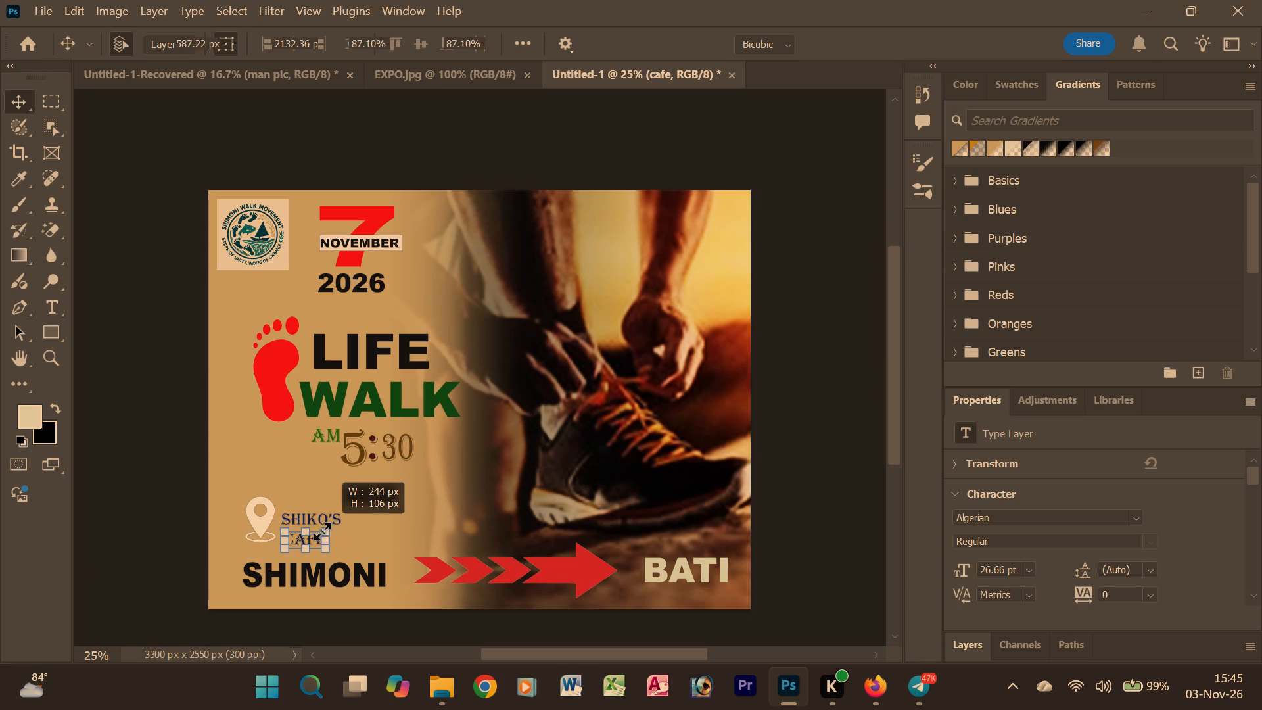
left_click_drag(322, 531, 320, 533)
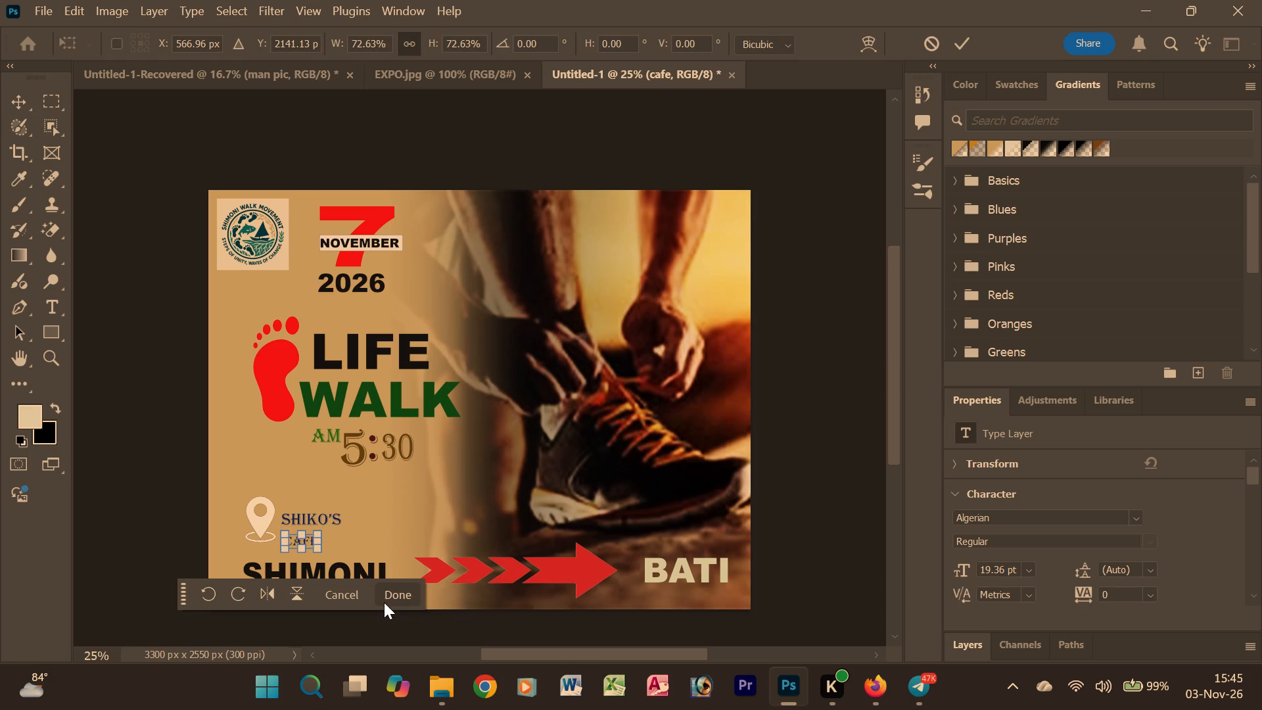
left_click(398, 594)
left_click(815, 461)
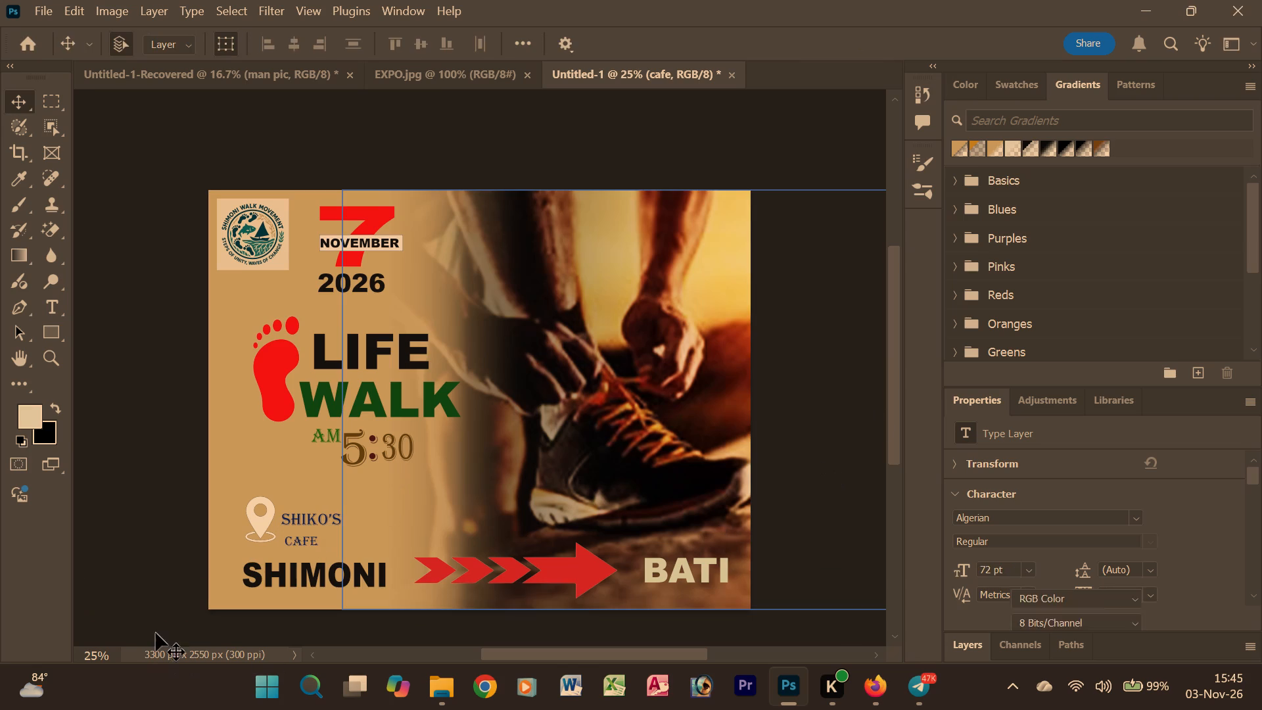
Scale the SHIKO'S text down to about 18.49 pt beside the pin.
left_click(306, 516)
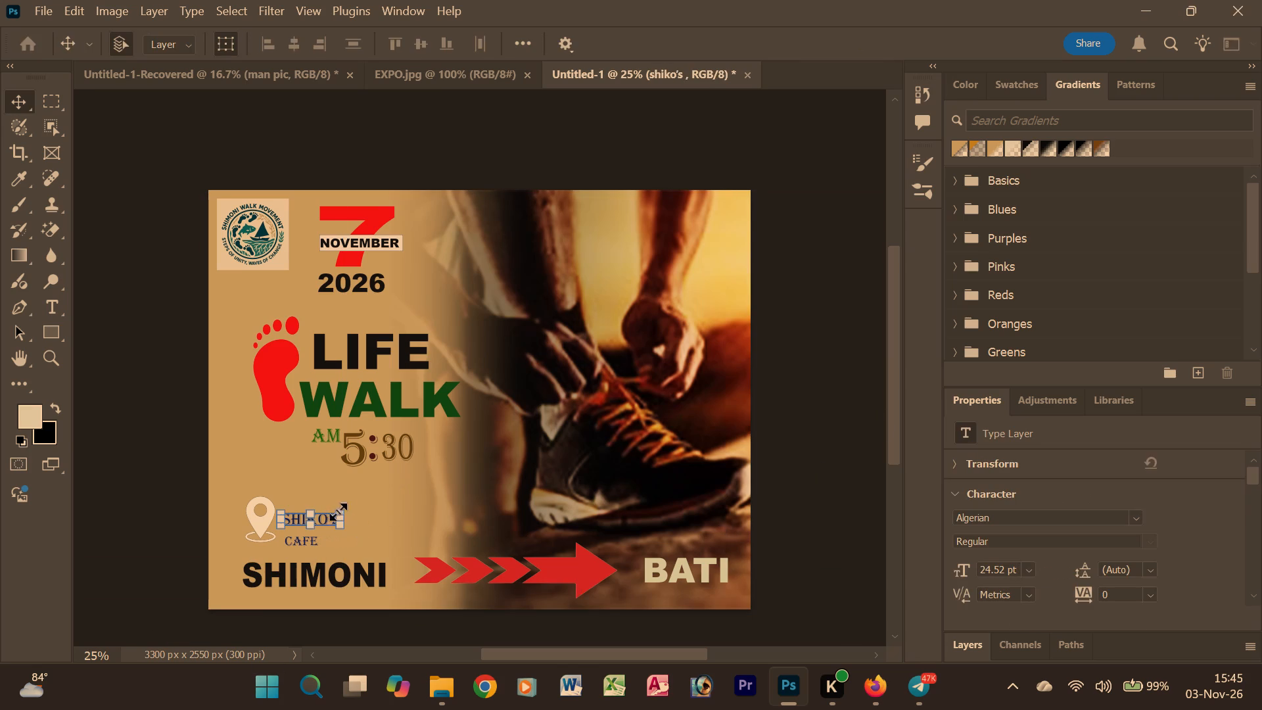
left_click_drag(342, 503, 335, 509)
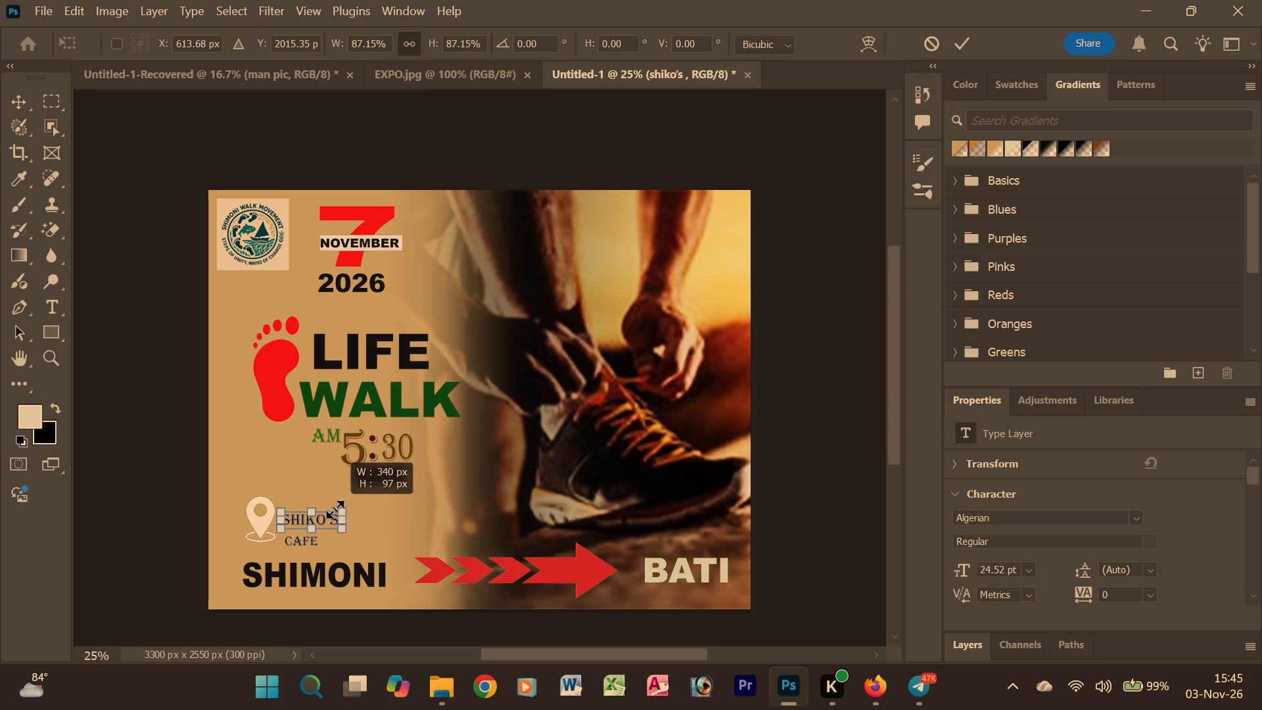
left_click_drag(335, 509, 327, 512)
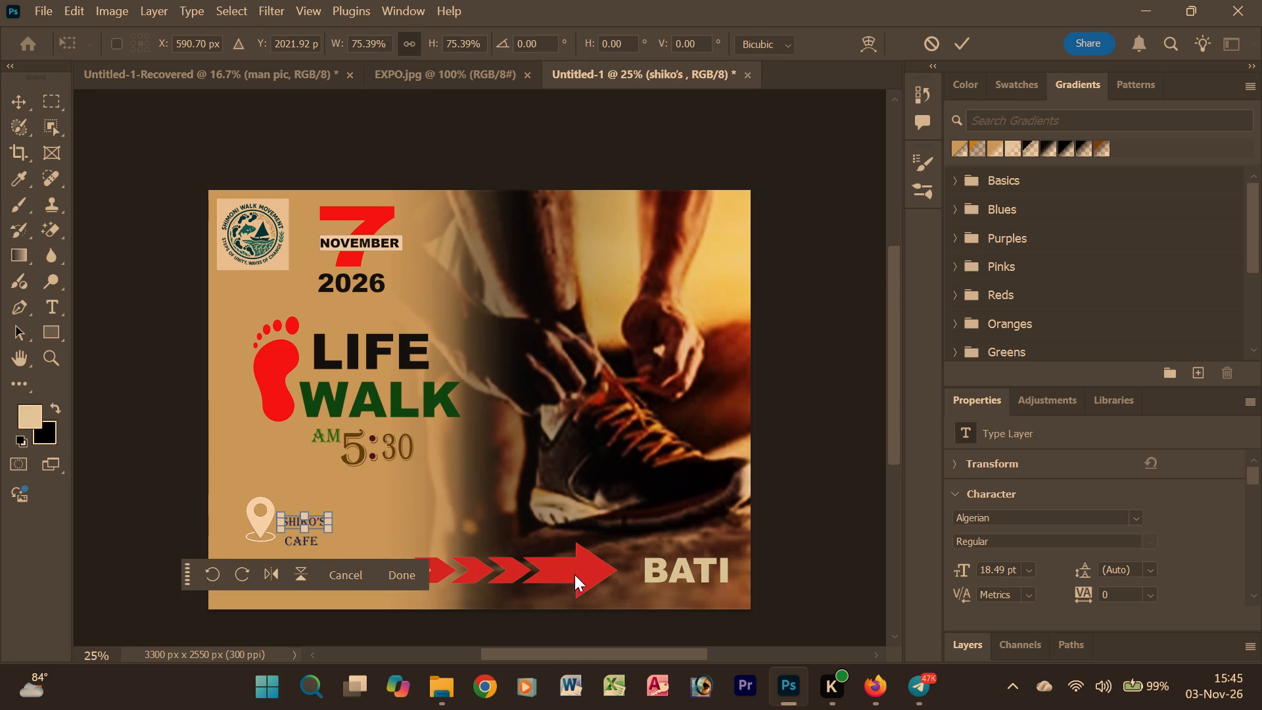
left_click(400, 572)
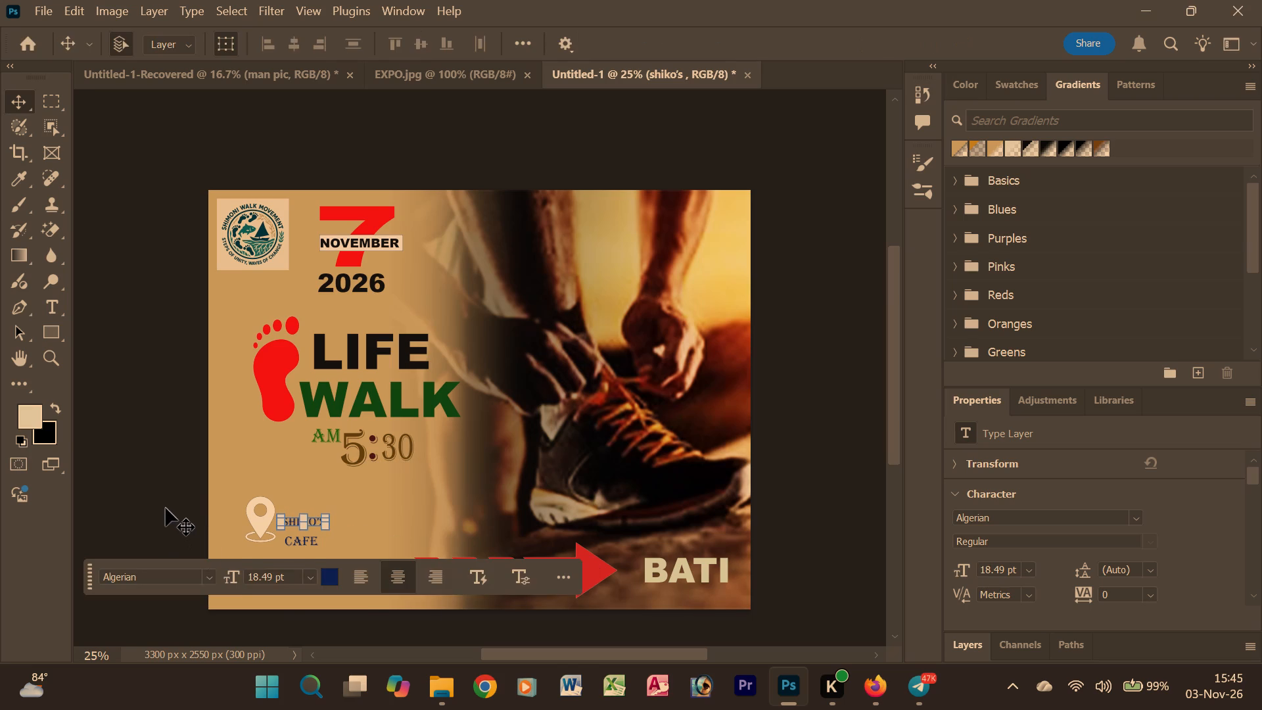
left_click(166, 507)
Move the CAFE text slightly up and to the right beneath SHIKO'S, and deselect it.
left_click_drag(303, 534, 298, 532)
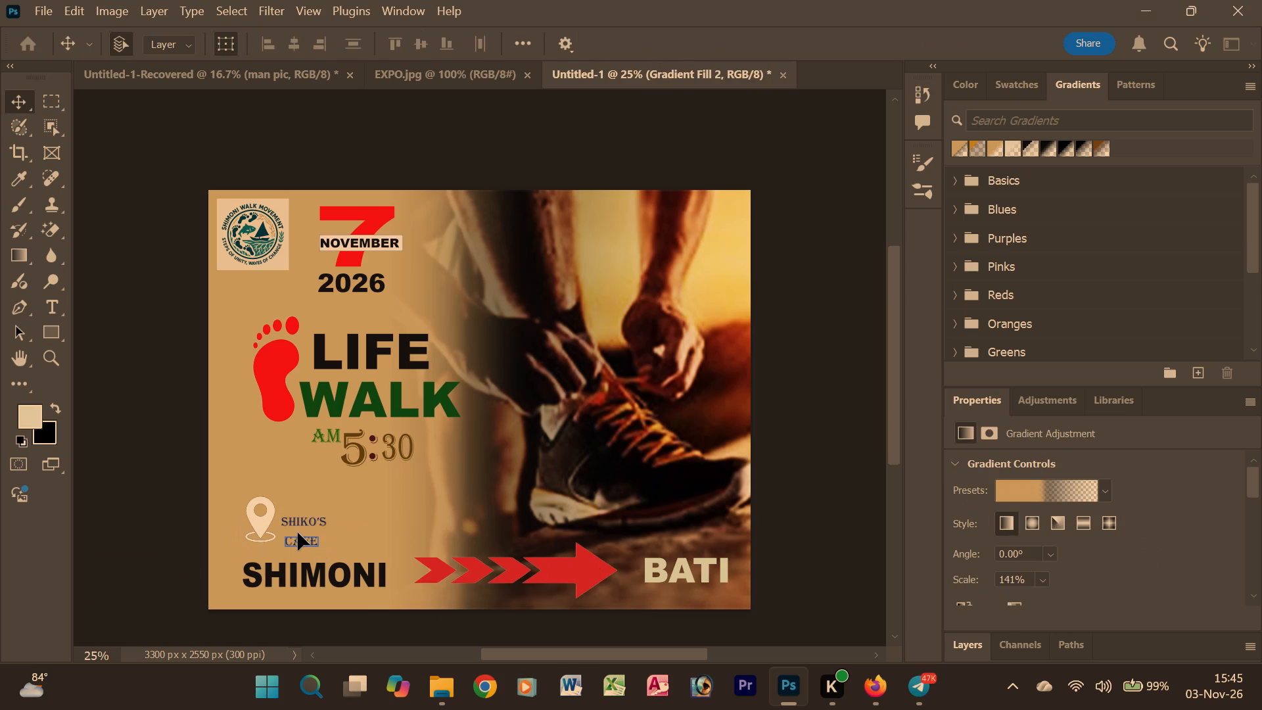
left_click_drag(298, 532, 294, 526)
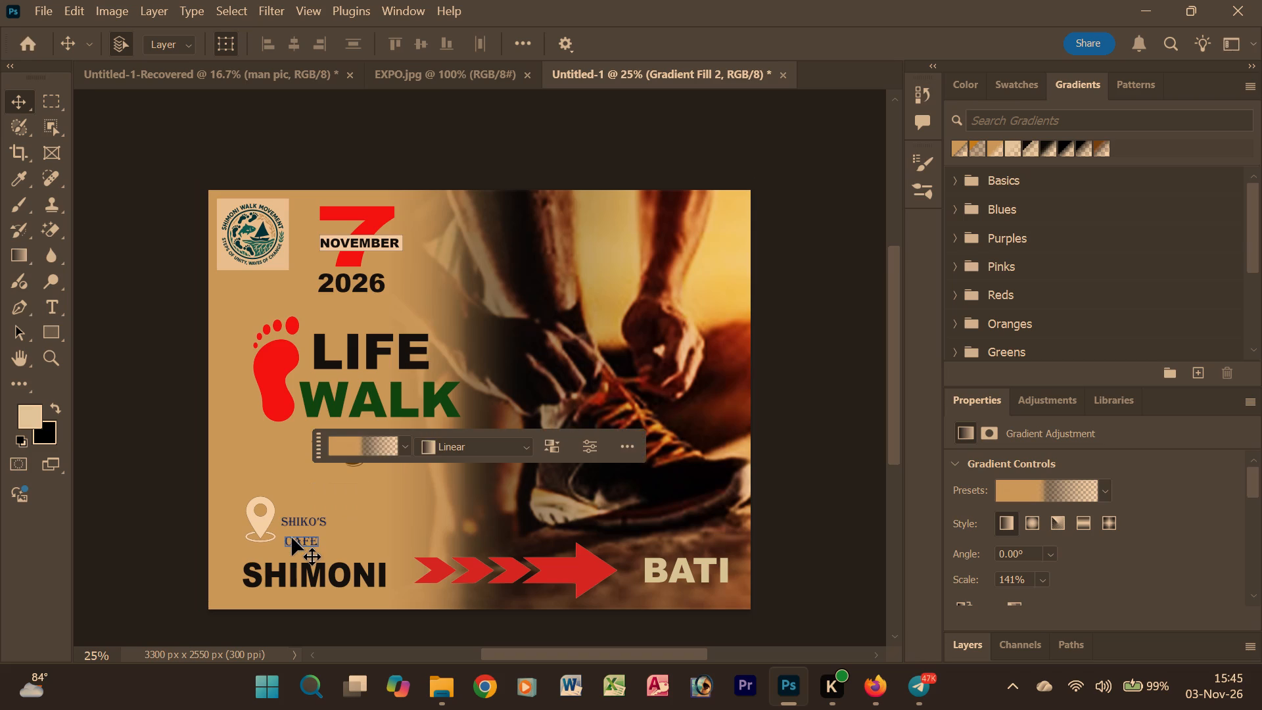
left_click(292, 538)
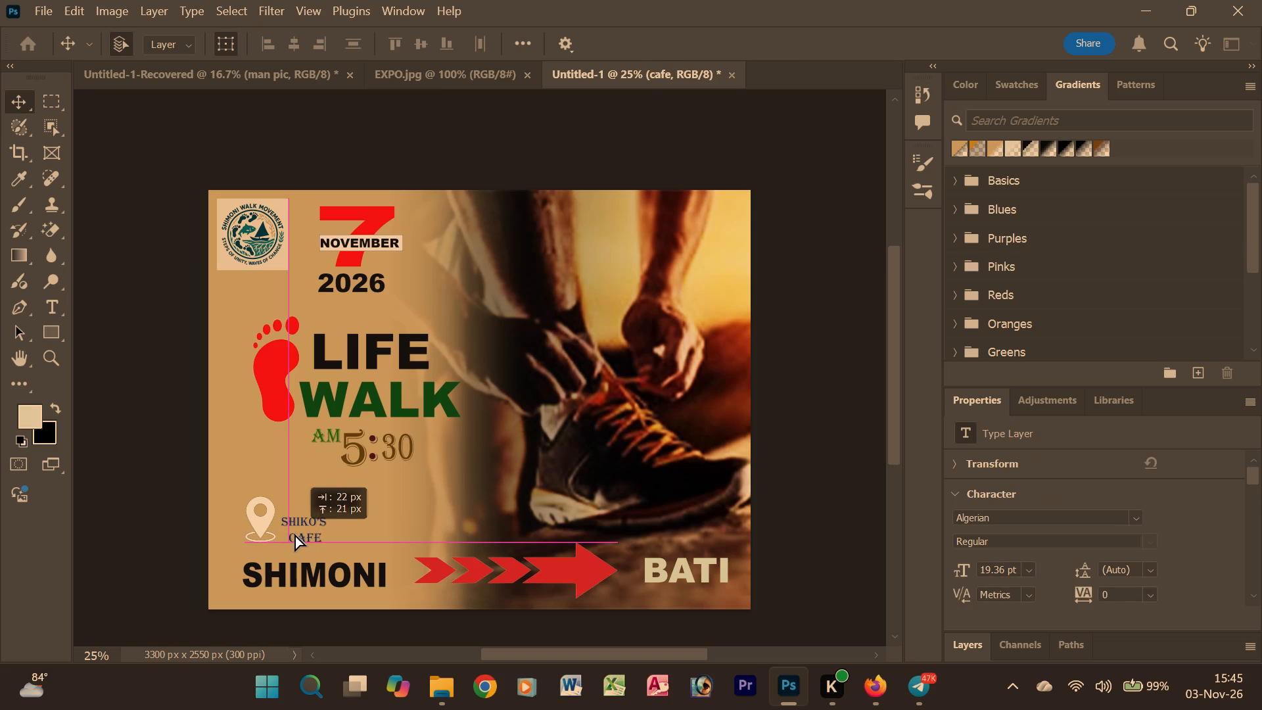
left_click(162, 500)
Move the SHIKO'S text up about 37 px to open a gap above CAFE.
left_click_drag(301, 521, 300, 519)
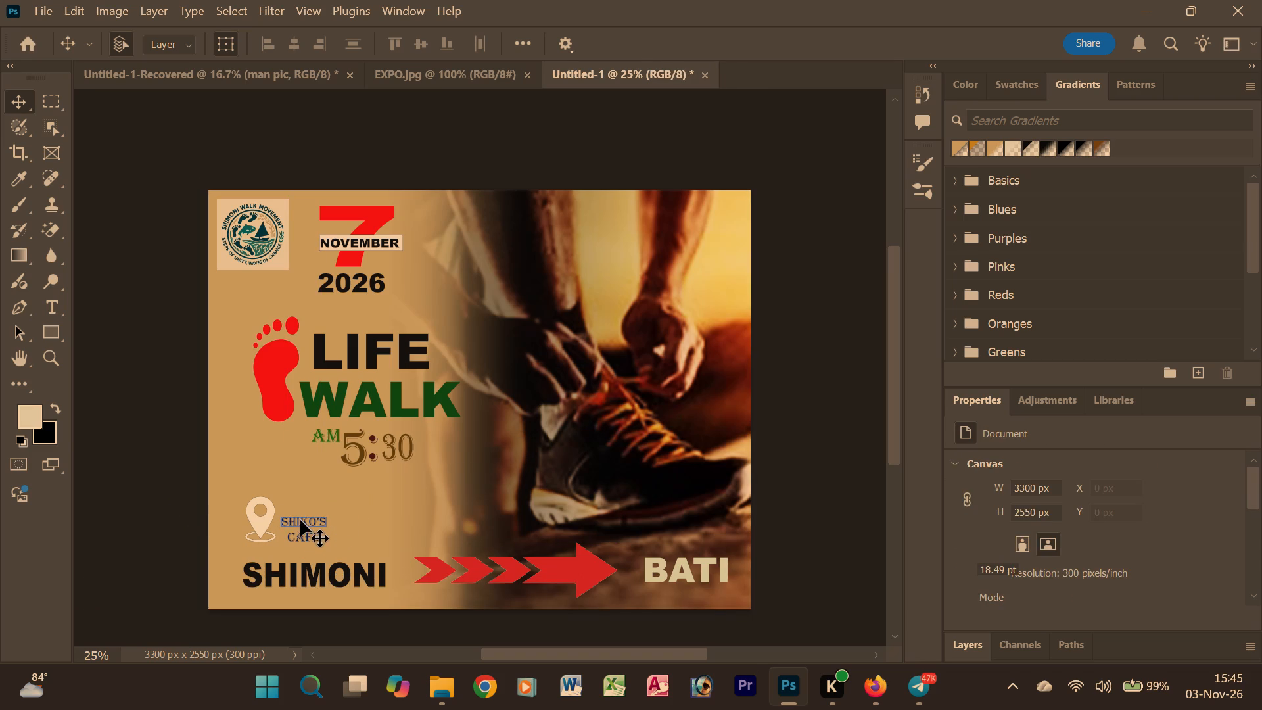
left_click_drag(300, 519, 302, 515)
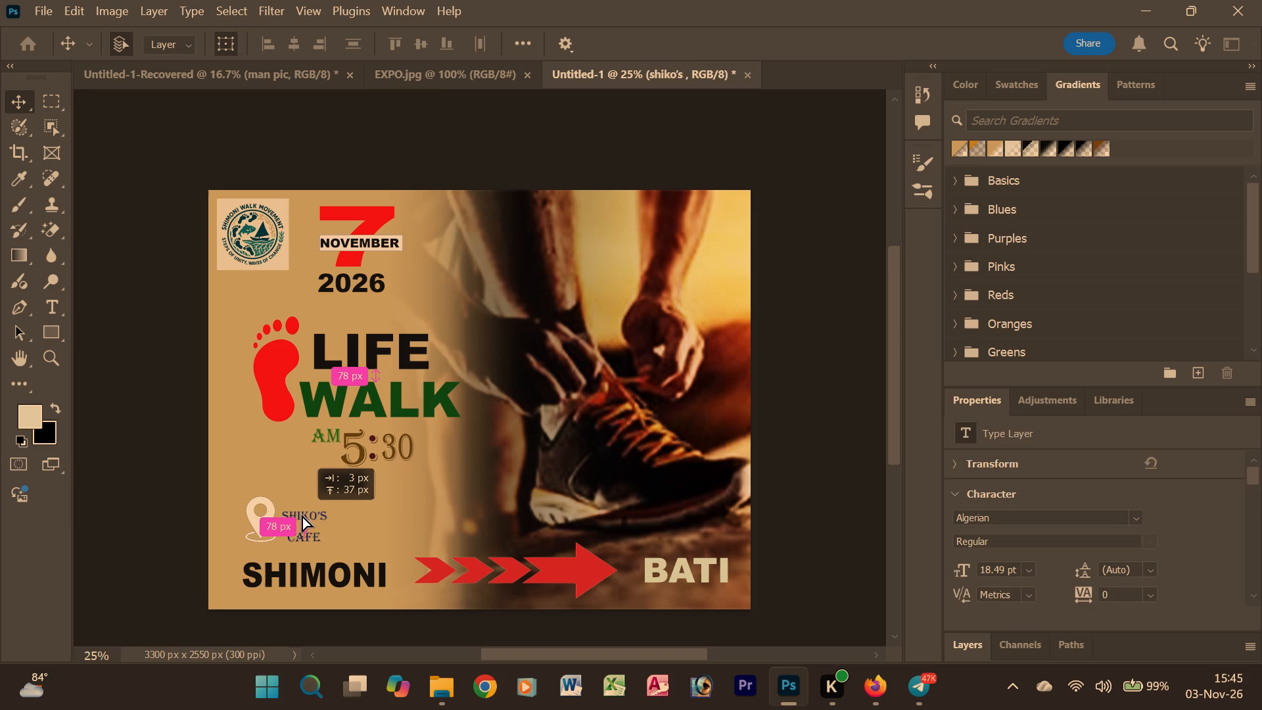
left_click_drag(302, 515, 301, 515)
left_click(147, 504)
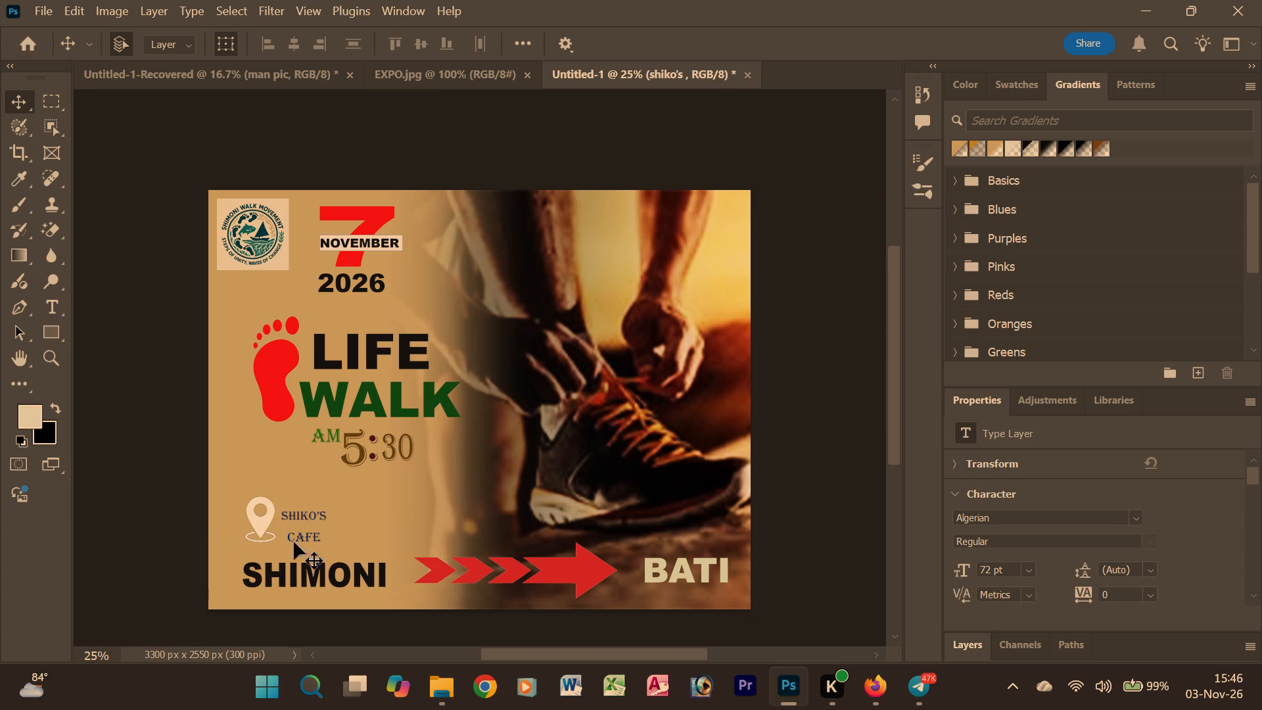
Try CAFE aligned with the left edge of SHIKO'S, then centre it horizontally beneath SHIKO'S.
left_click_drag(303, 536, 296, 532)
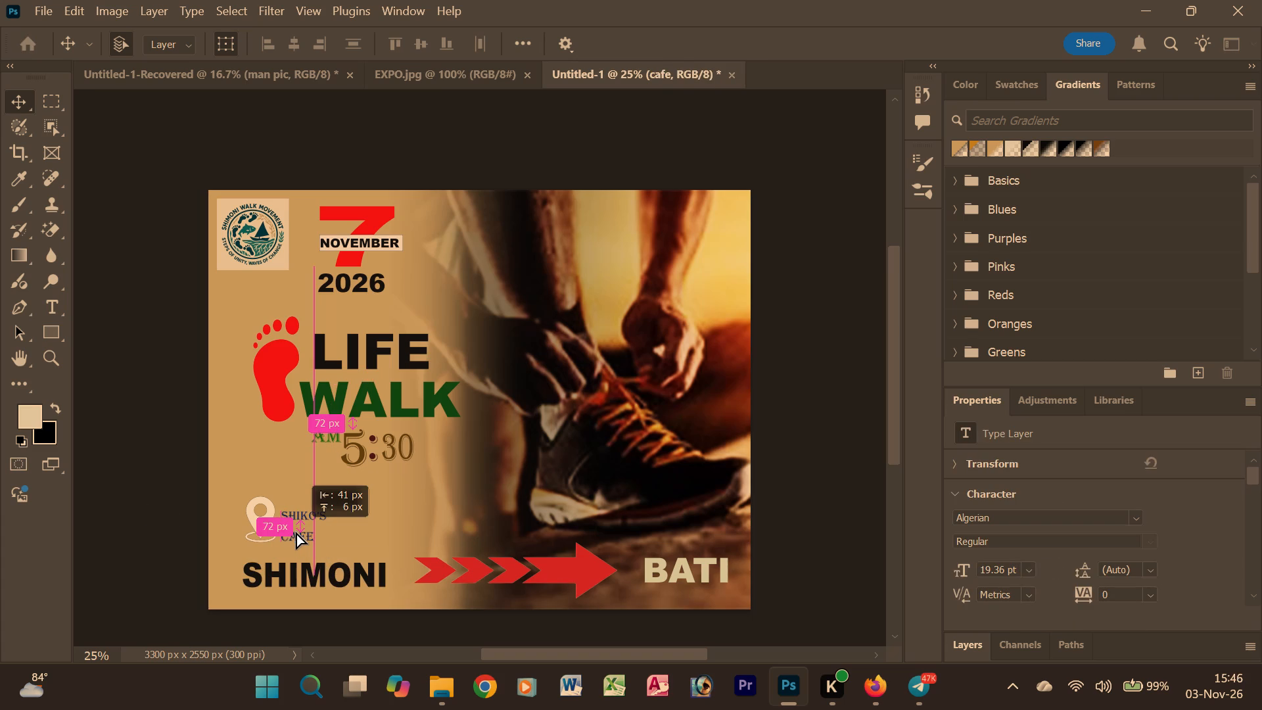
left_click_drag(296, 532, 295, 531)
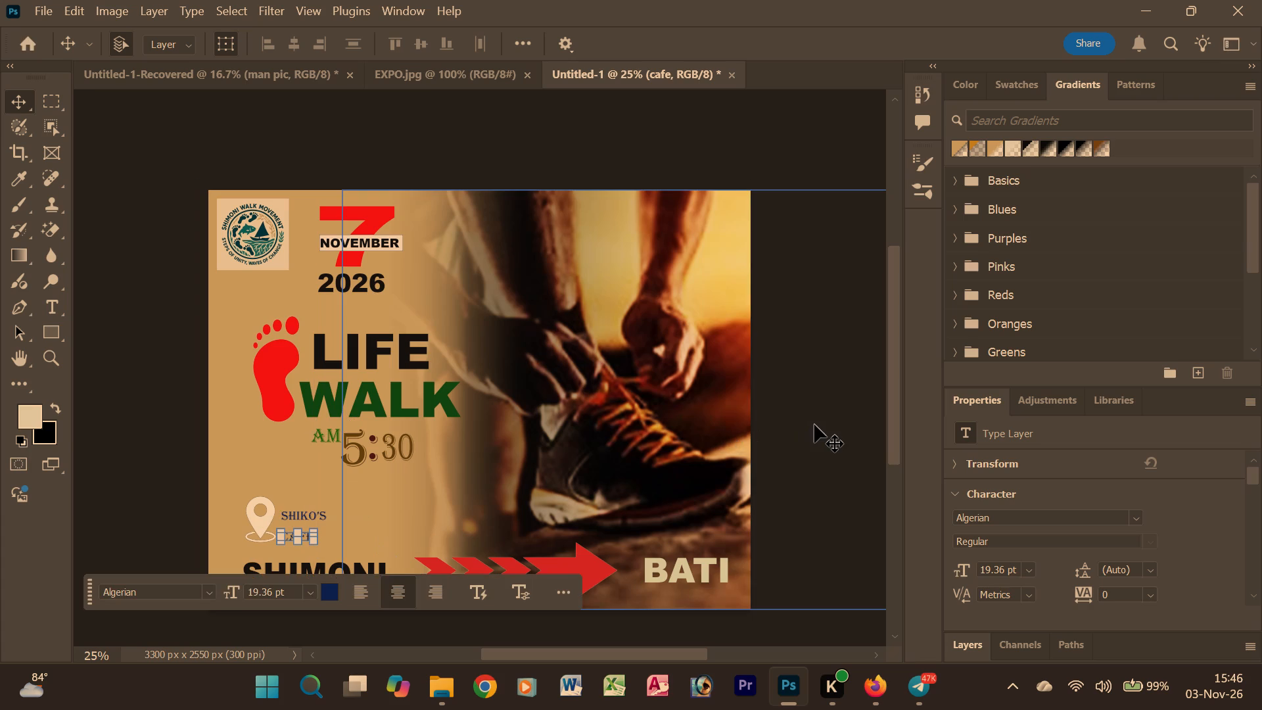
left_click(814, 425)
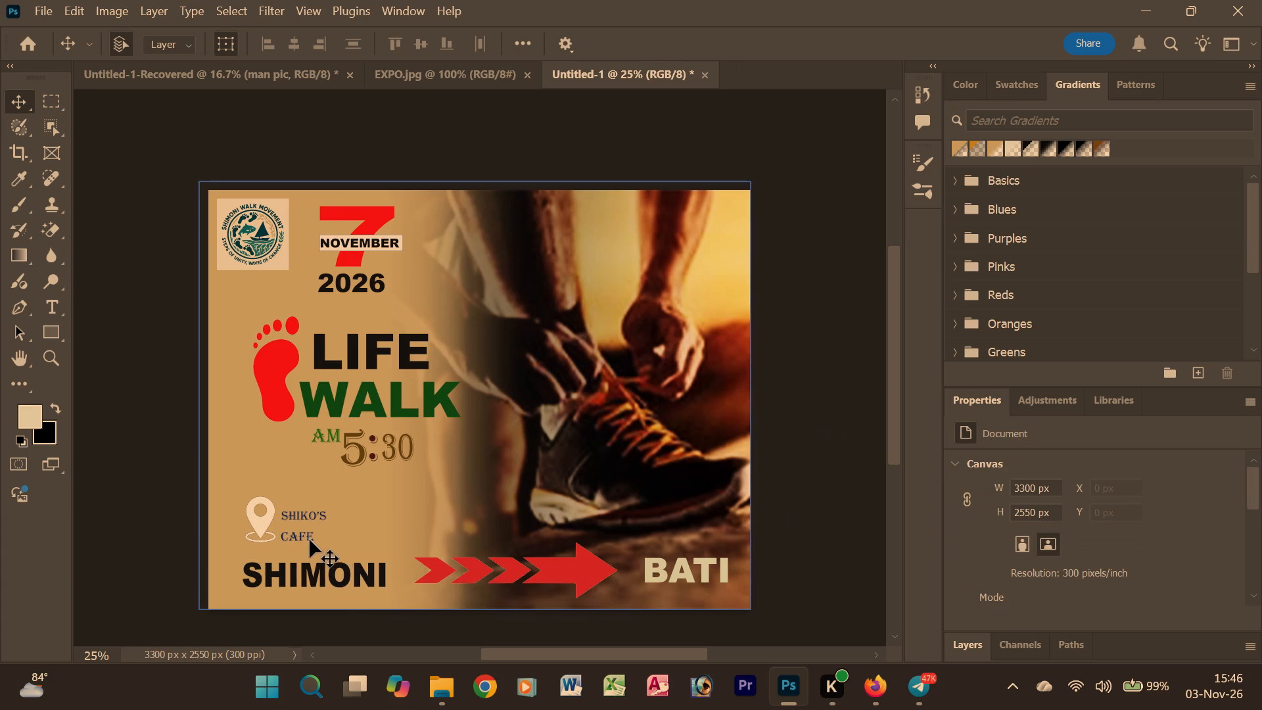
left_click_drag(304, 538, 304, 535)
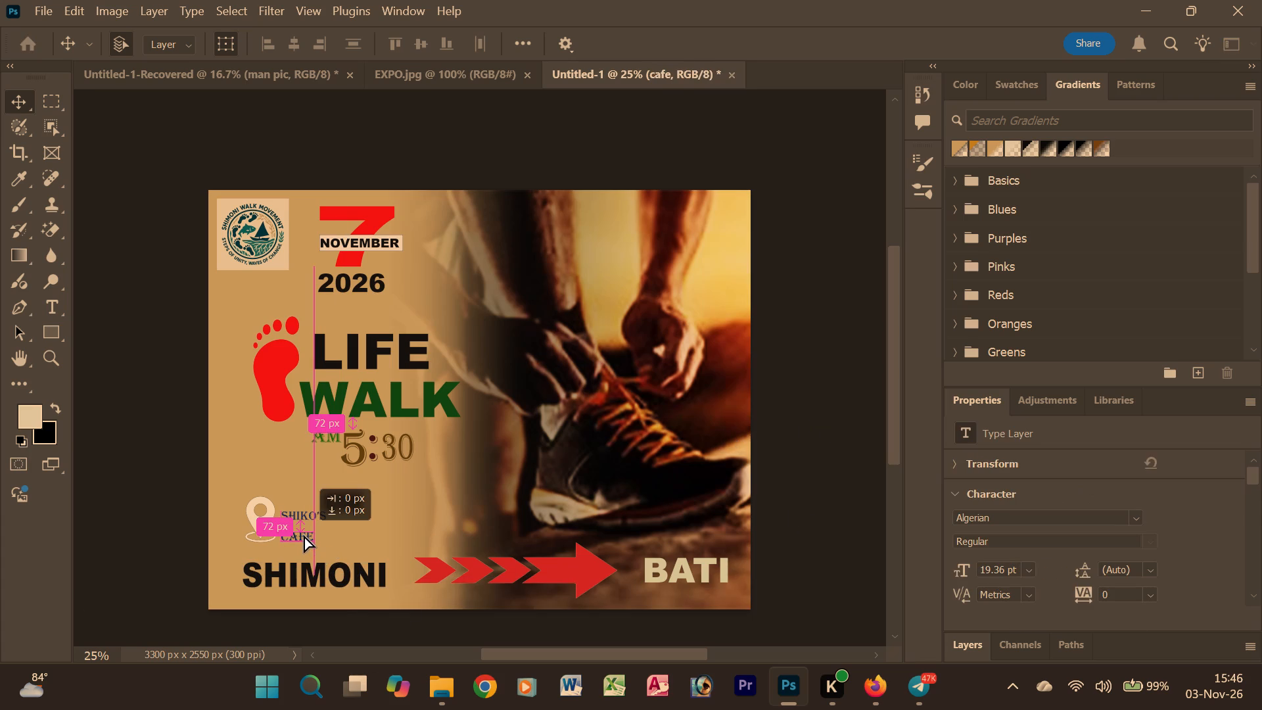
left_click_drag(304, 535, 306, 532)
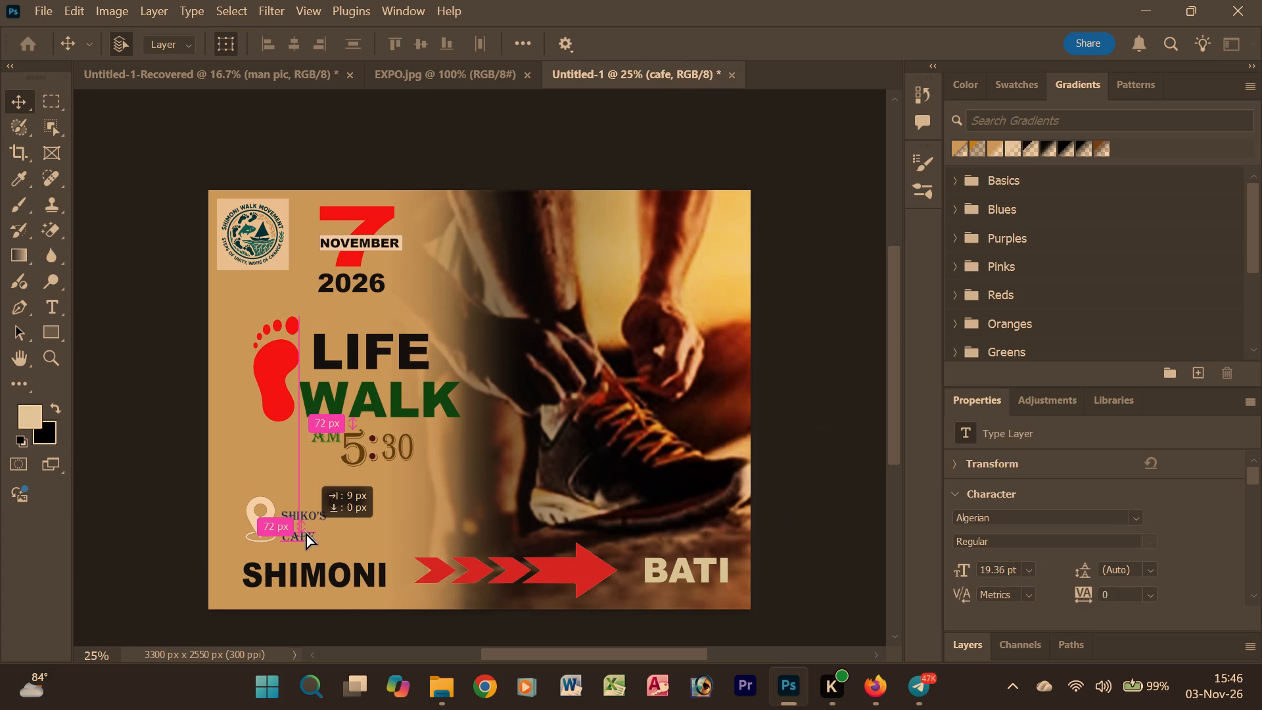
left_click_drag(306, 532, 311, 536)
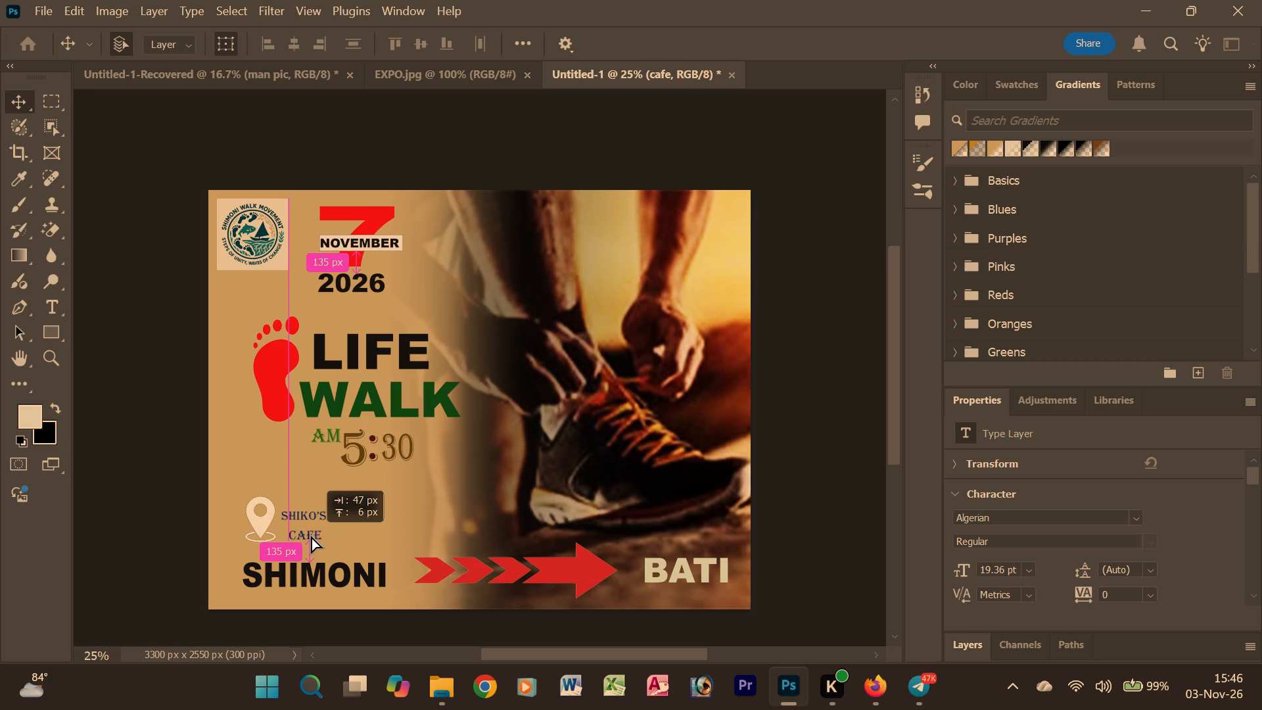
left_click_drag(311, 536, 310, 535)
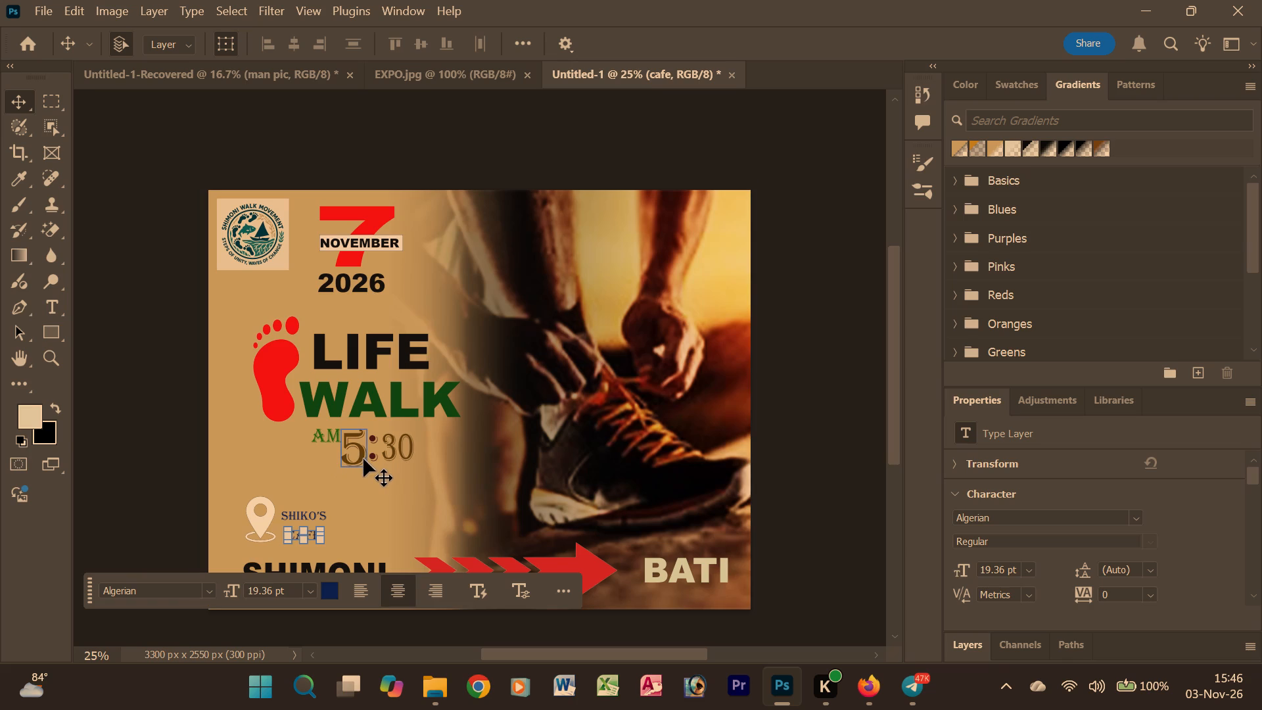
Move the 5, the 30 and the colon of the time lower beneath WALK, with the colon between the numbers.
left_click_drag(352, 458, 352, 465)
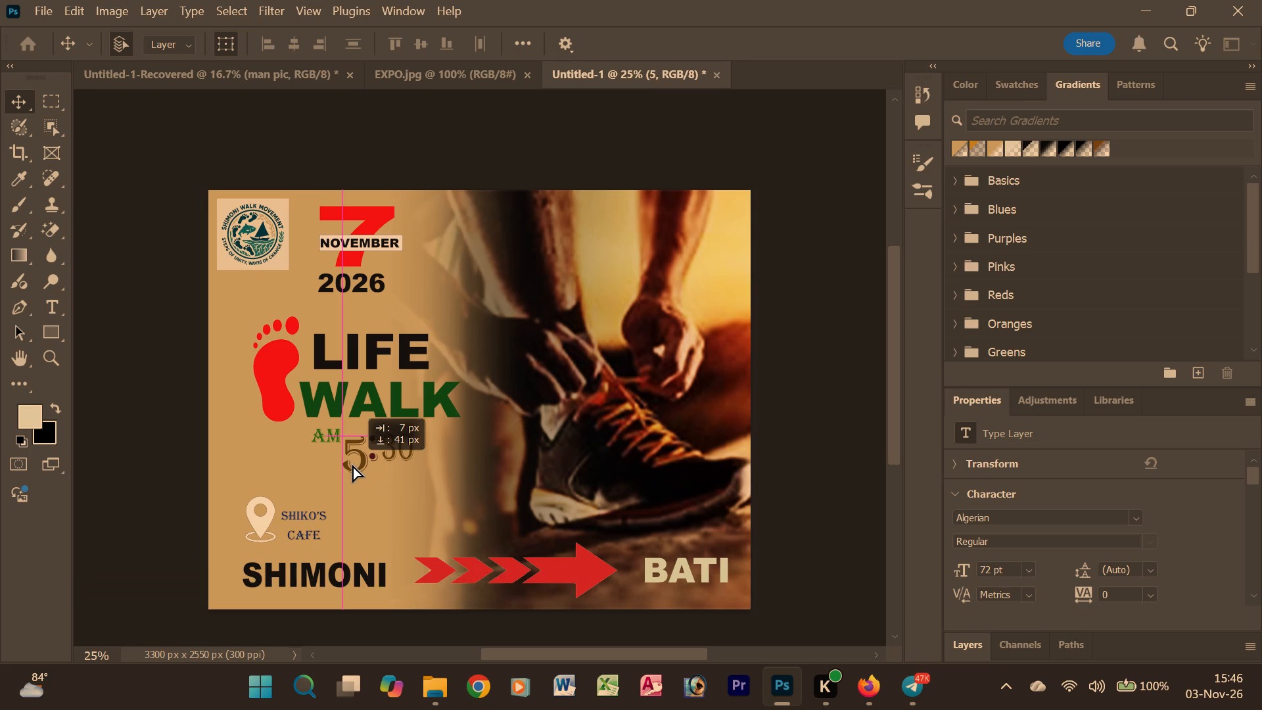
left_click_drag(352, 465, 350, 469)
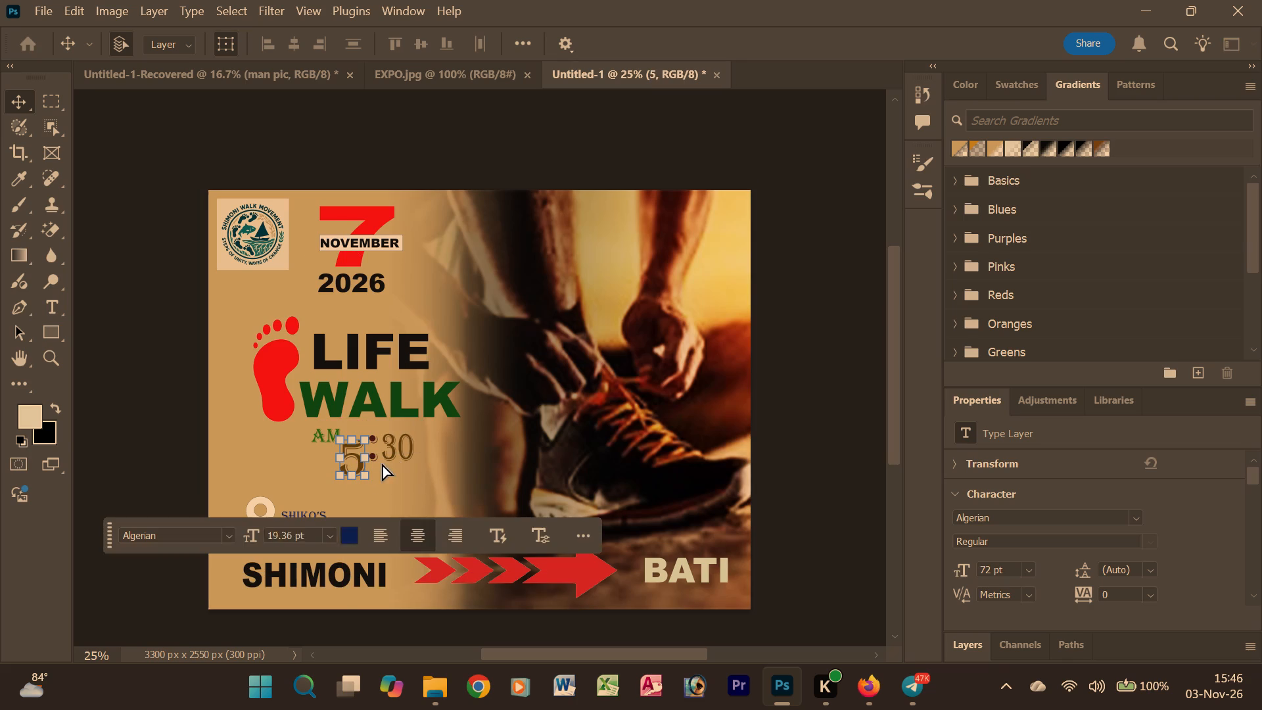
left_click_drag(400, 453, 415, 470)
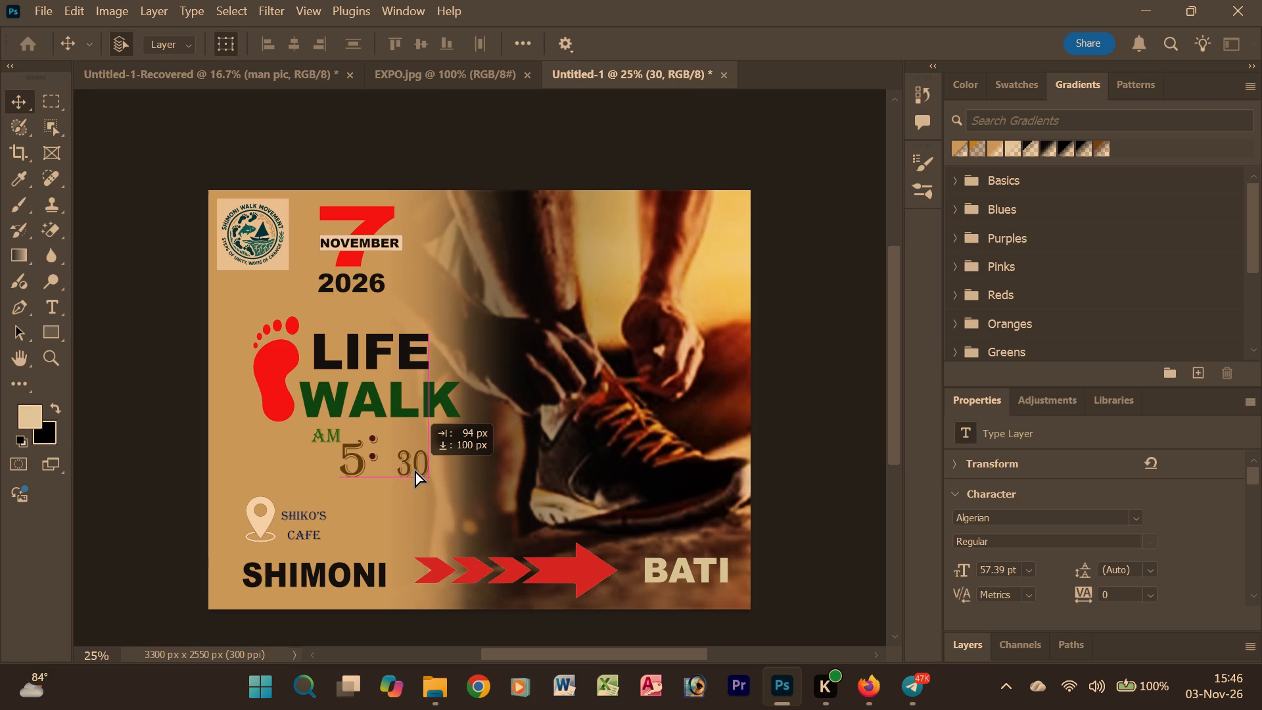
left_click_drag(415, 470, 408, 462)
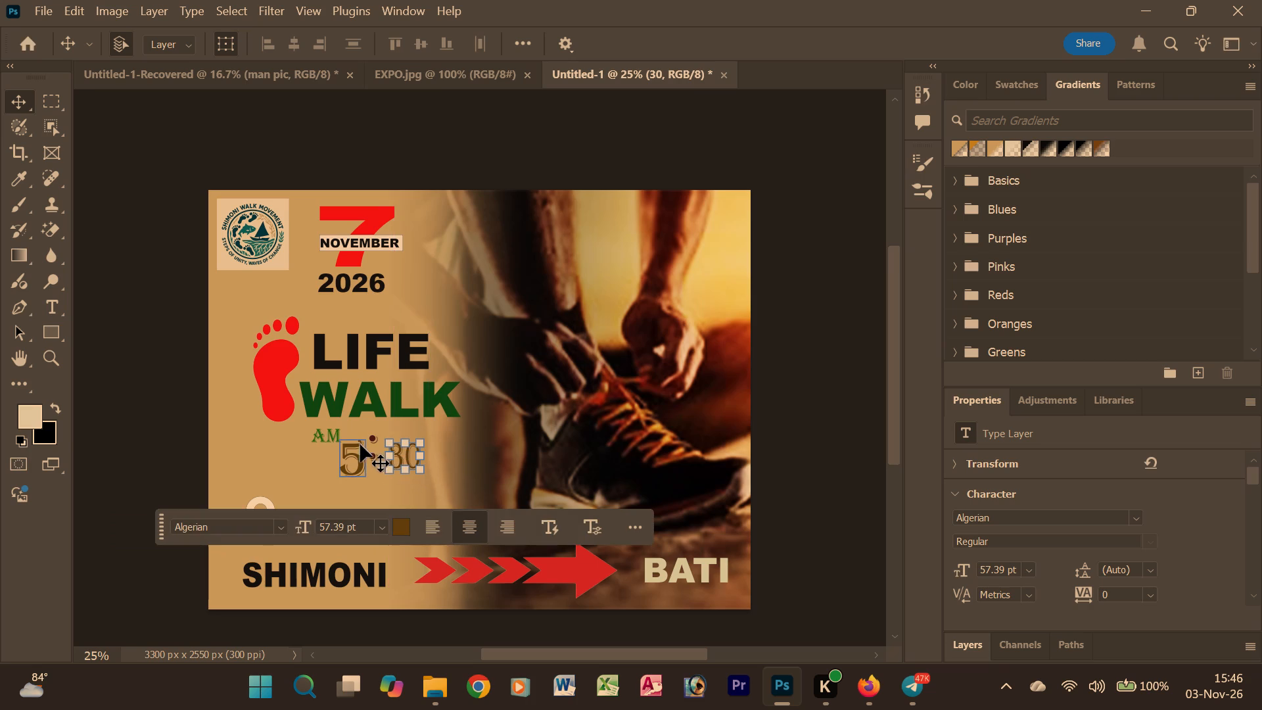
left_click(777, 432)
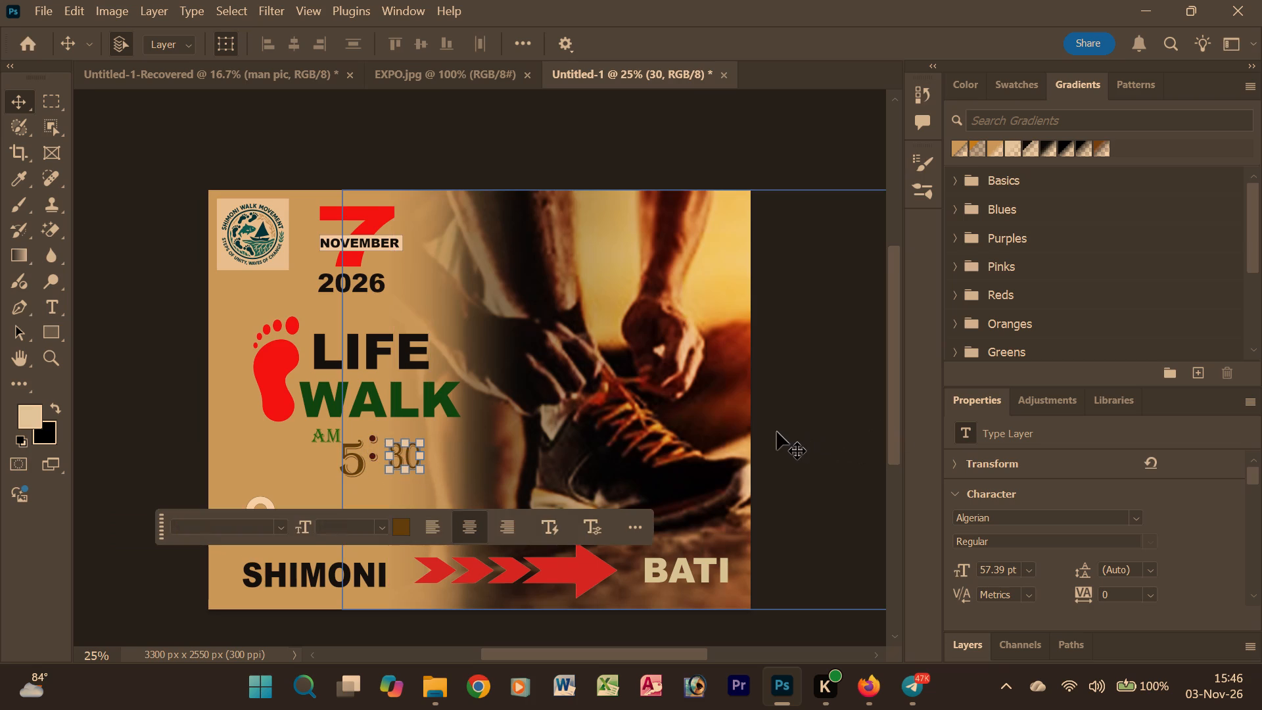
left_click_drag(374, 442, 374, 452)
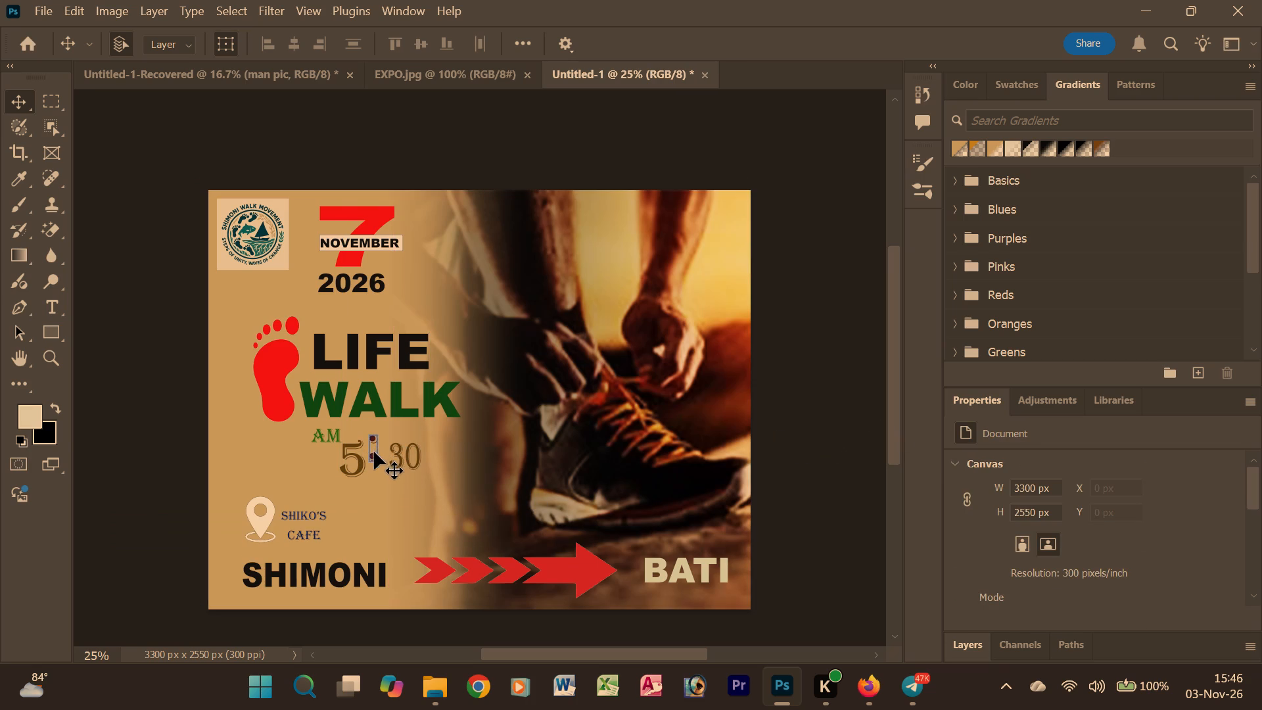
left_click_drag(374, 452, 379, 448)
Move the green AM text from beside the 5 to beneath the 30, and deselect it.
left_click_drag(327, 434, 349, 480)
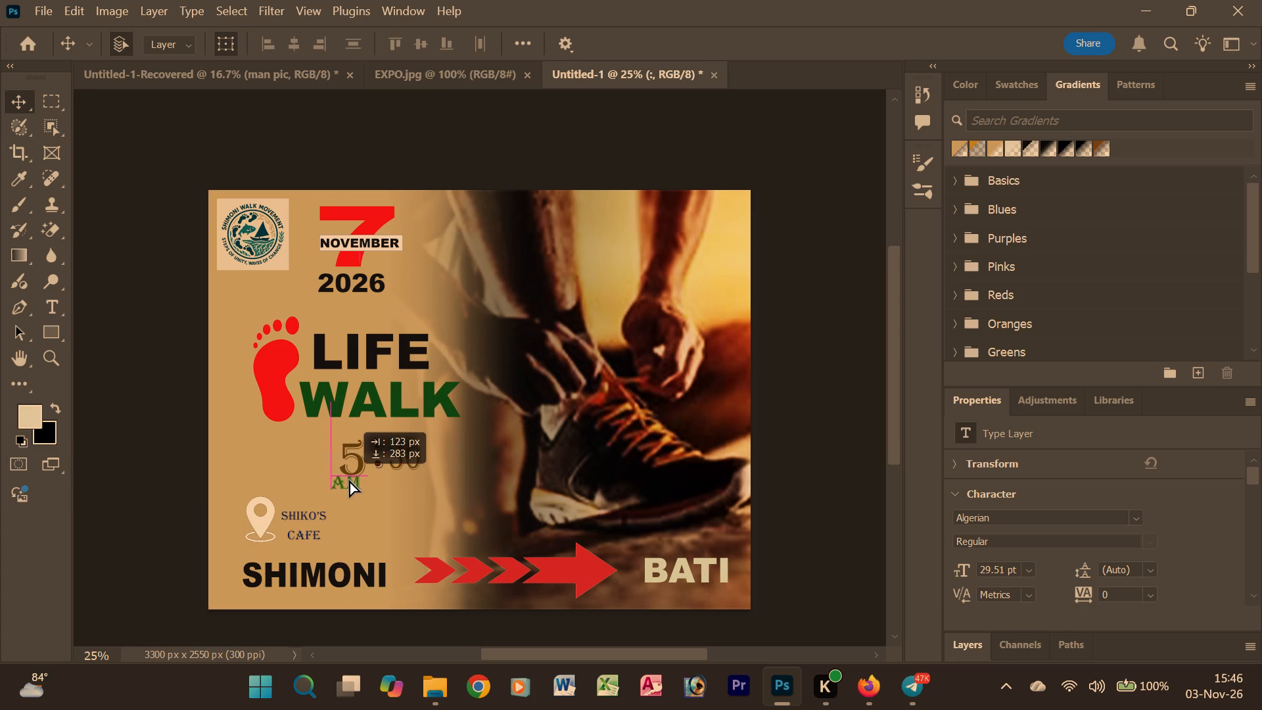
left_click_drag(349, 480, 350, 481)
left_click(828, 379)
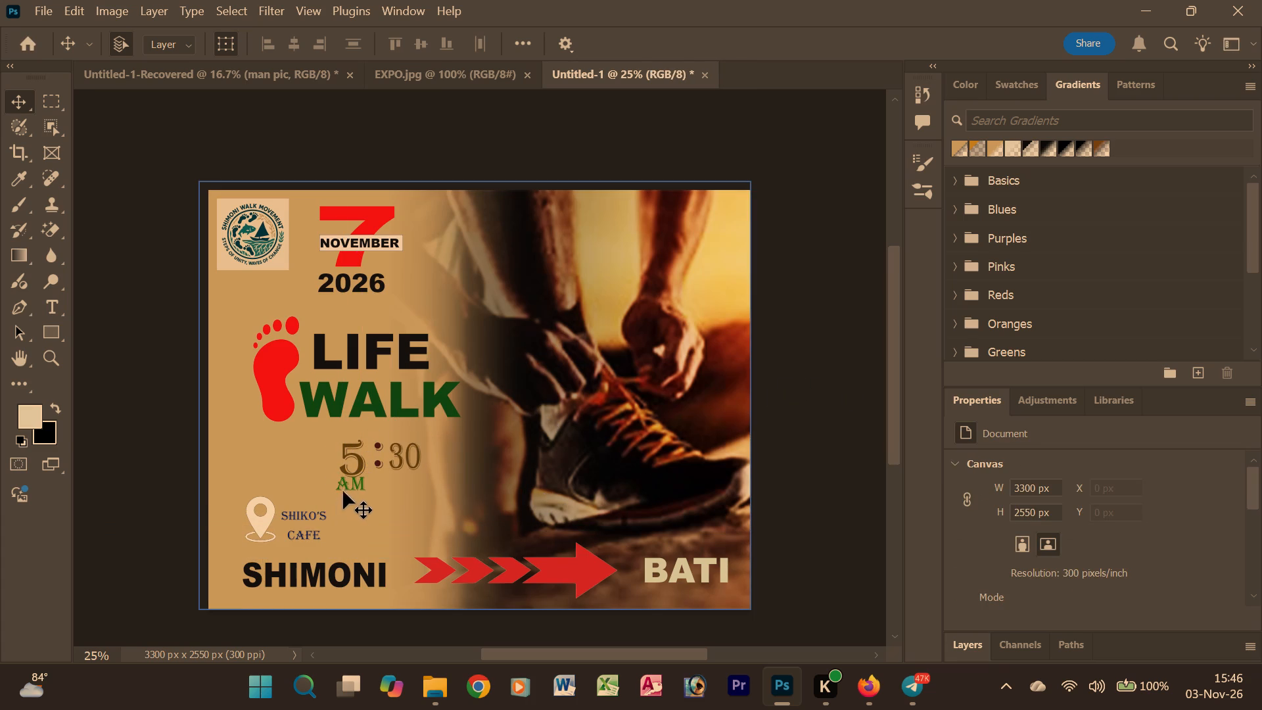
left_click_drag(351, 481, 406, 479)
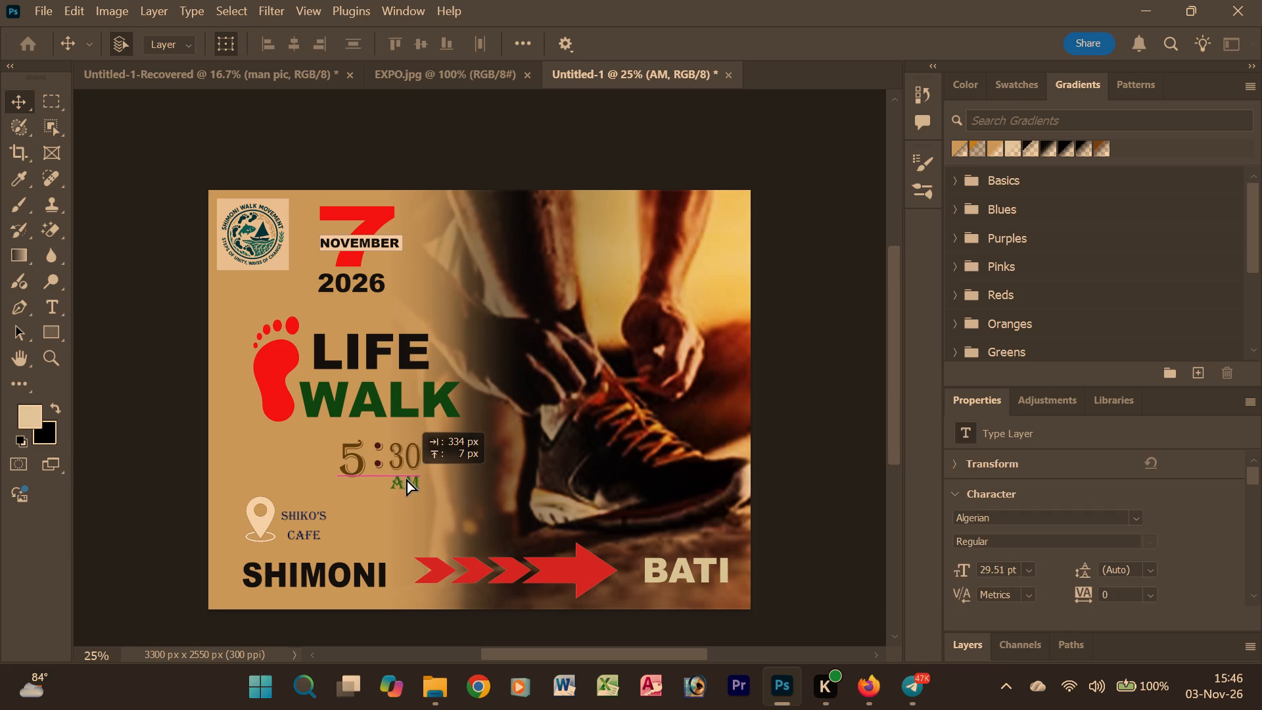
left_click_drag(406, 479, 405, 479)
left_click(793, 266)
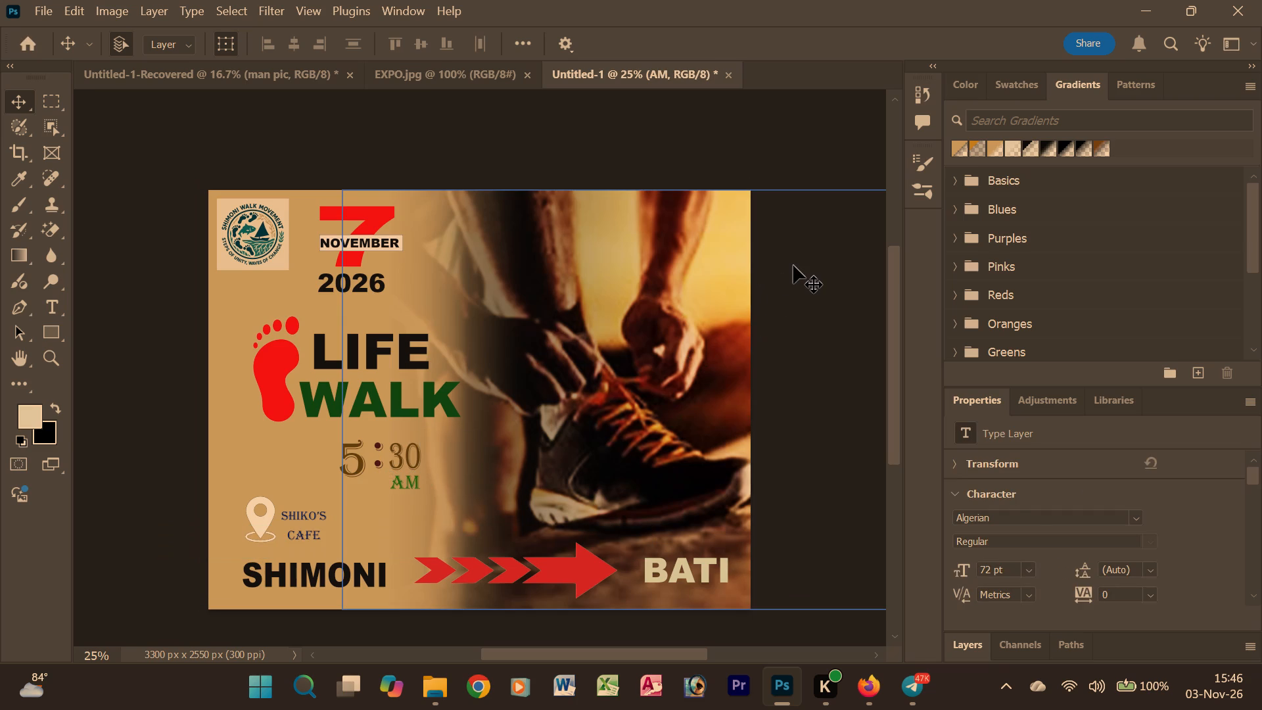
left_click(124, 173)
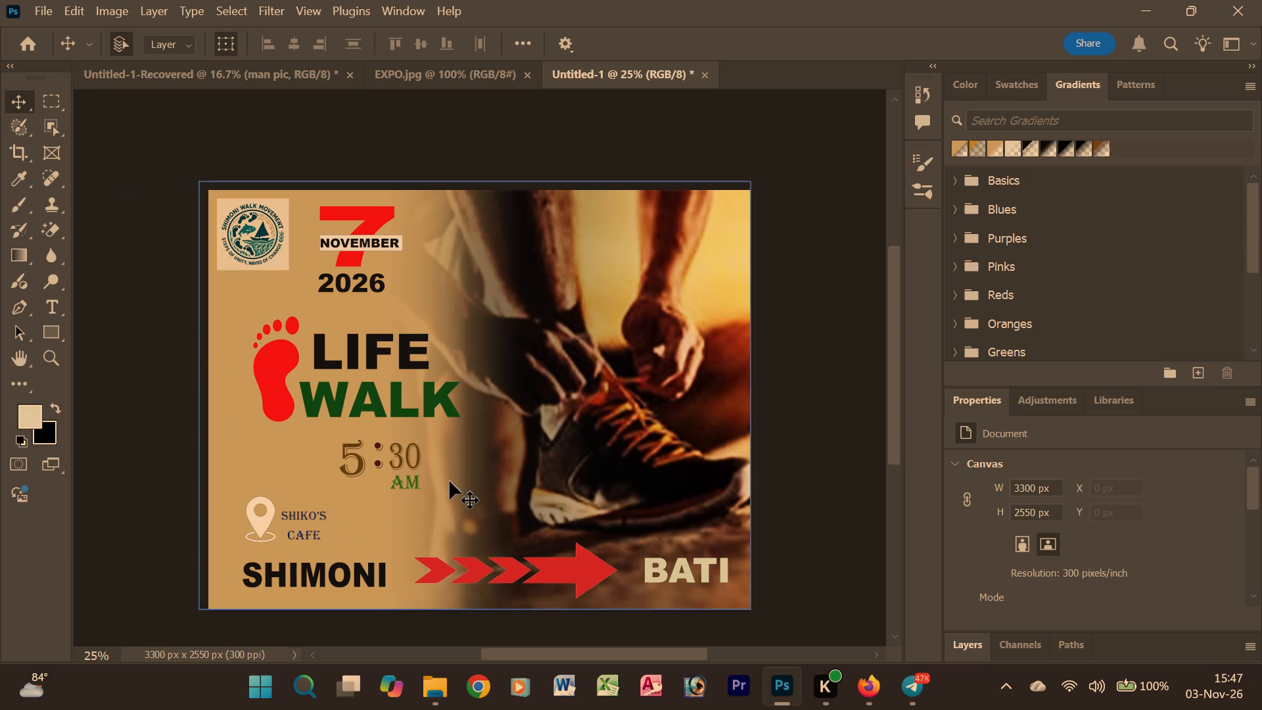
Move the time's colon about 45 px left so it sits close beside the 5.
left_click(381, 458)
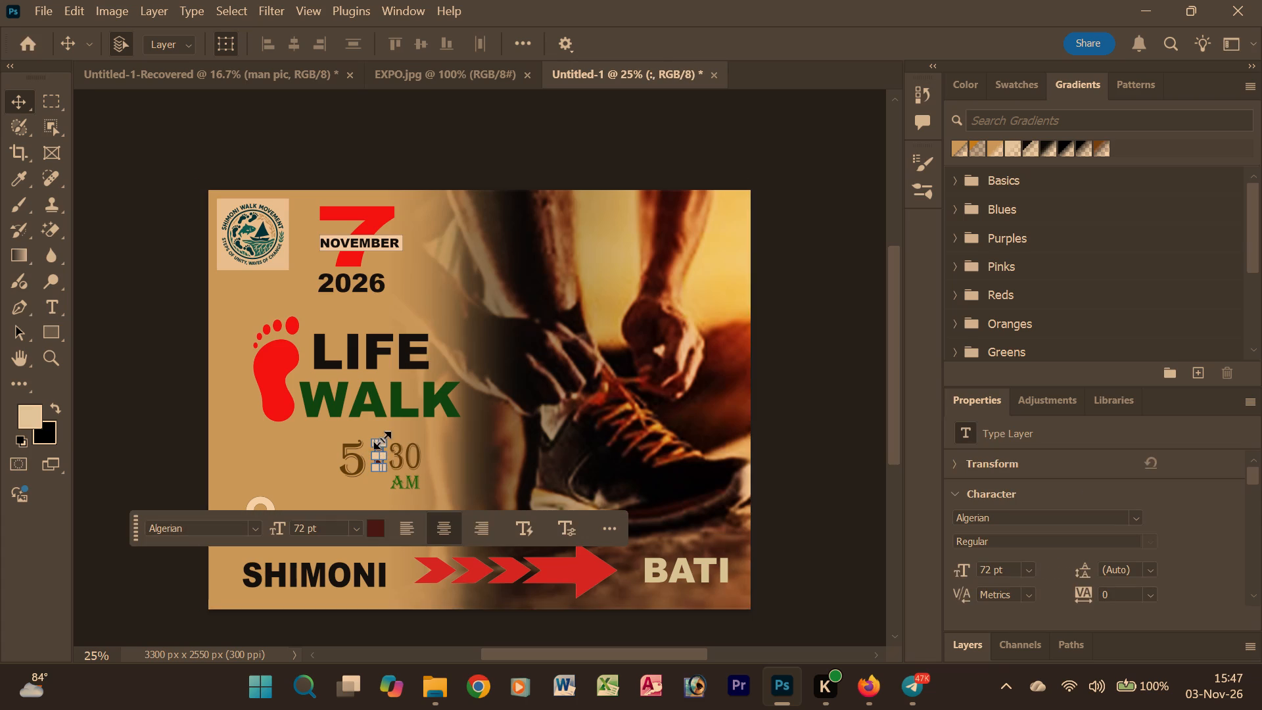
left_click_drag(385, 438, 386, 441)
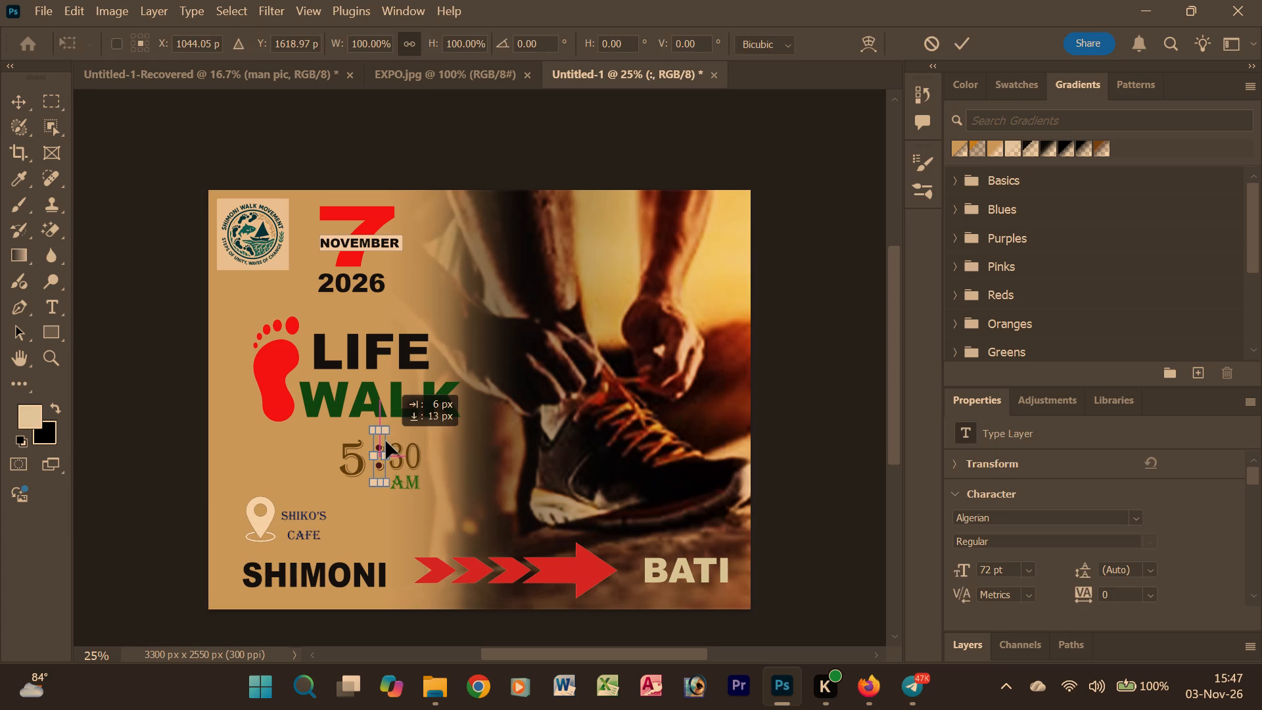
left_click_drag(386, 441, 378, 440)
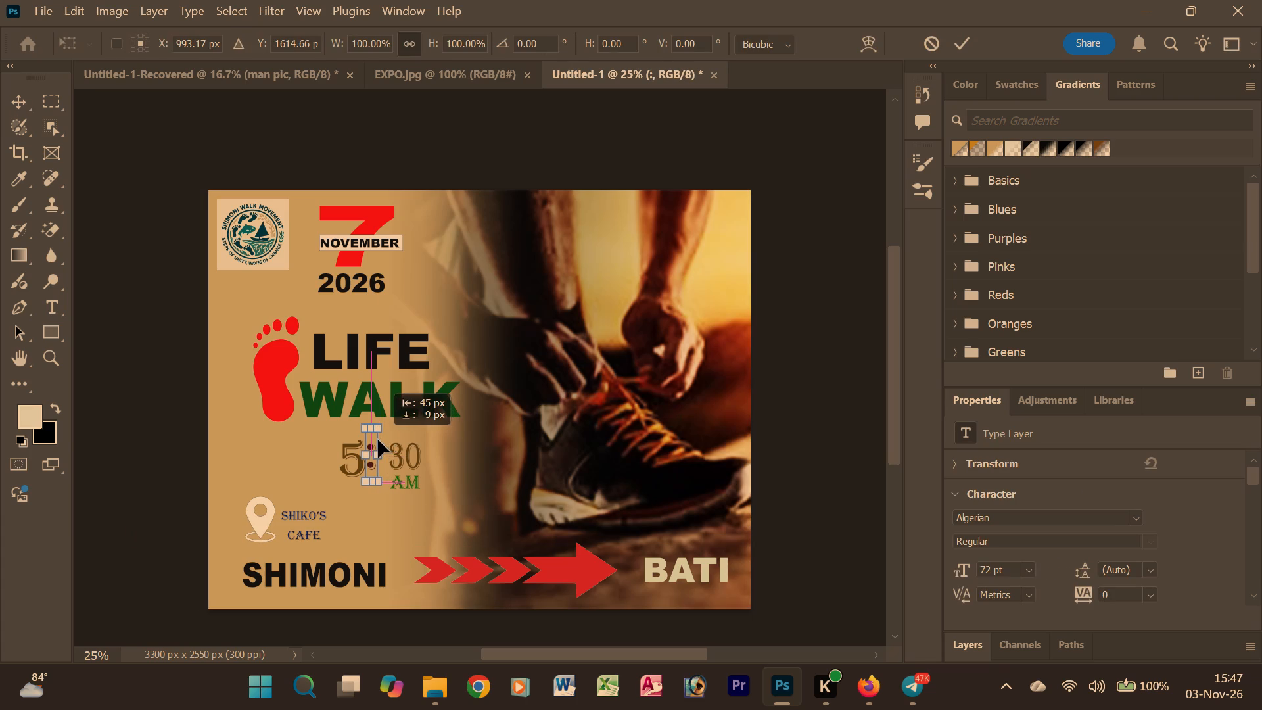
left_click_drag(378, 440, 379, 439)
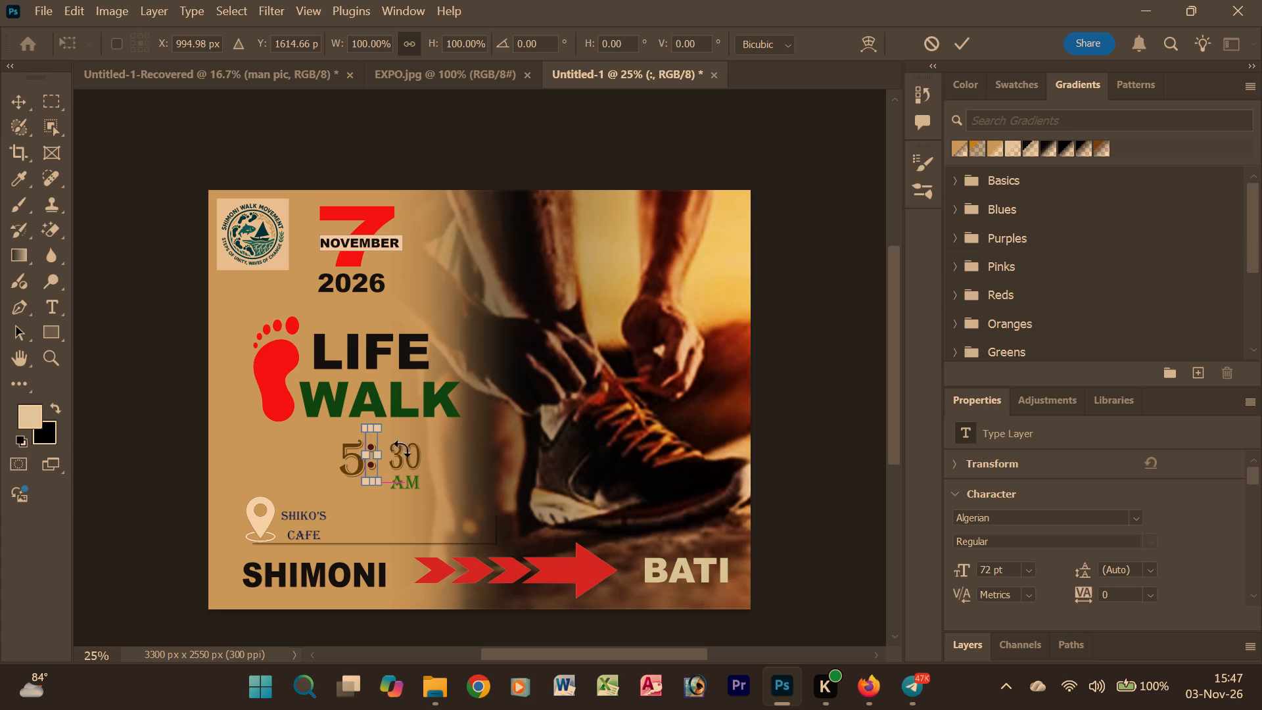
left_click(479, 525)
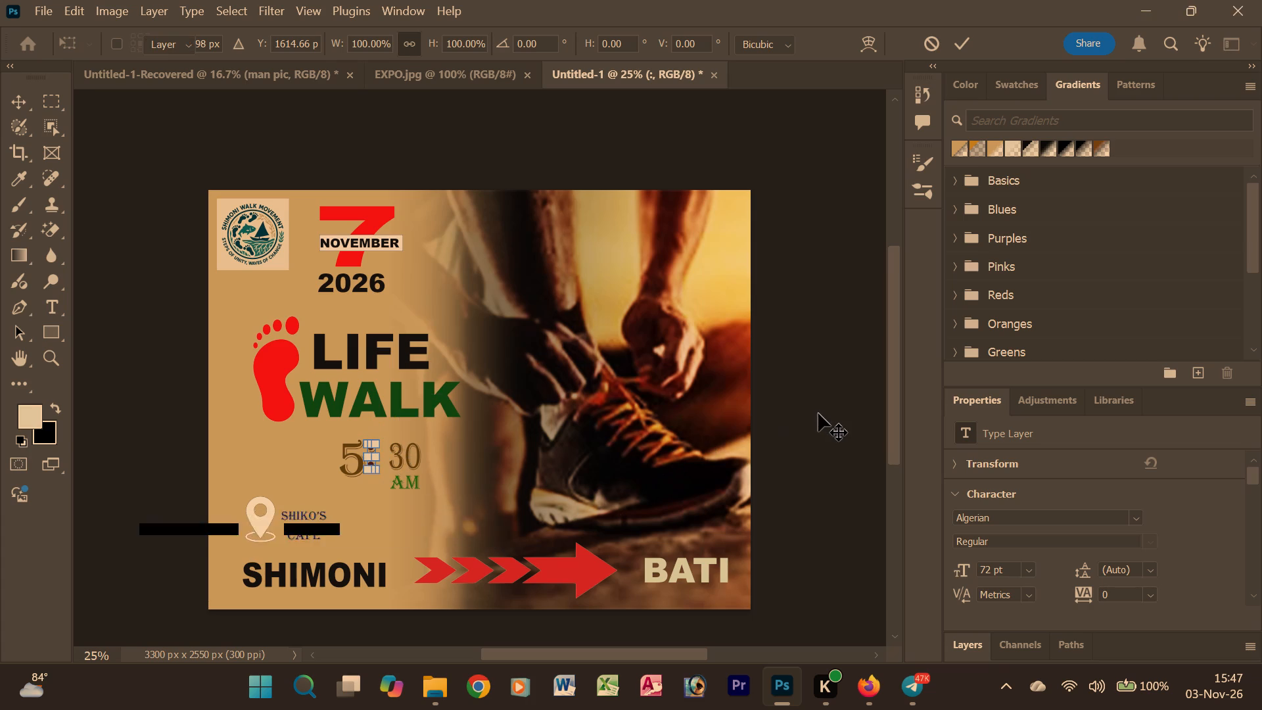
left_click(819, 414)
Move the 30 left and slightly up so it sits close beside the colon, and deselect it.
left_click_drag(409, 456, 398, 455)
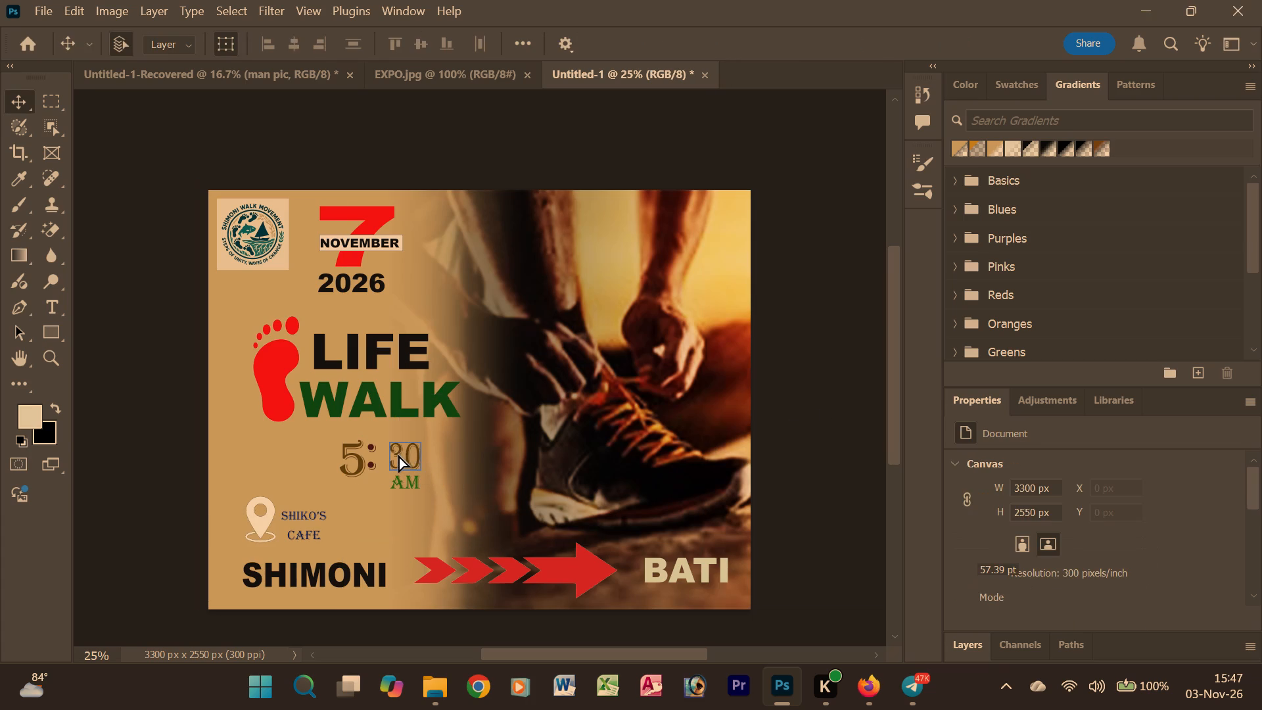
left_click_drag(398, 455, 404, 449)
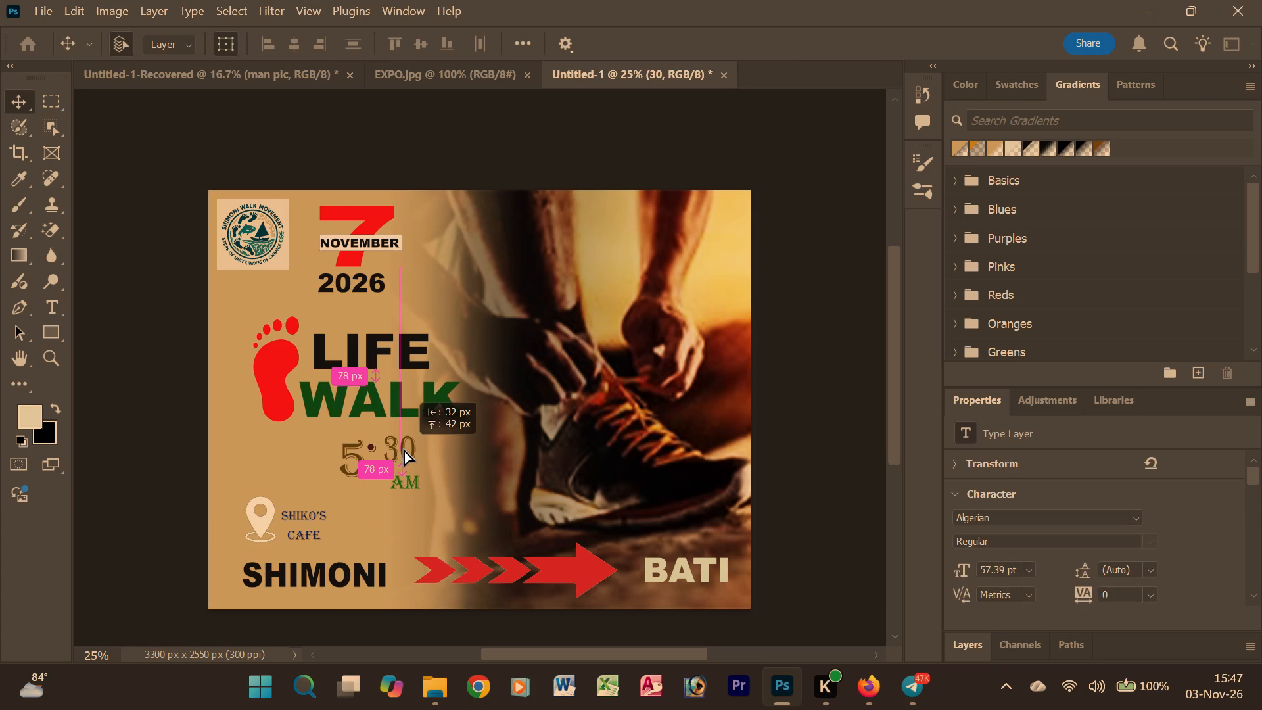
left_click_drag(404, 449, 397, 448)
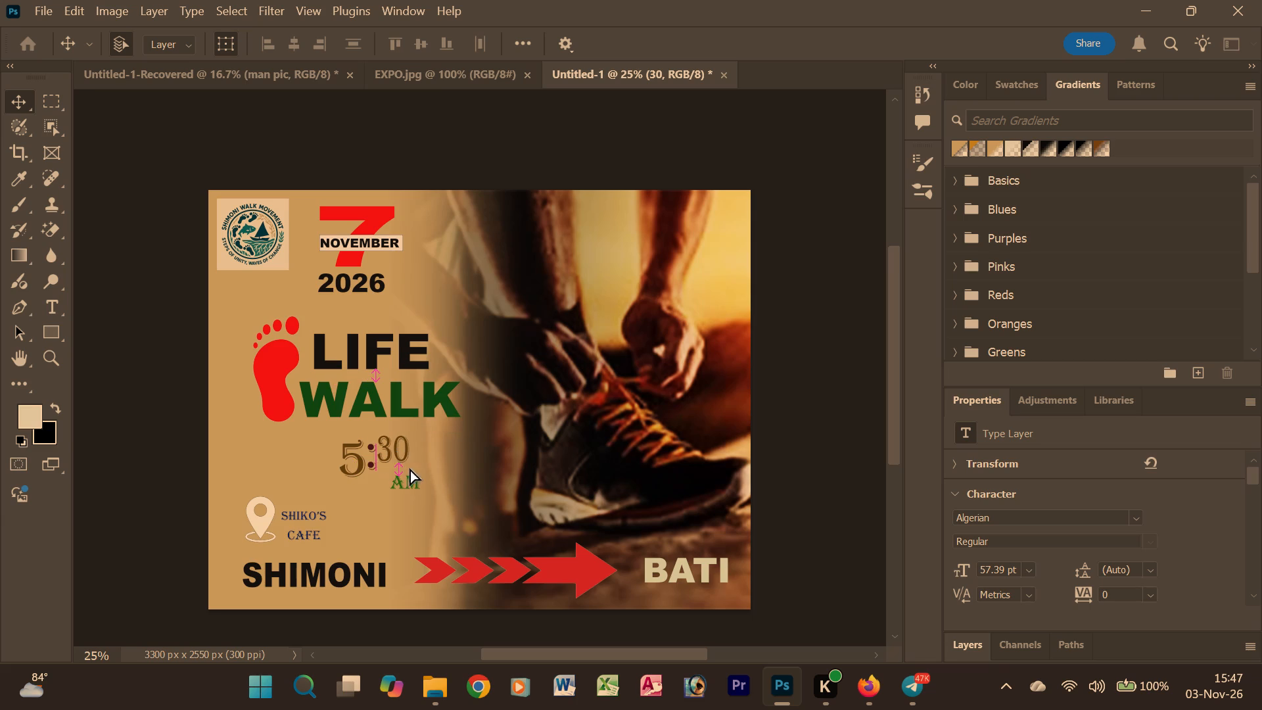
left_click(127, 348)
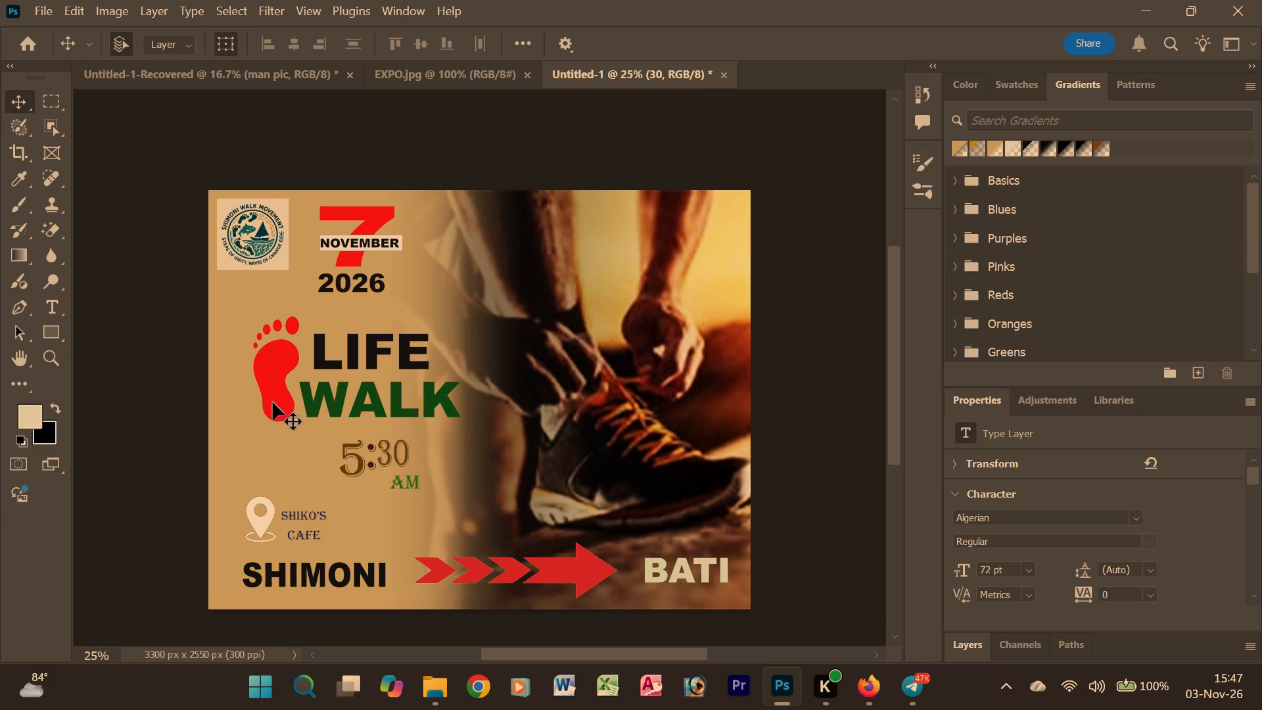
Shift the AM text left and slightly up to centre it beneath the 30, and deselect it.
left_click_drag(404, 486, 394, 485)
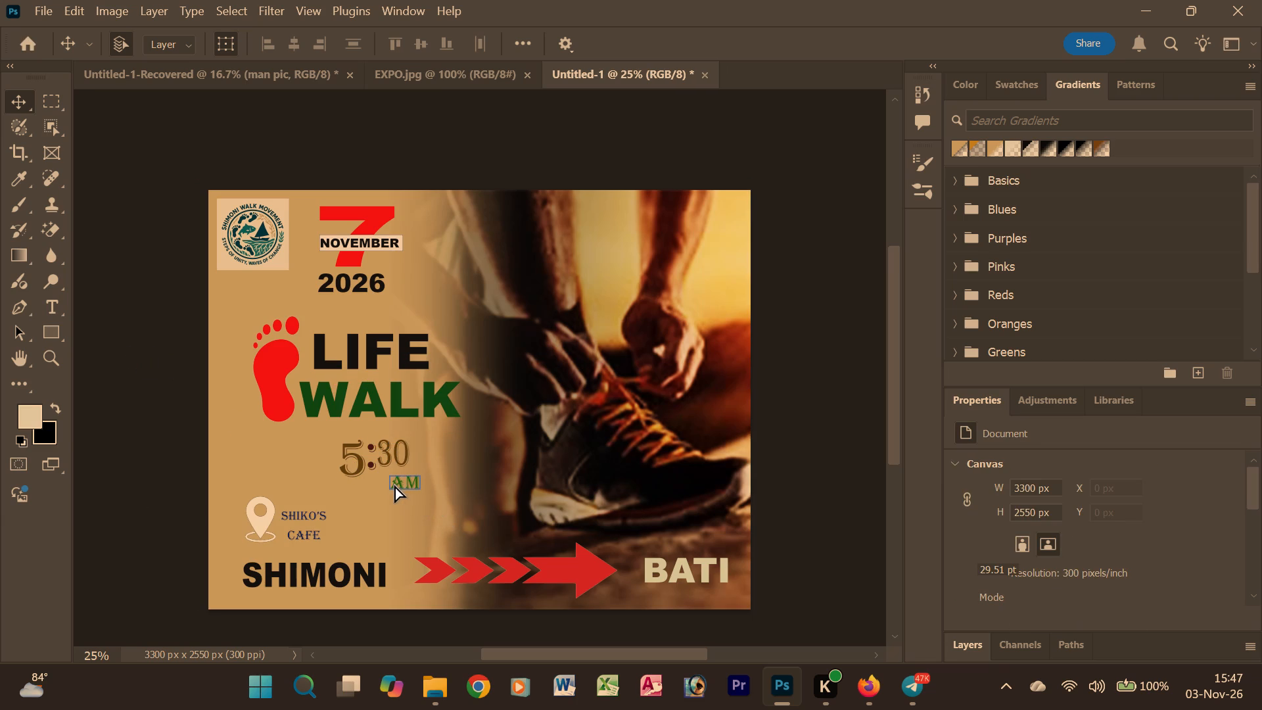
left_click_drag(394, 485, 392, 483)
left_click(148, 390)
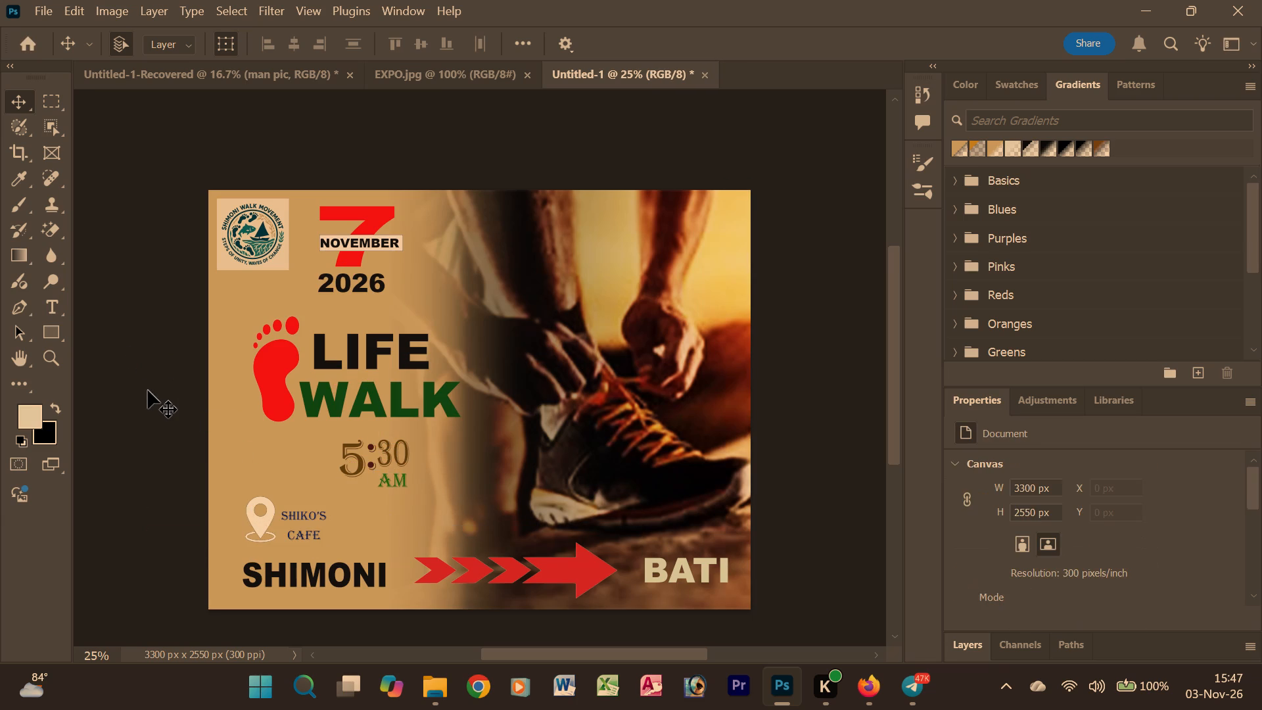
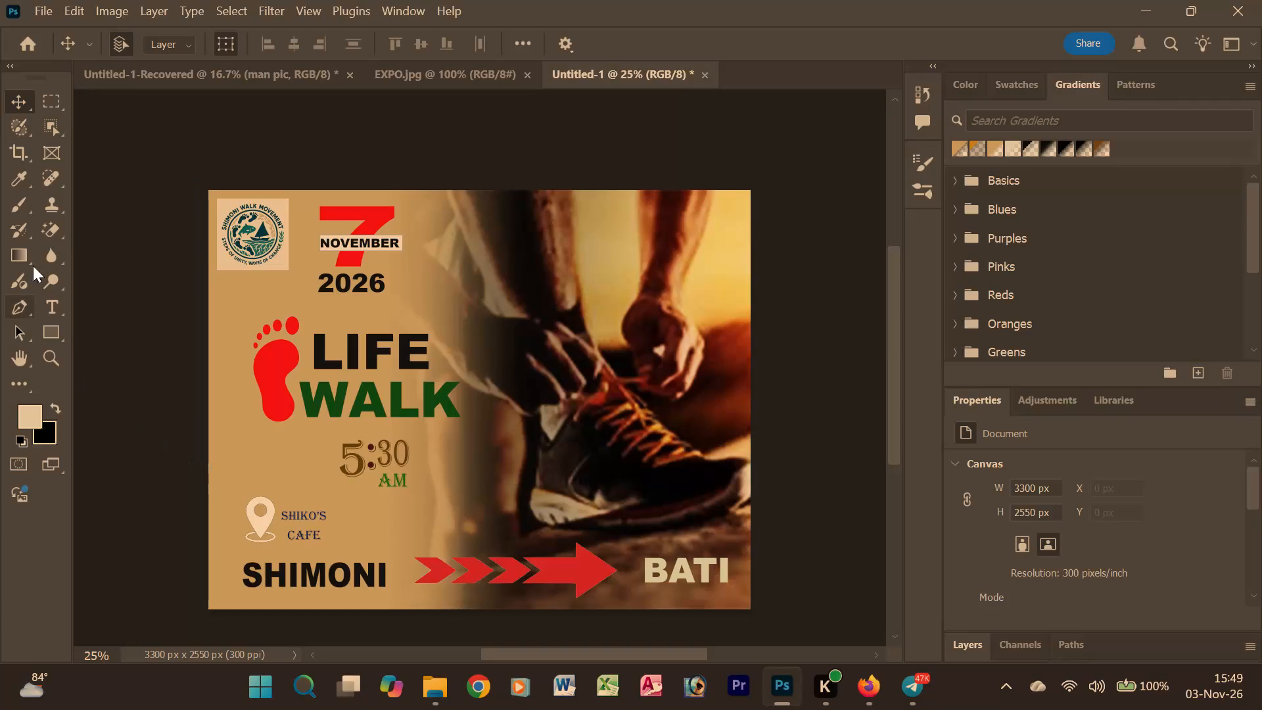
Add the text EDITION 65 in 72 pt Algerian beside the date and shift it right over the runner's legs.
left_click(53, 316)
left_click(530, 267)
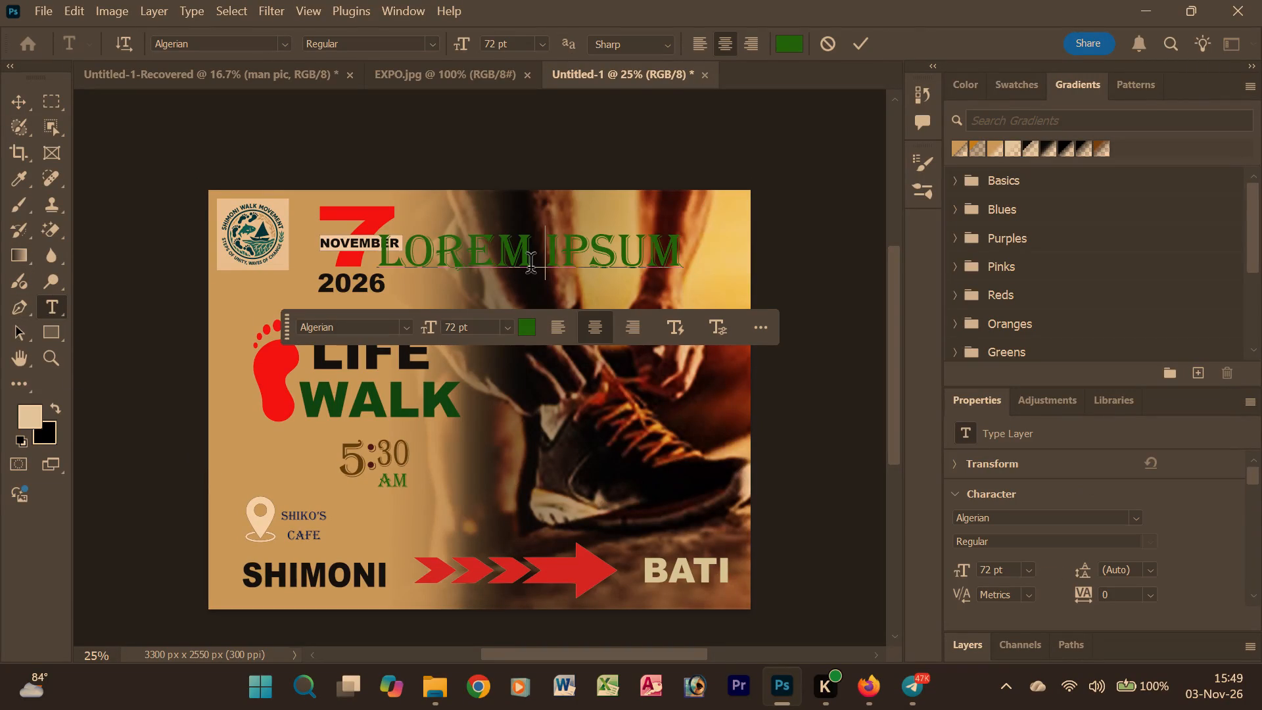
type("ION")
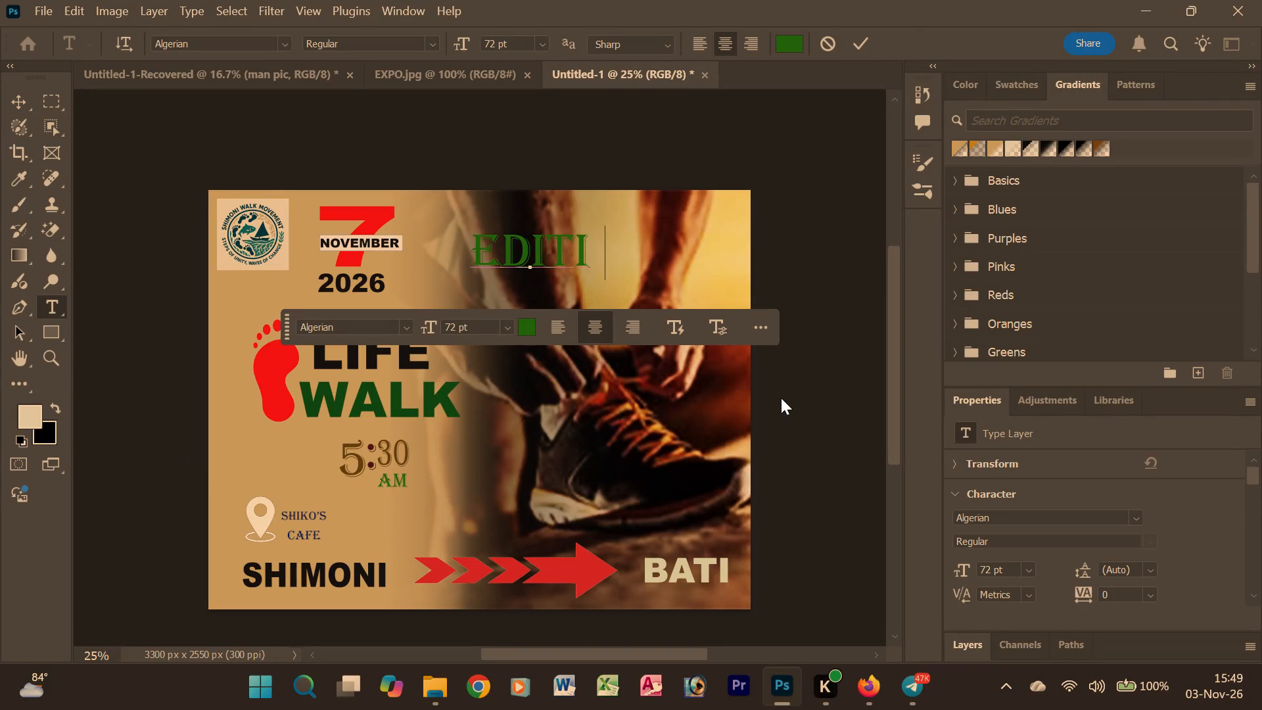
key("space")
type("65")
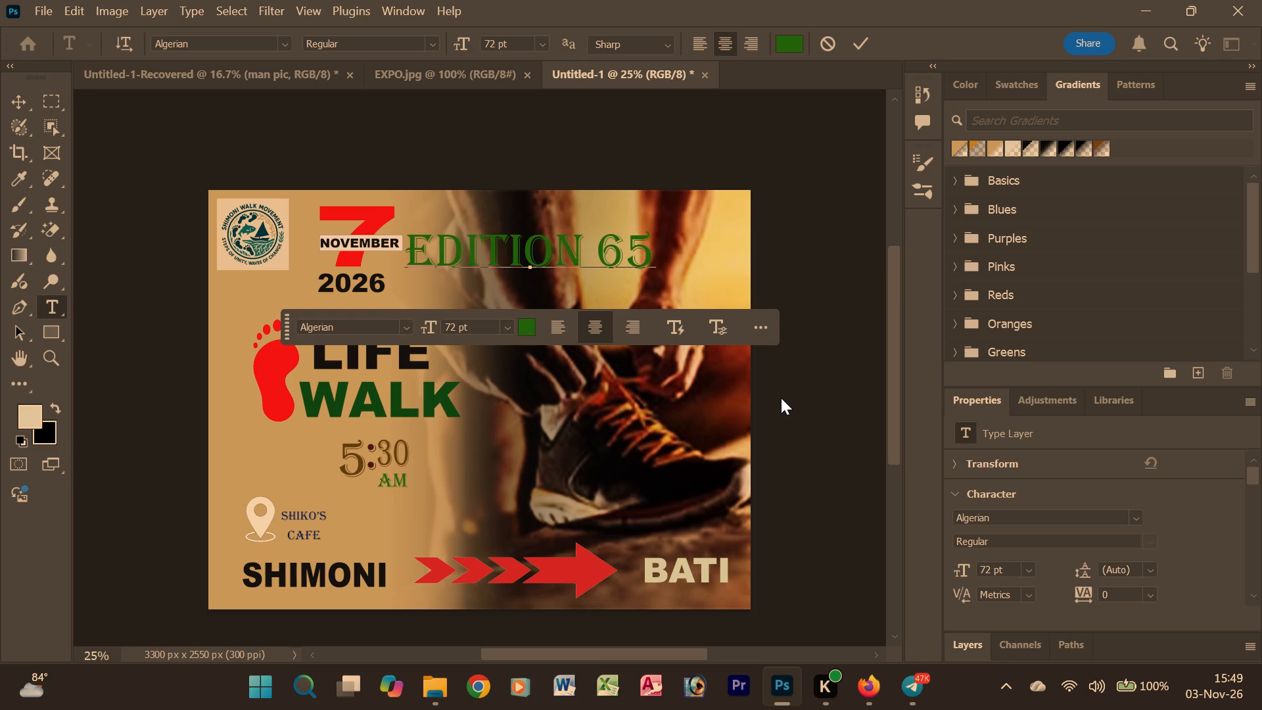
left_click(14, 106)
left_click_drag(565, 252, 586, 256)
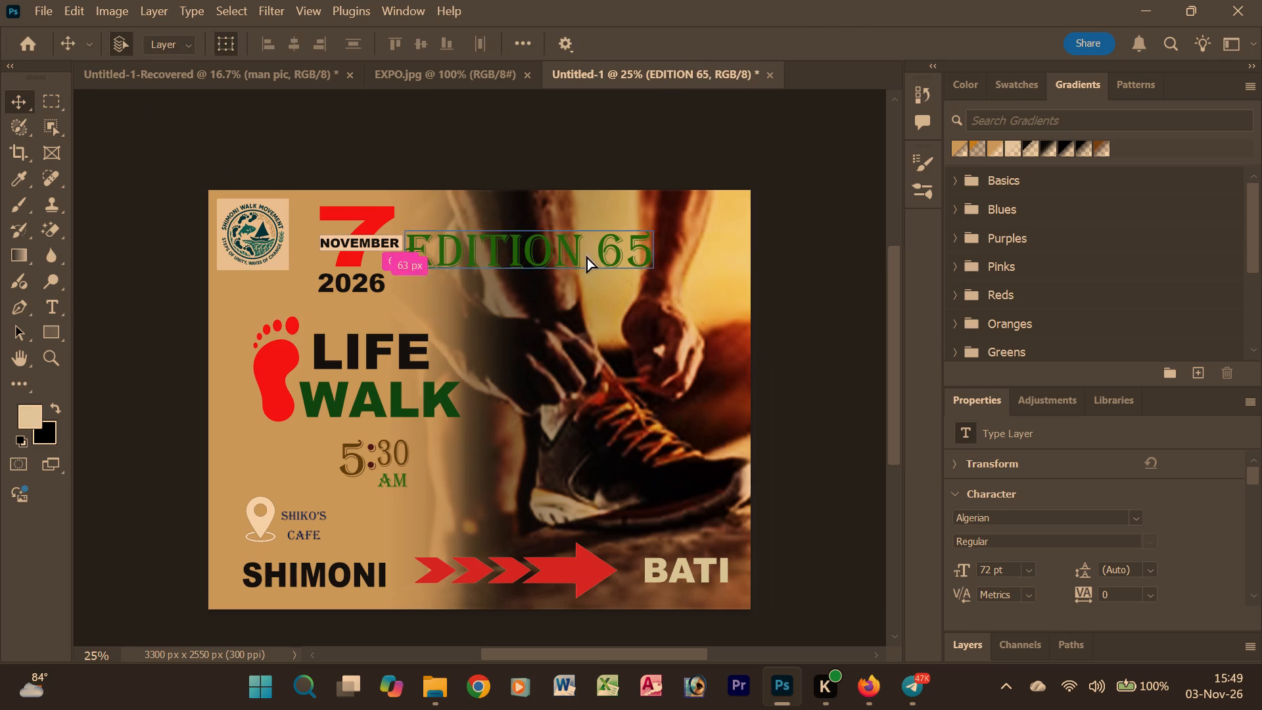
left_click_drag(586, 256, 623, 258)
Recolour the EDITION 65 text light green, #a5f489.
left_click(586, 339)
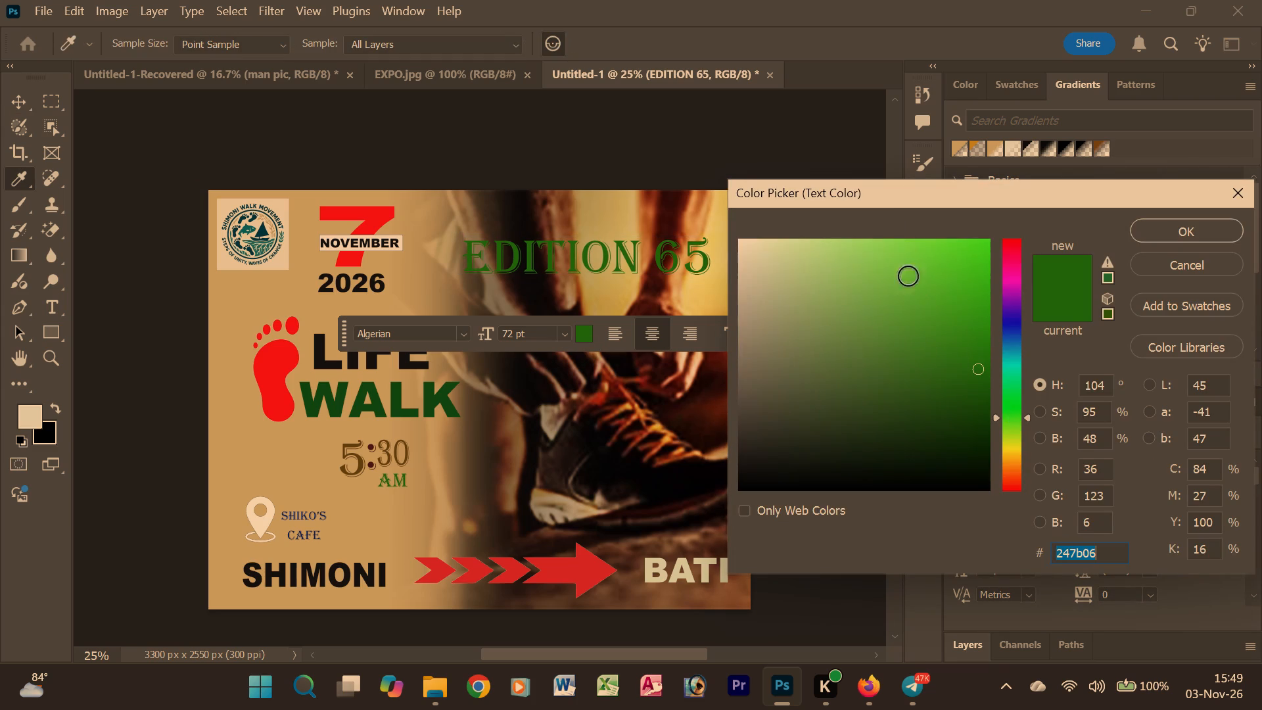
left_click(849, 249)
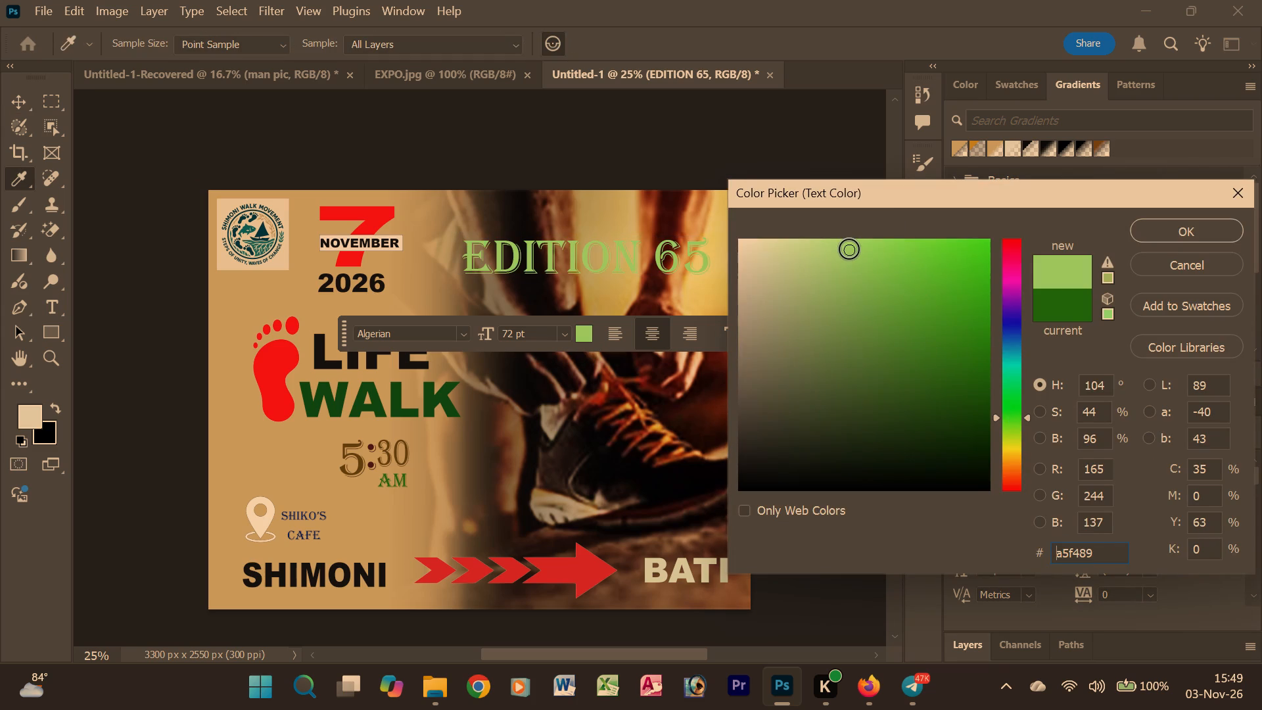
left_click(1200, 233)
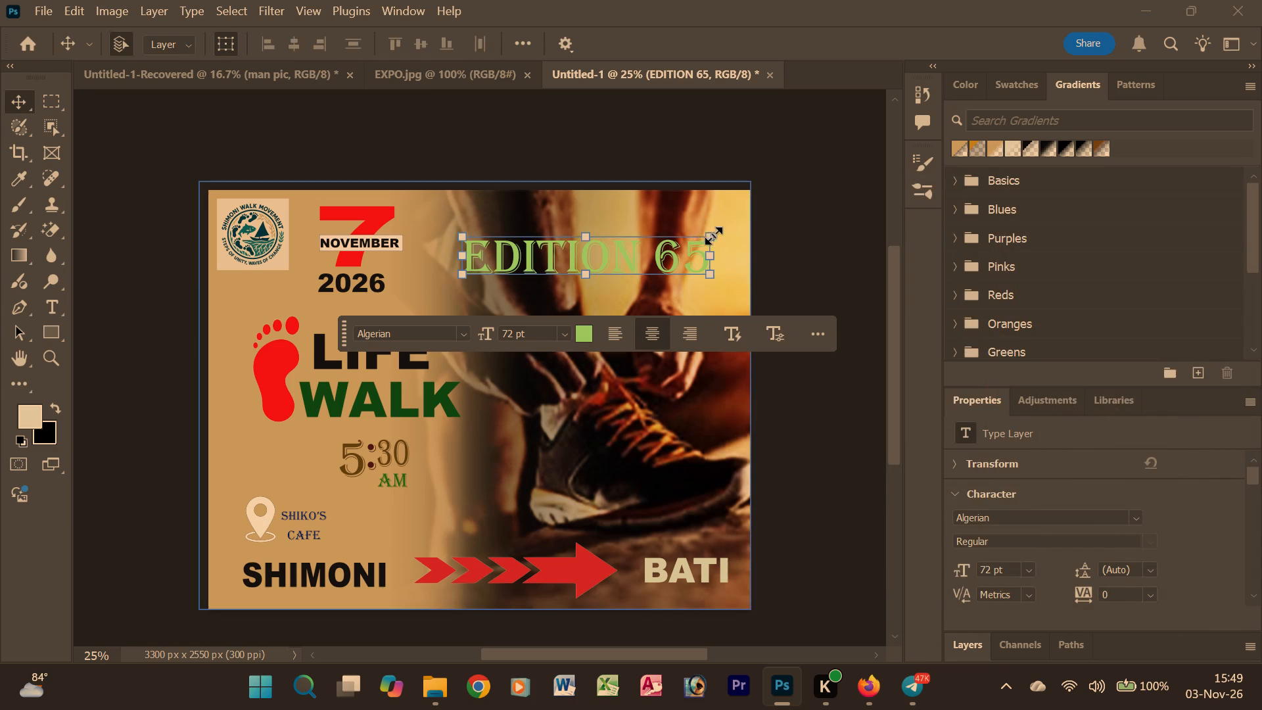
Scale the EDITION 65 text down proportionally to about 37%, roughly 26 pt.
left_click_drag(713, 235, 667, 263)
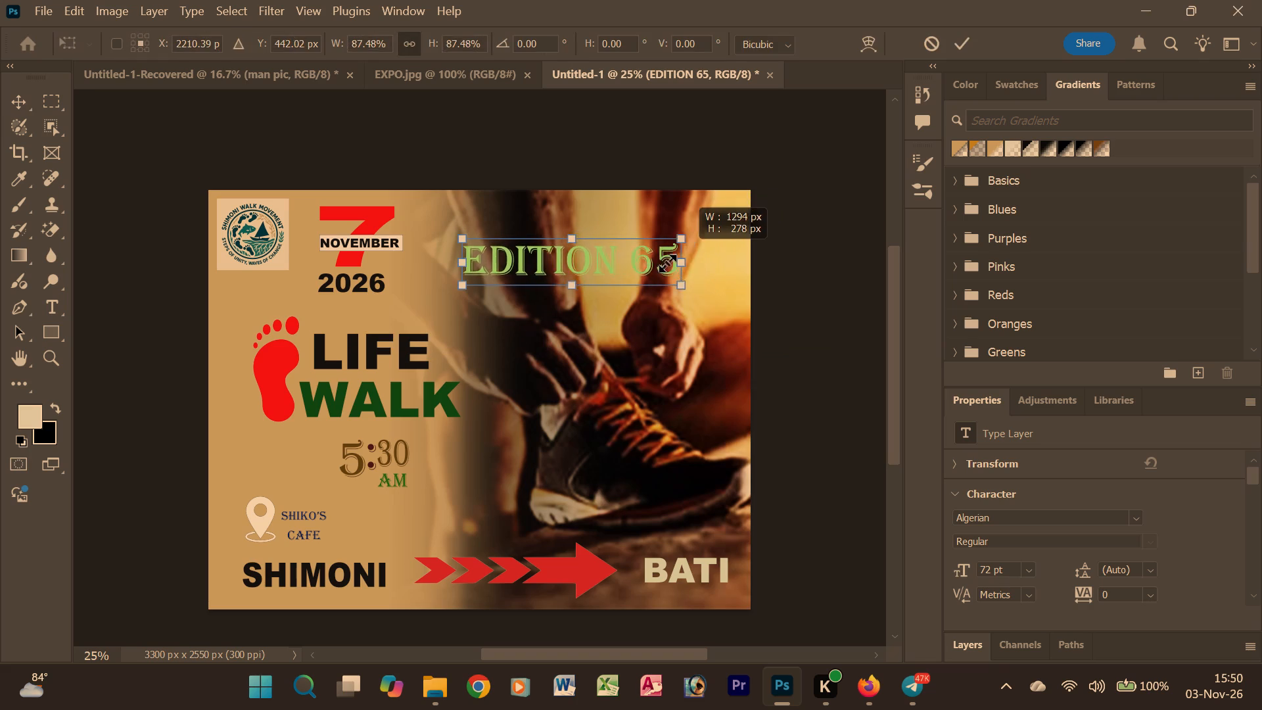
left_click_drag(667, 263, 596, 302)
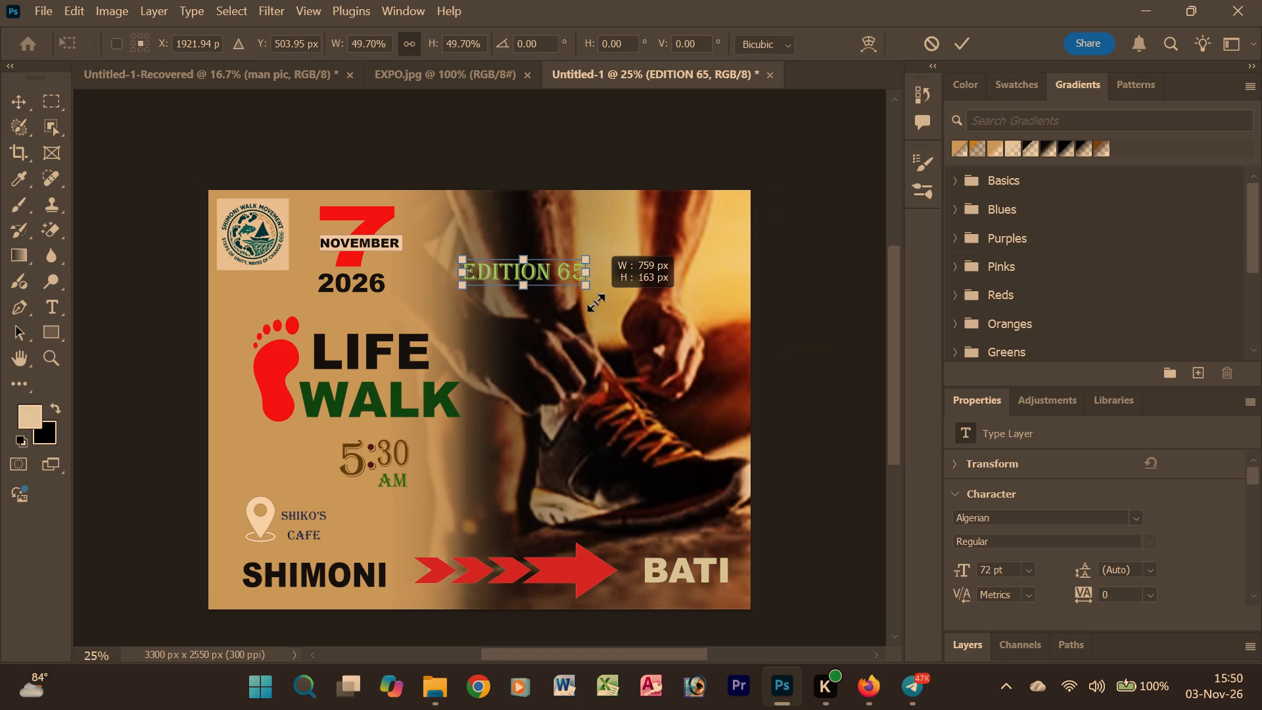
left_click_drag(596, 302, 569, 300)
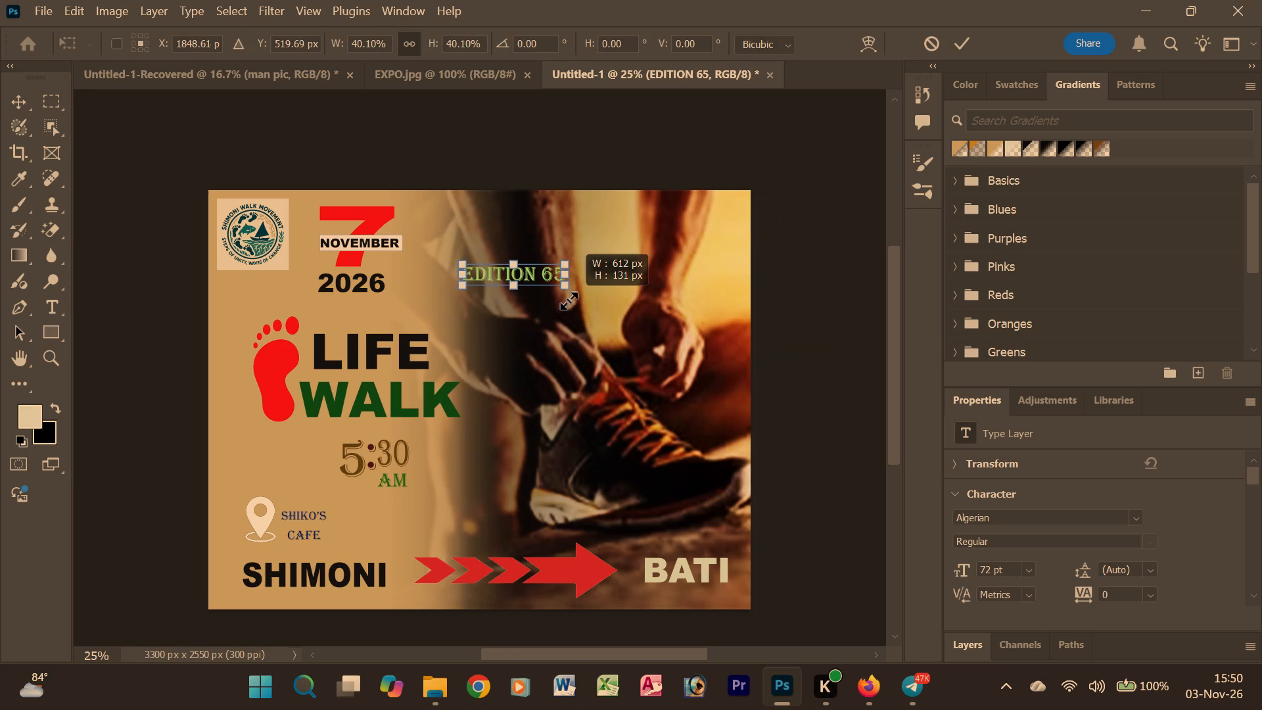
left_click_drag(569, 300, 560, 298)
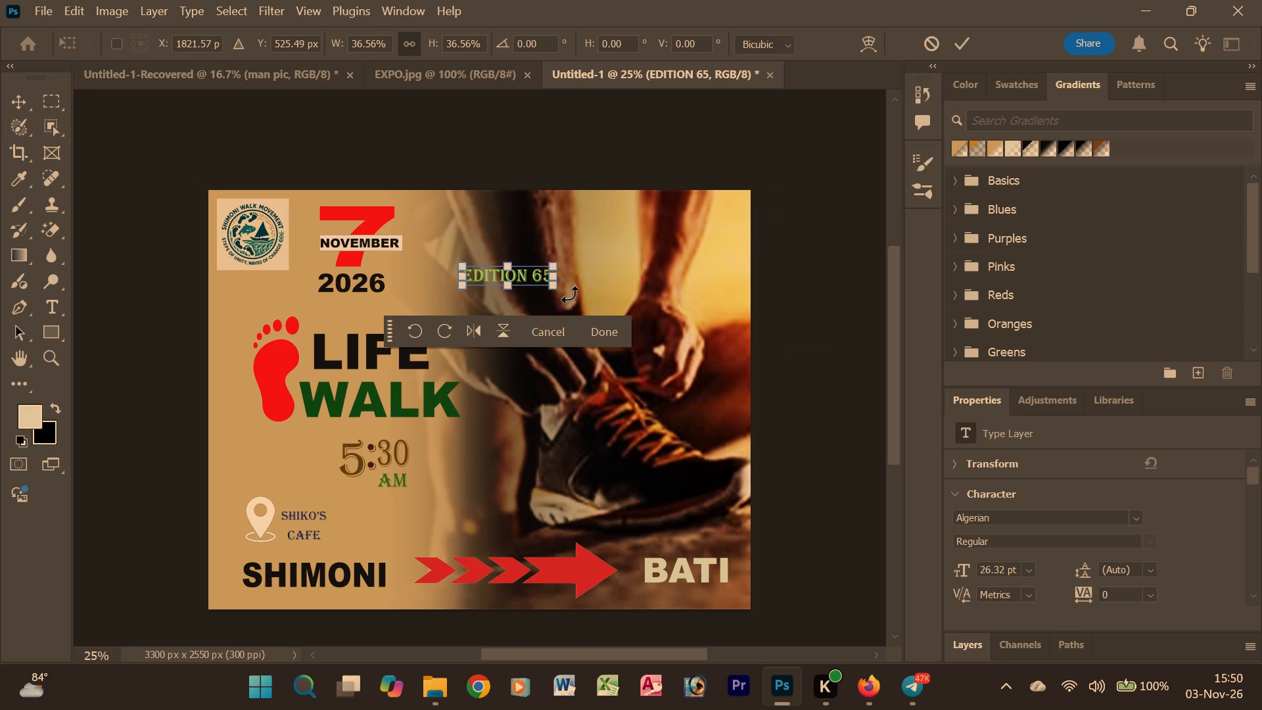
left_click(603, 326)
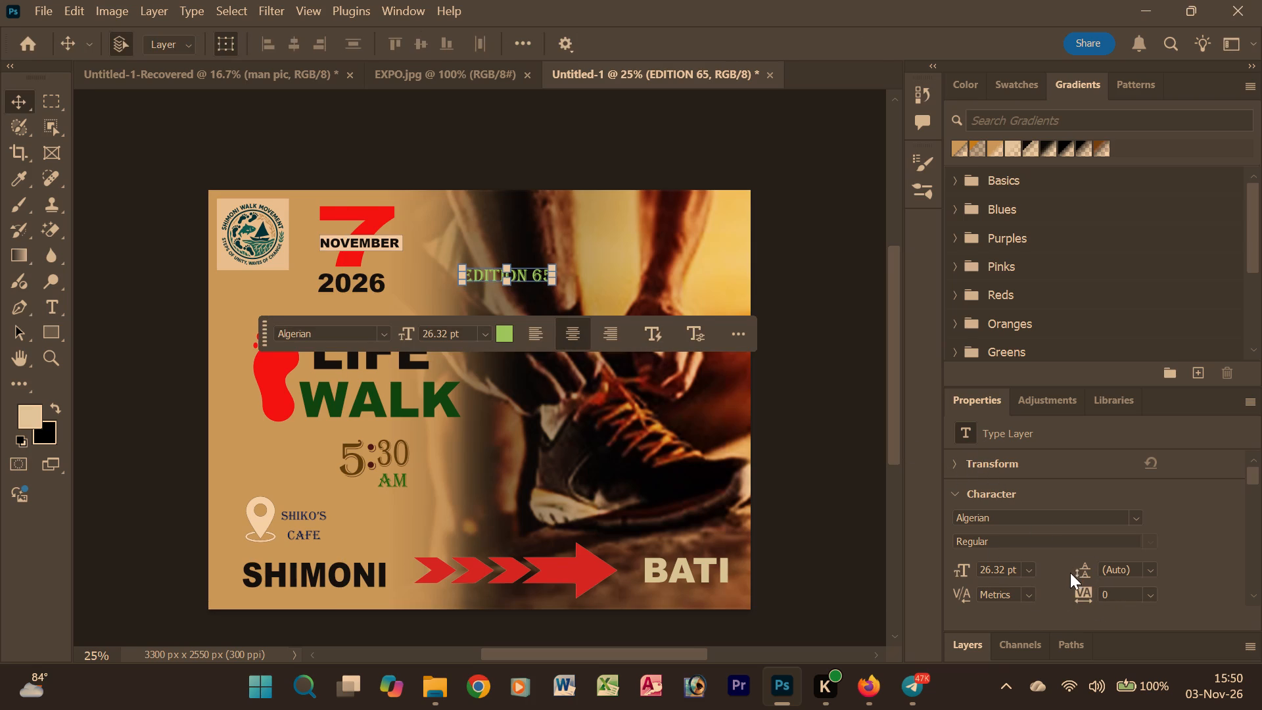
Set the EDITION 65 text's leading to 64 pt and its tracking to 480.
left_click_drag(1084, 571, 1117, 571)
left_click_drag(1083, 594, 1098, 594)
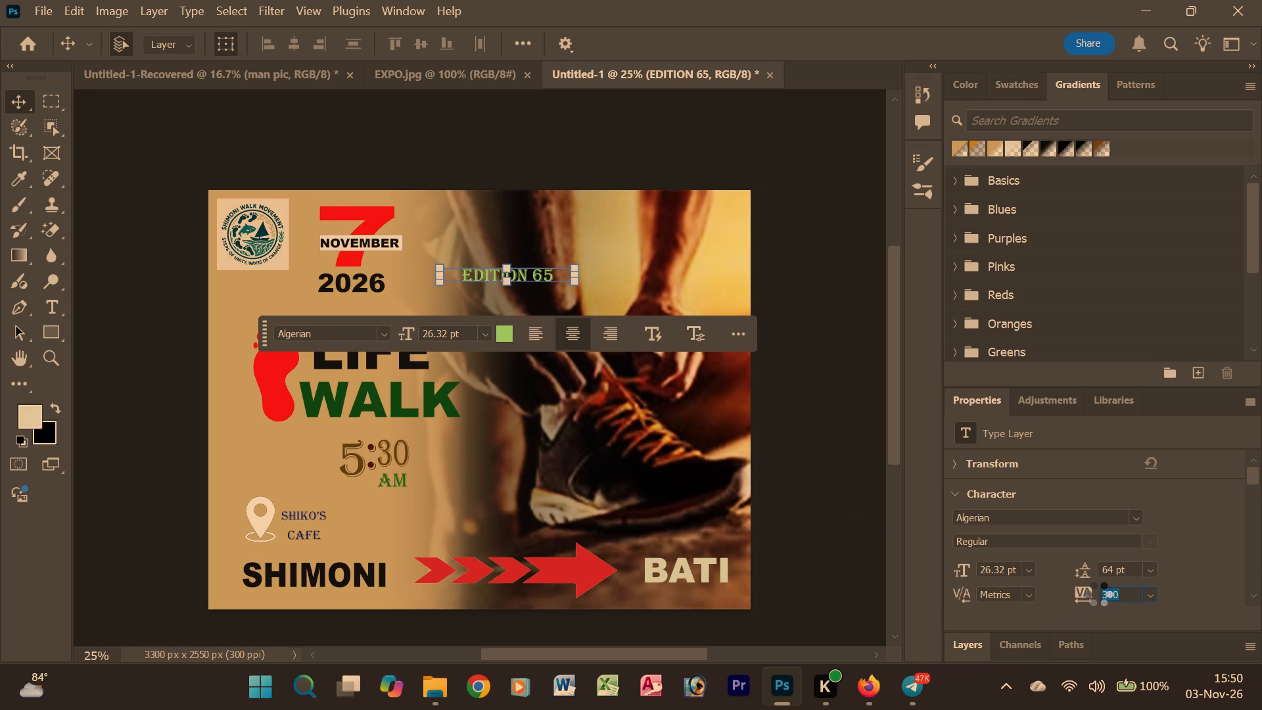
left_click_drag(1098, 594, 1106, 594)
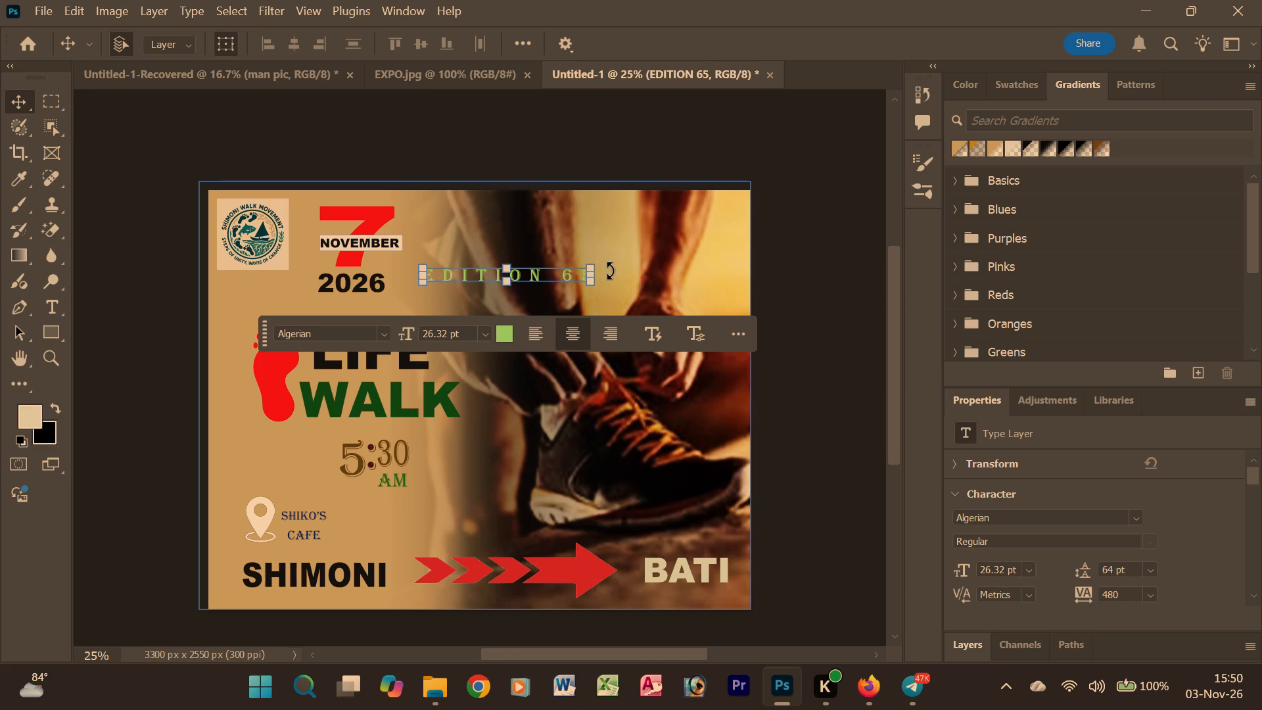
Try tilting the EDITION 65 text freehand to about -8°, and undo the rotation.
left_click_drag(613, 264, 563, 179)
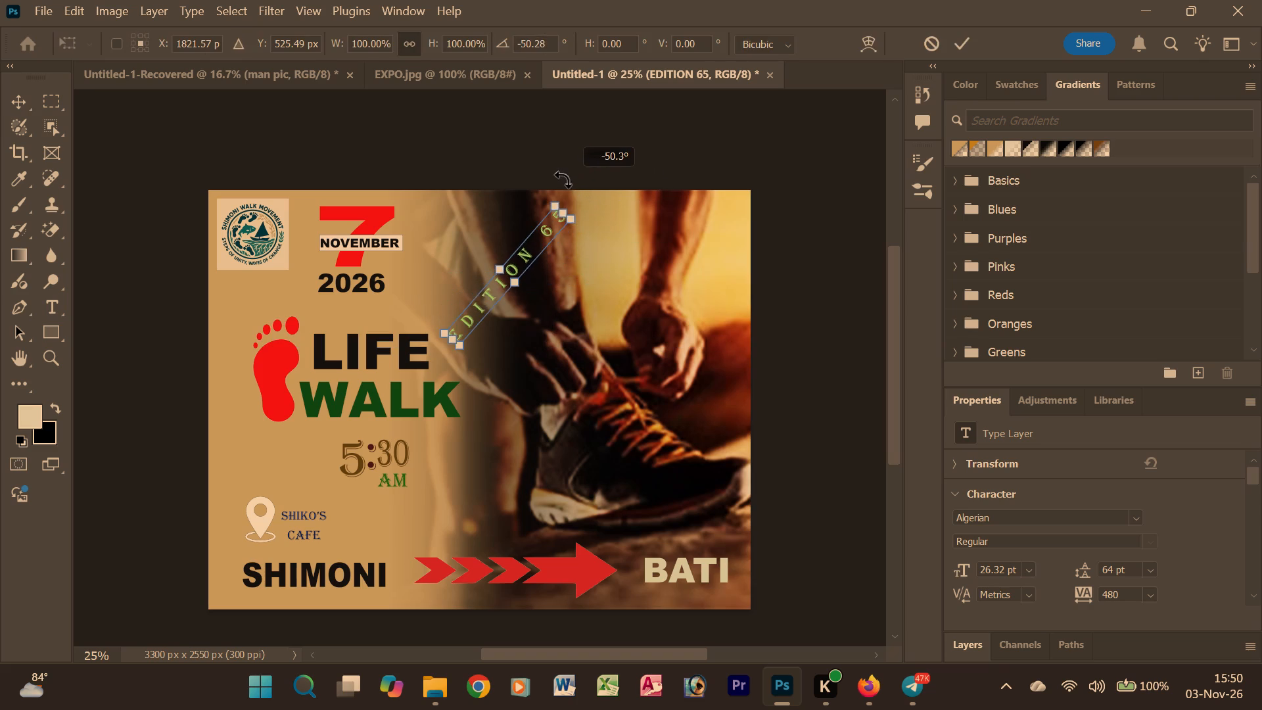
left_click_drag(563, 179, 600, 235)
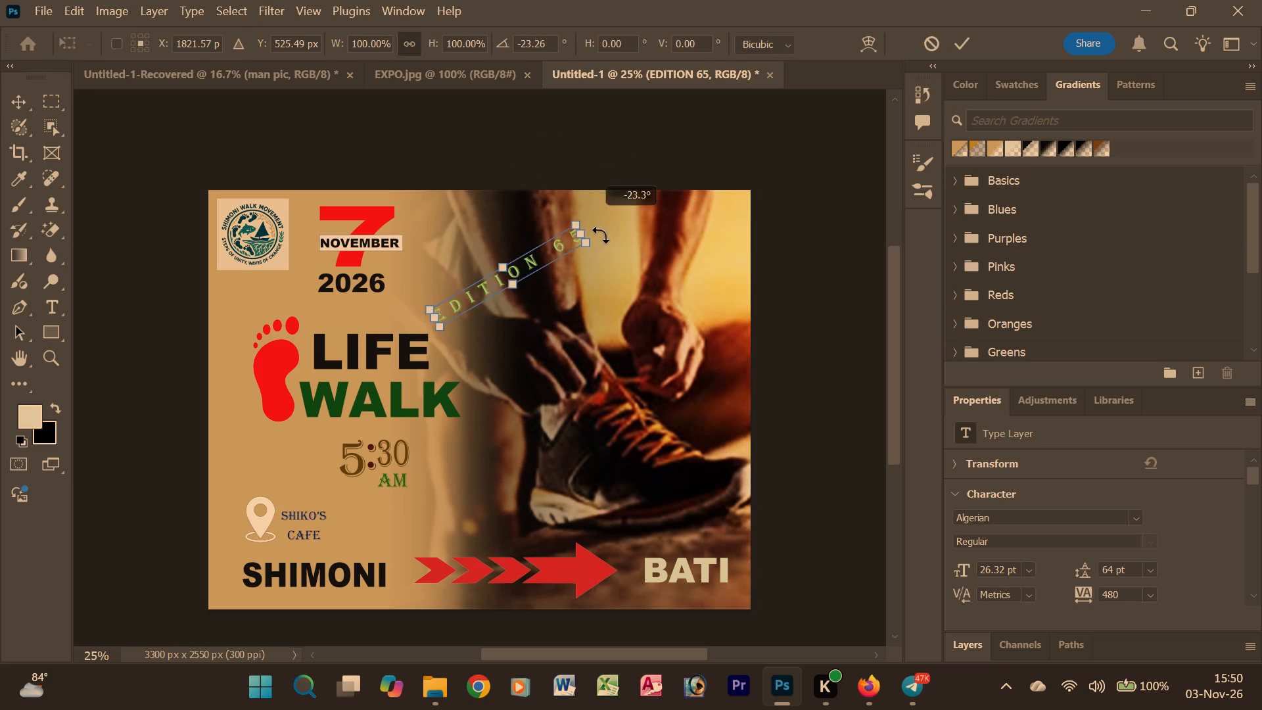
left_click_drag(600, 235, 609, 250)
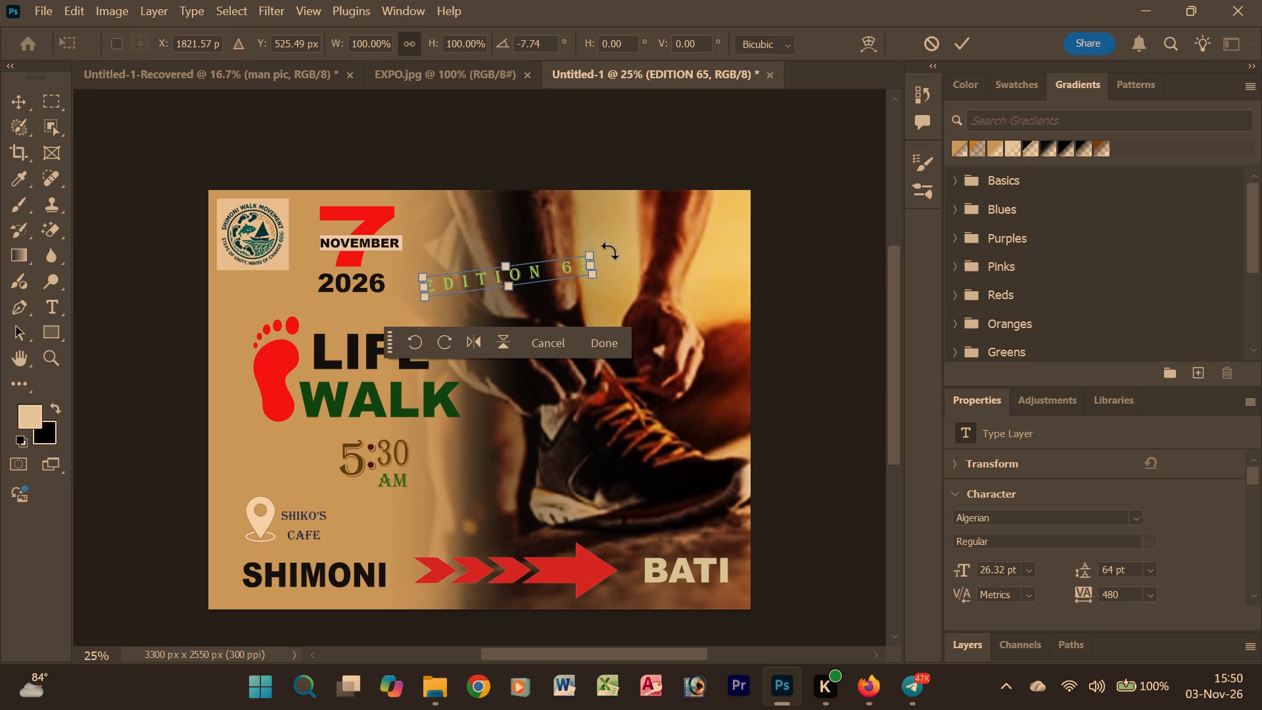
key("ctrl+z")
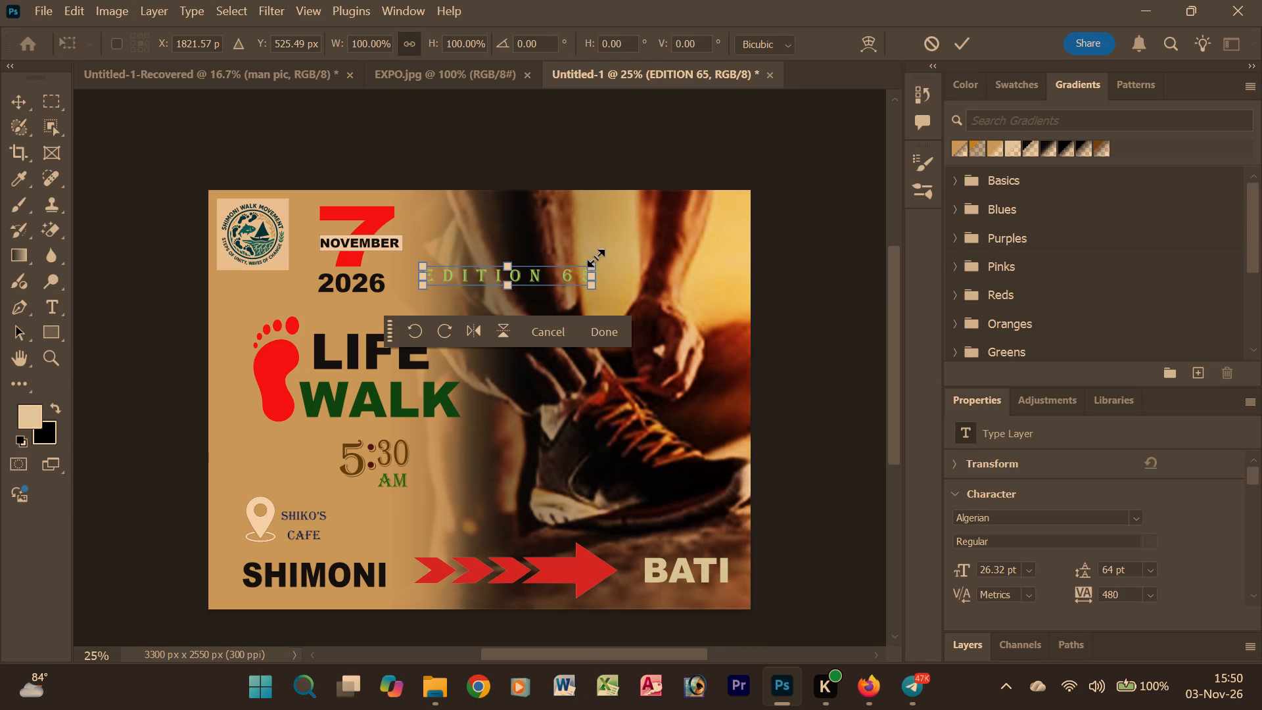
Rotate the EDITION 65 text to exactly -90° so it reads vertically upward.
left_click_drag(610, 264, 597, 201, "shift")
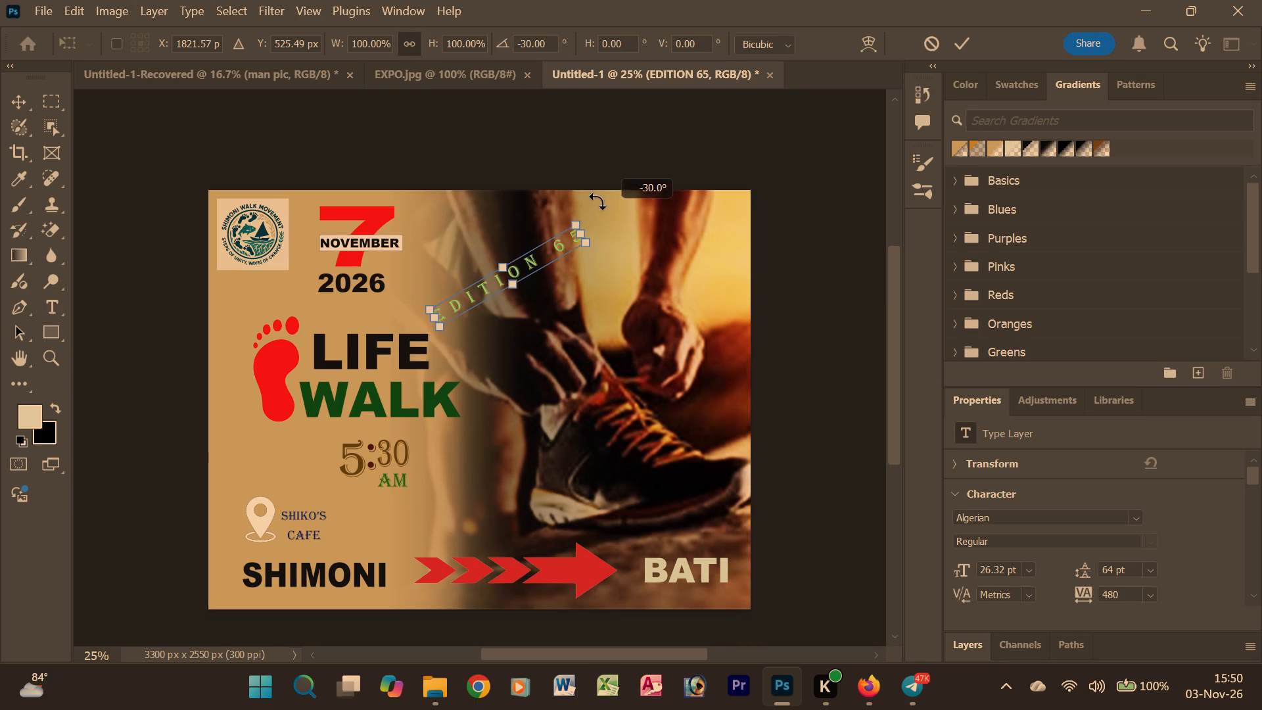
left_click_drag(597, 201, 530, 160, "shift")
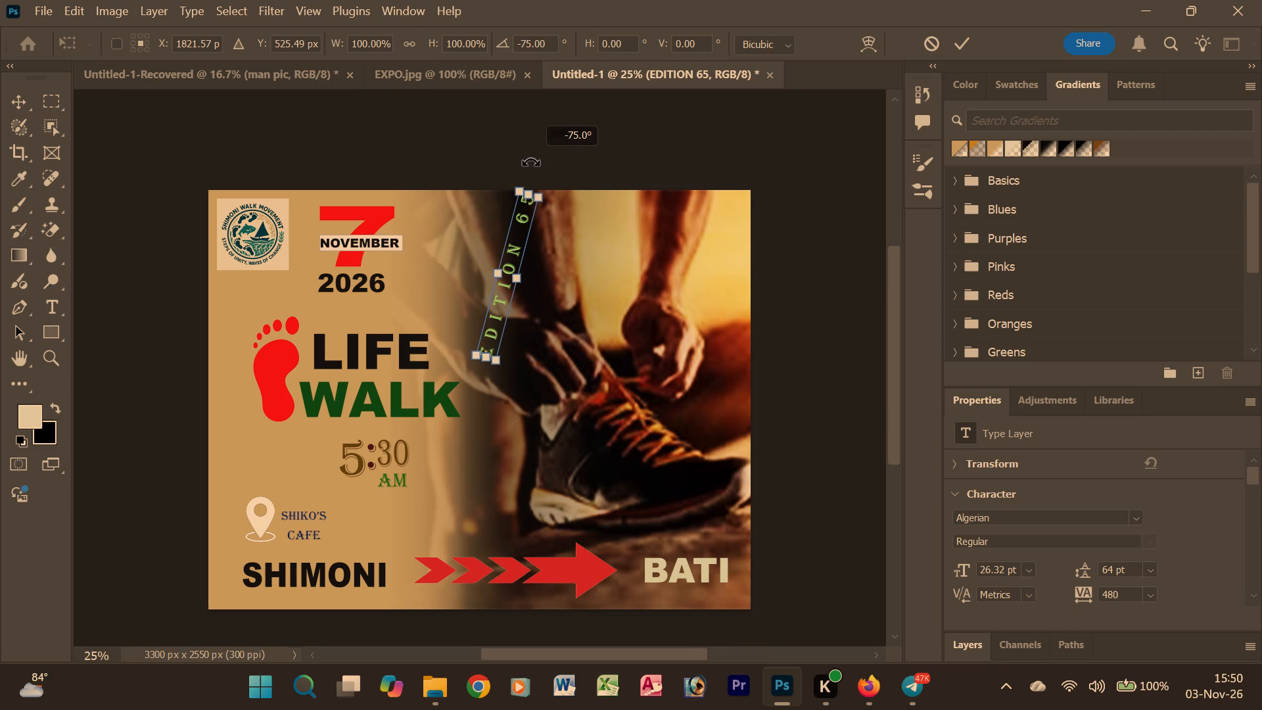
left_click_drag(530, 160, 504, 152, "shift")
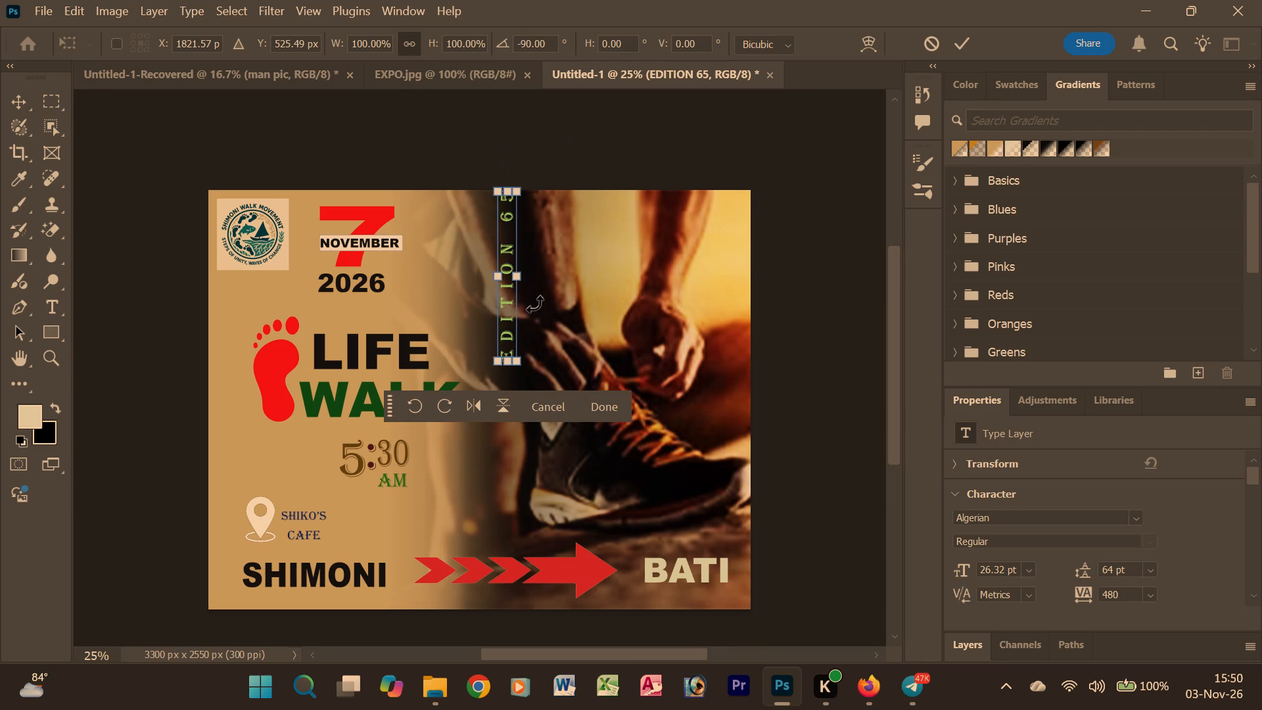
left_click(615, 402)
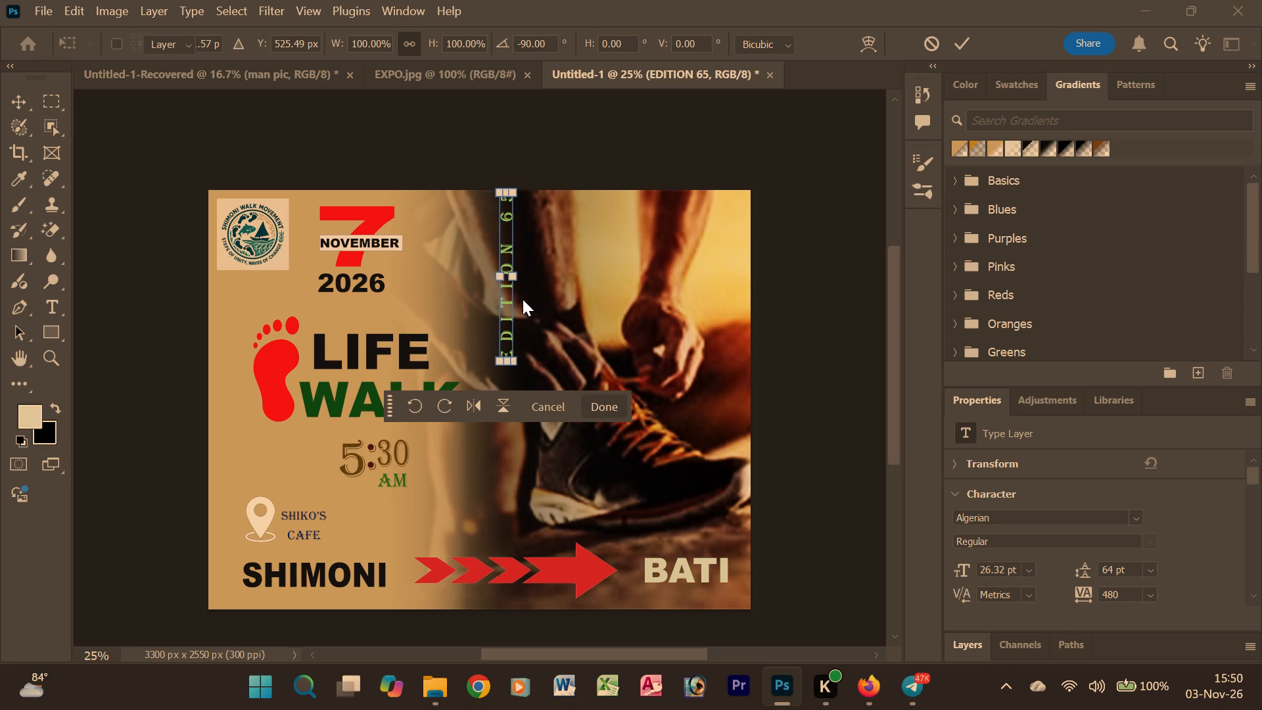
Move the vertical EDITION 65 text to the poster's left margin, beside the red footprint and below the logo.
left_click_drag(507, 291, 267, 379)
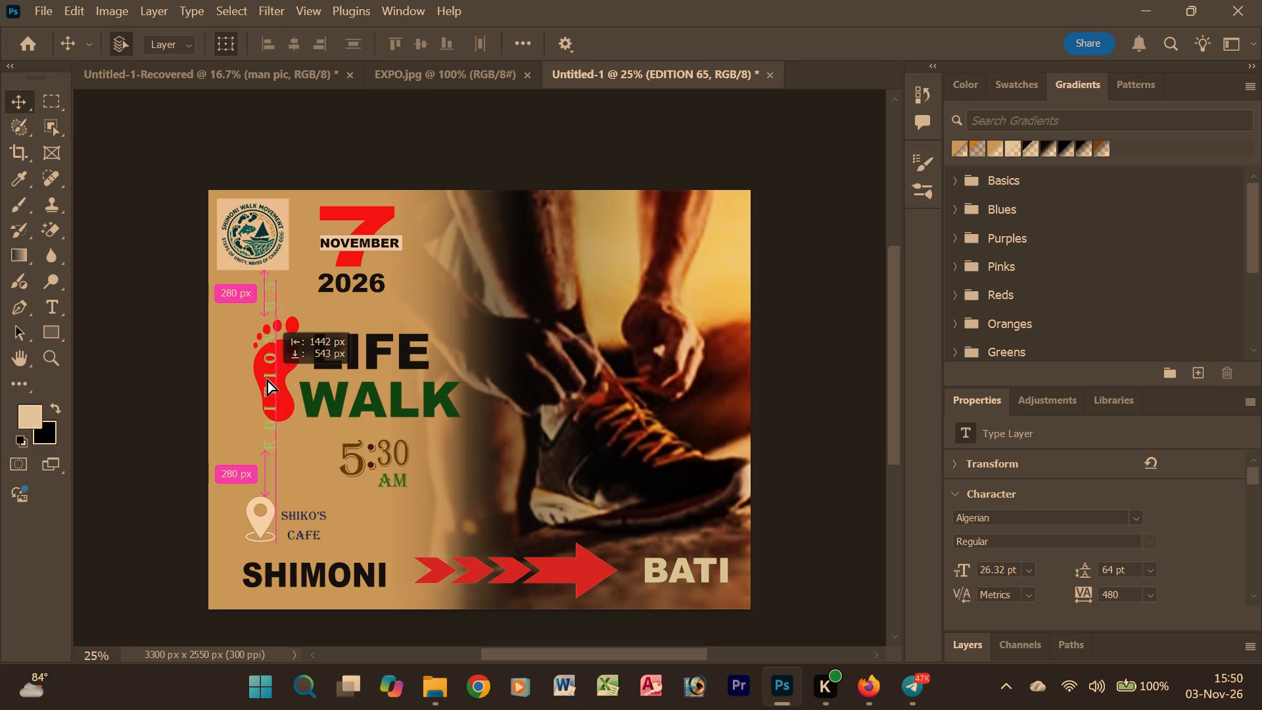
left_click_drag(267, 379, 224, 387)
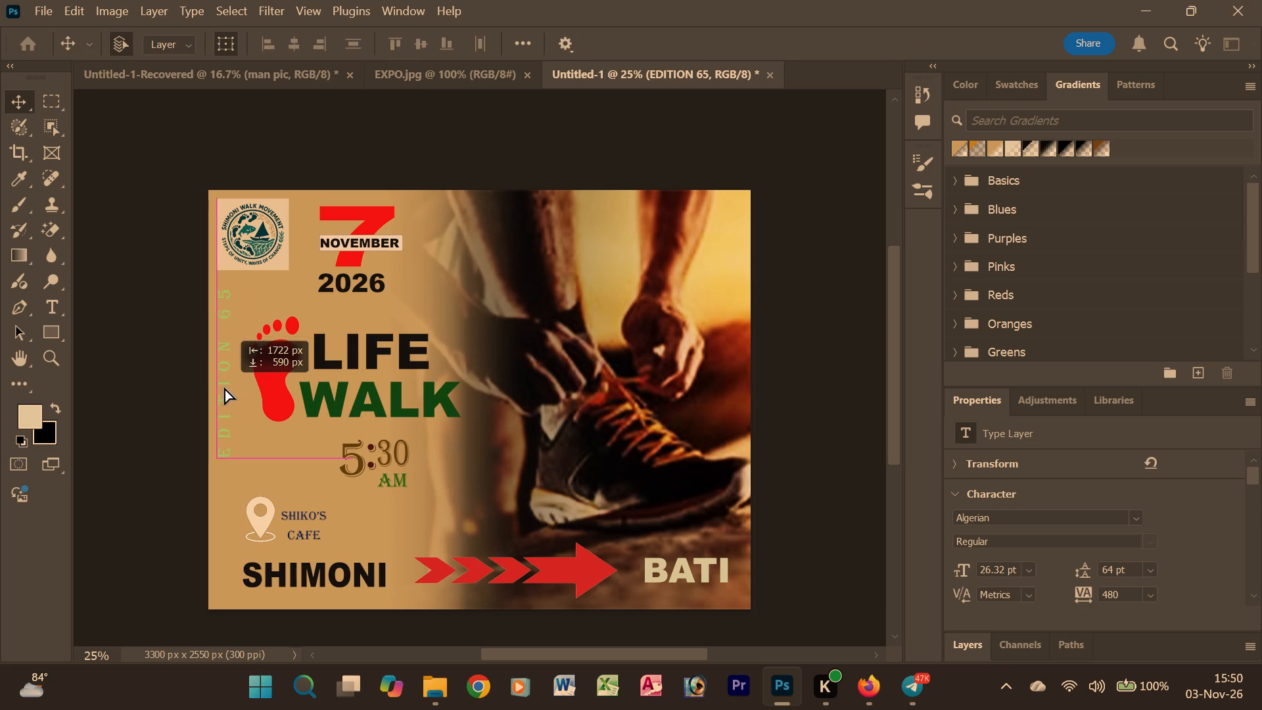
left_click_drag(224, 387, 222, 396)
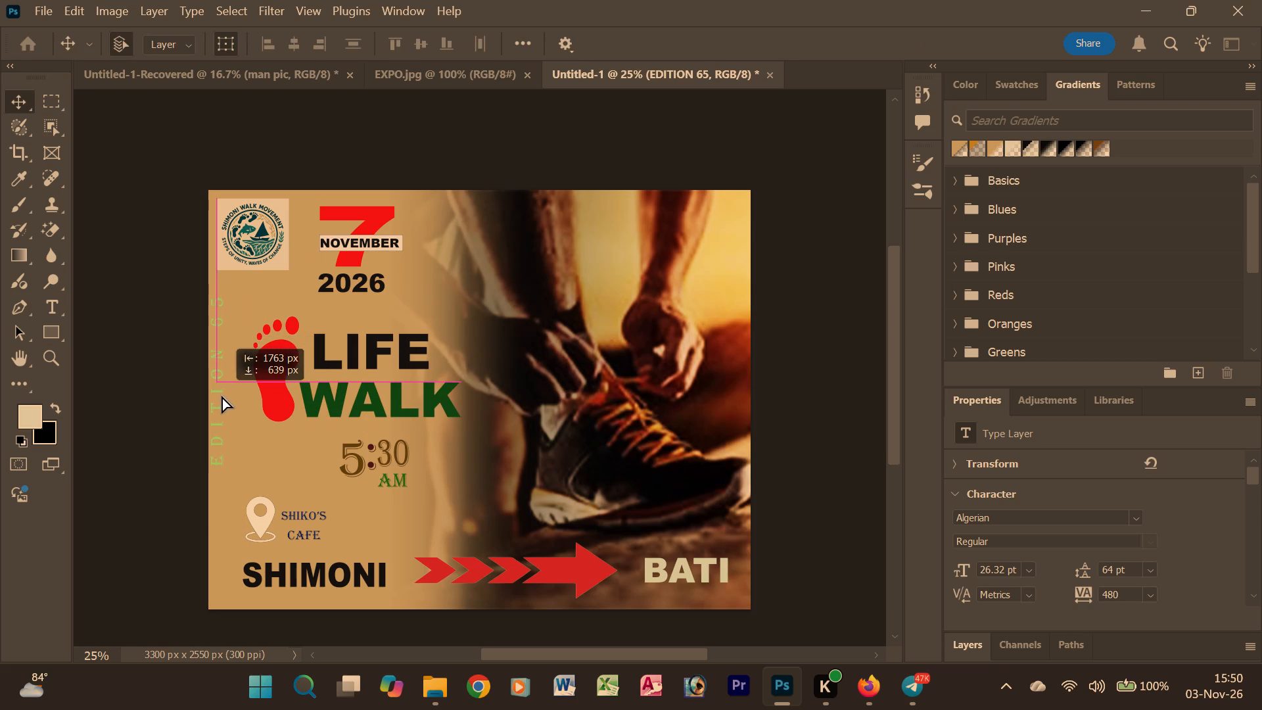
left_click_drag(222, 396, 227, 394)
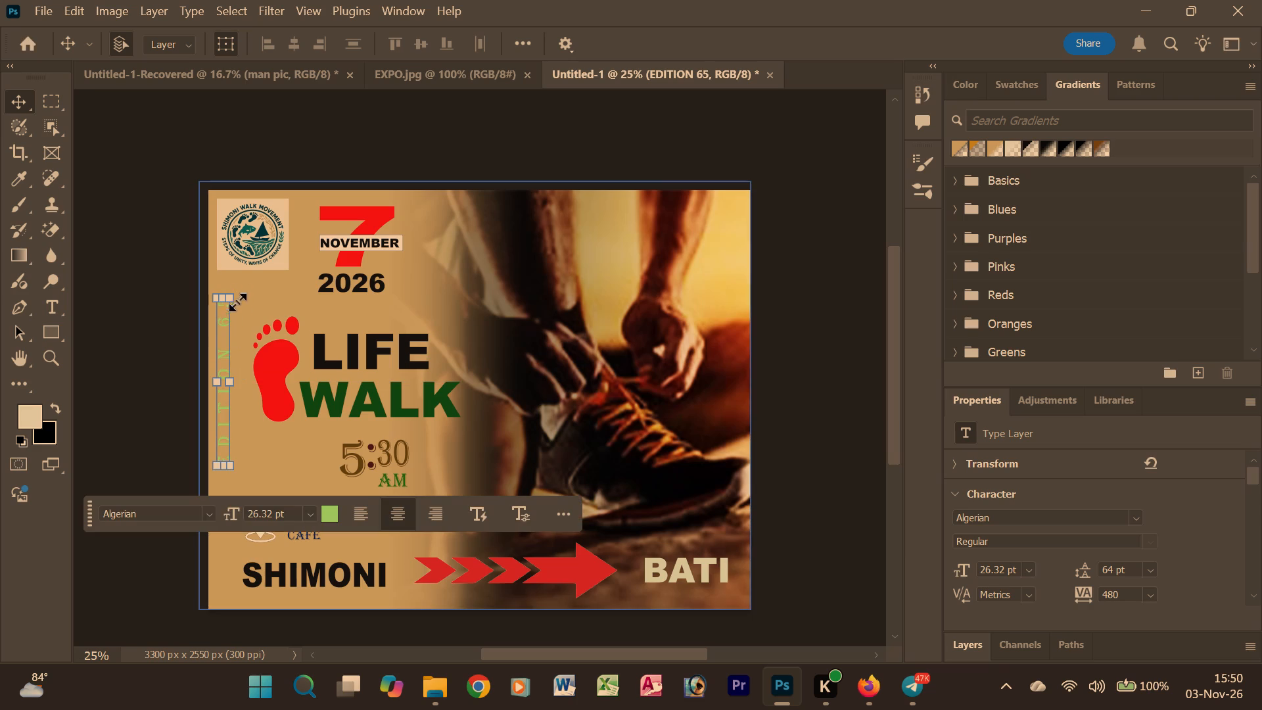
Recolour the vertical EDITION 65 text near-black, #191d17.
left_click(323, 515)
left_click(790, 461)
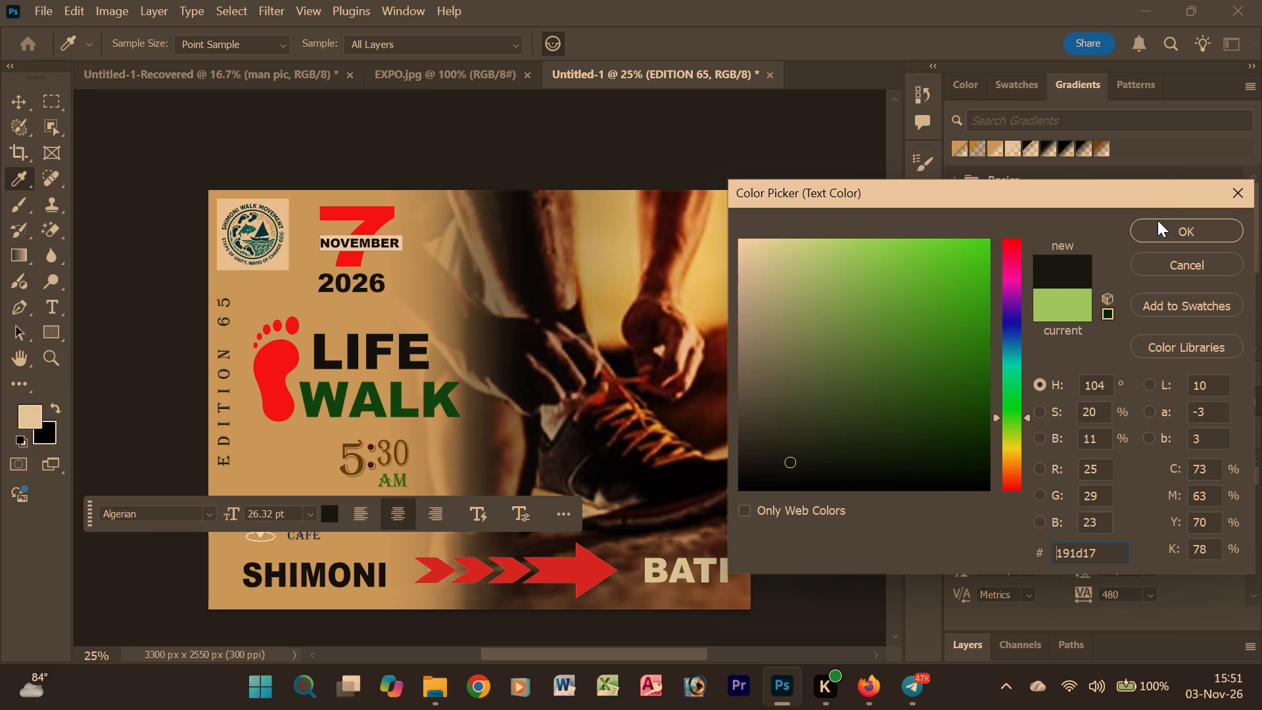
left_click(1172, 237)
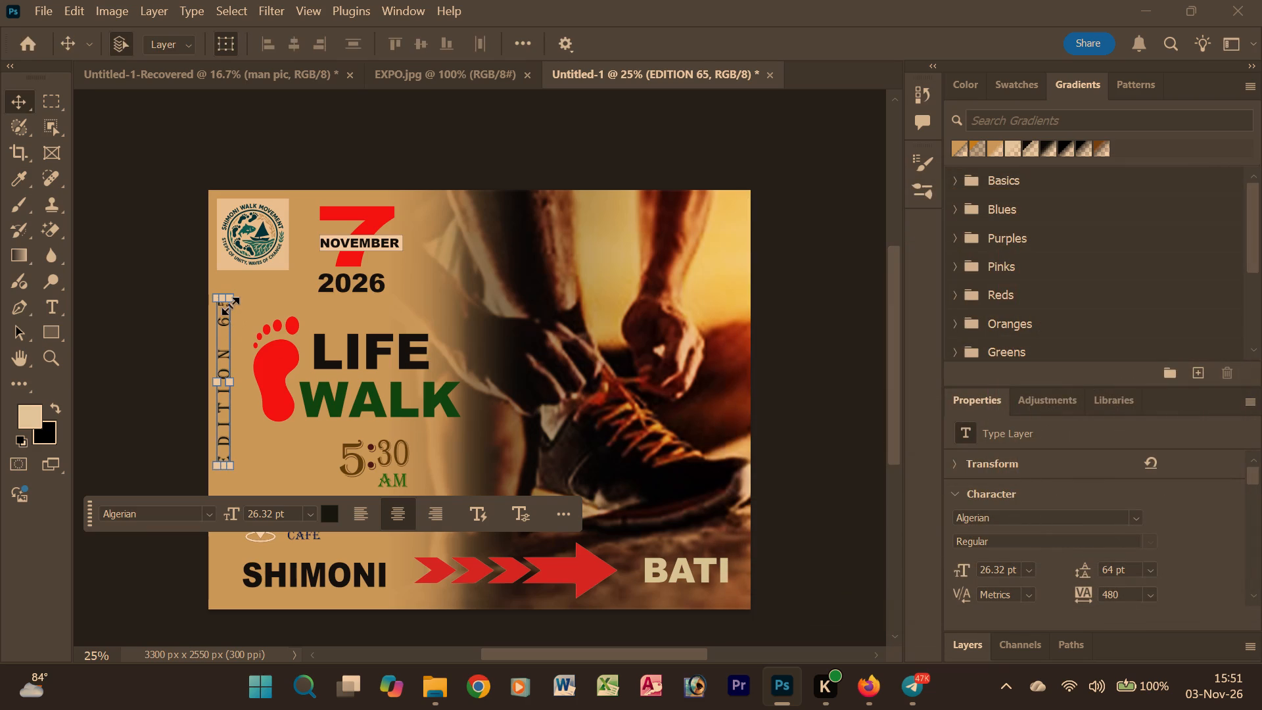
Scale the vertical EDITION 65 text down proportionally to about 50%, roughly 13 pt.
left_click(230, 298)
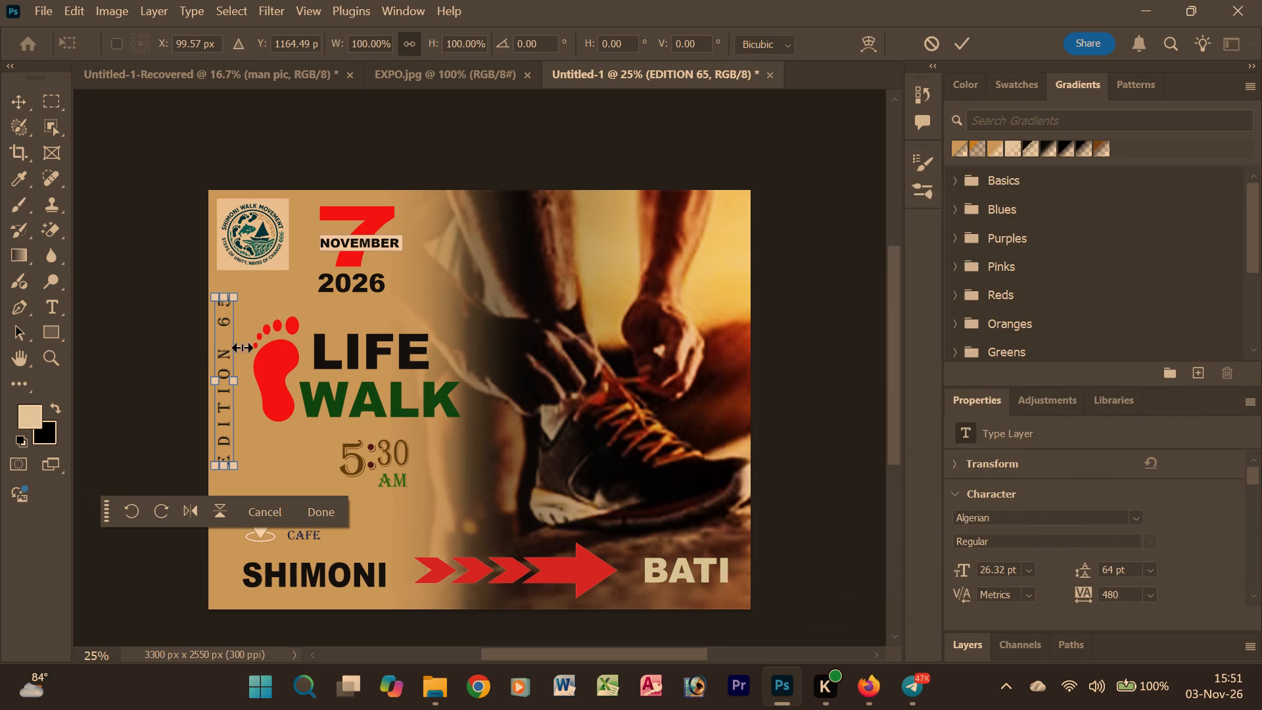
left_click_drag(234, 380, 231, 380)
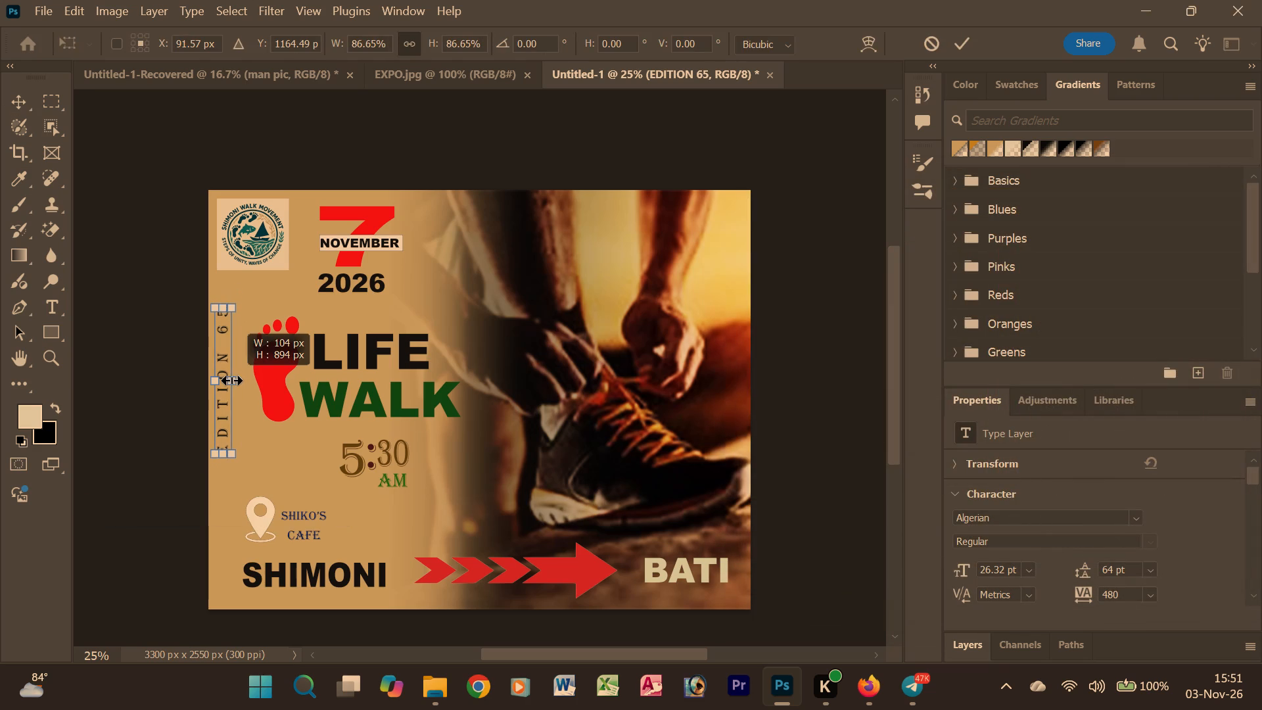
left_click_drag(231, 380, 224, 378)
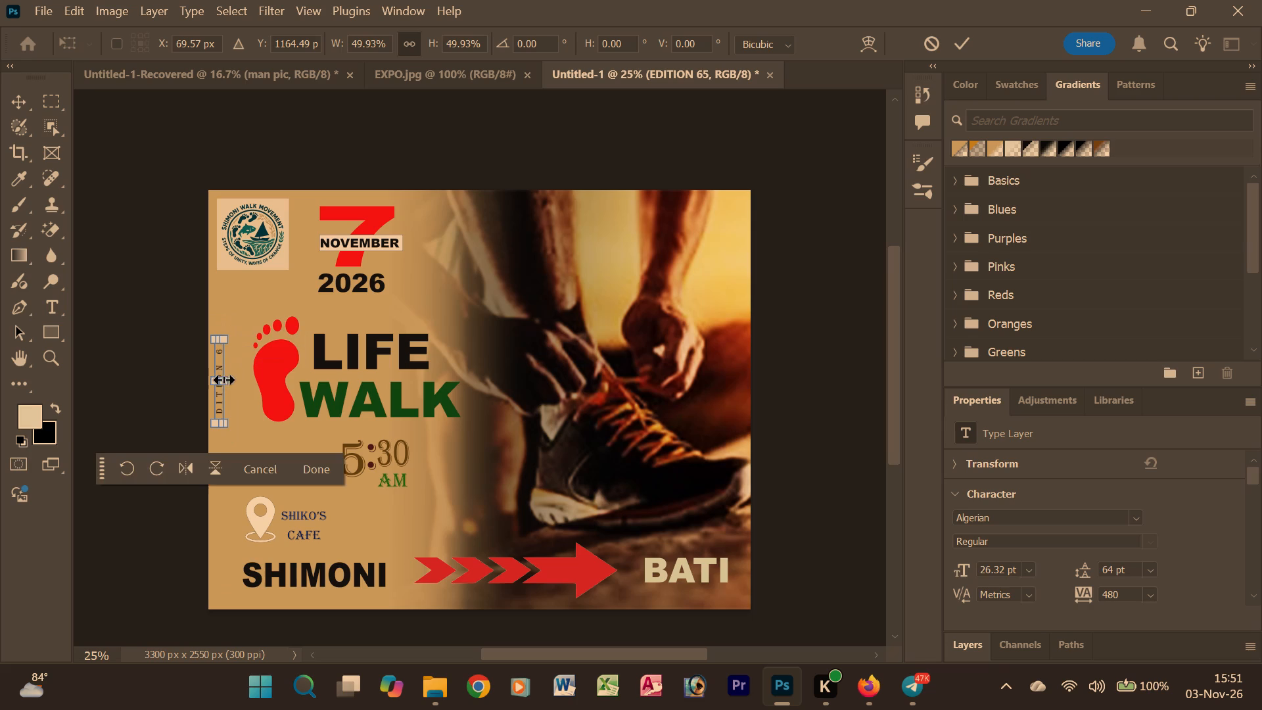
left_click(308, 467)
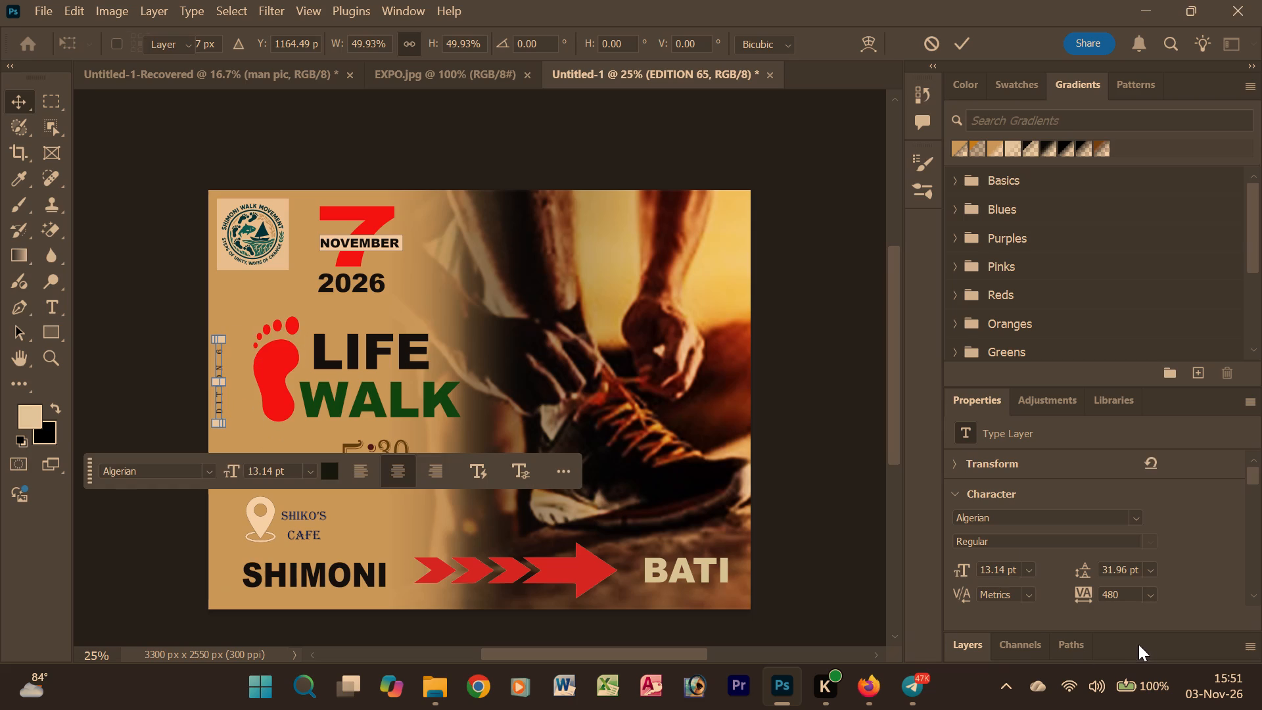
Set the vertical EDITION 65 text's leading to 76 pt and its tracking to 1400, and deselect it.
left_click_drag(1082, 568, 1106, 565)
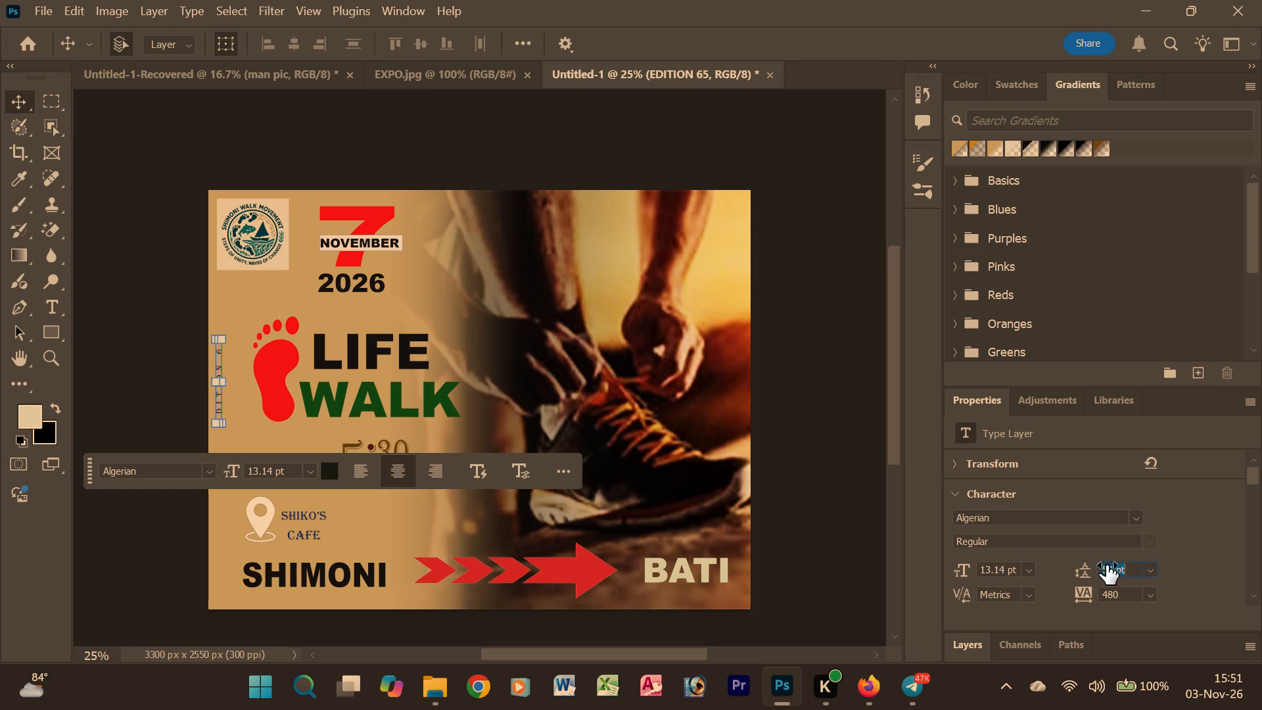
left_click_drag(1106, 565, 1127, 572)
left_click_drag(1127, 572, 1127, 573)
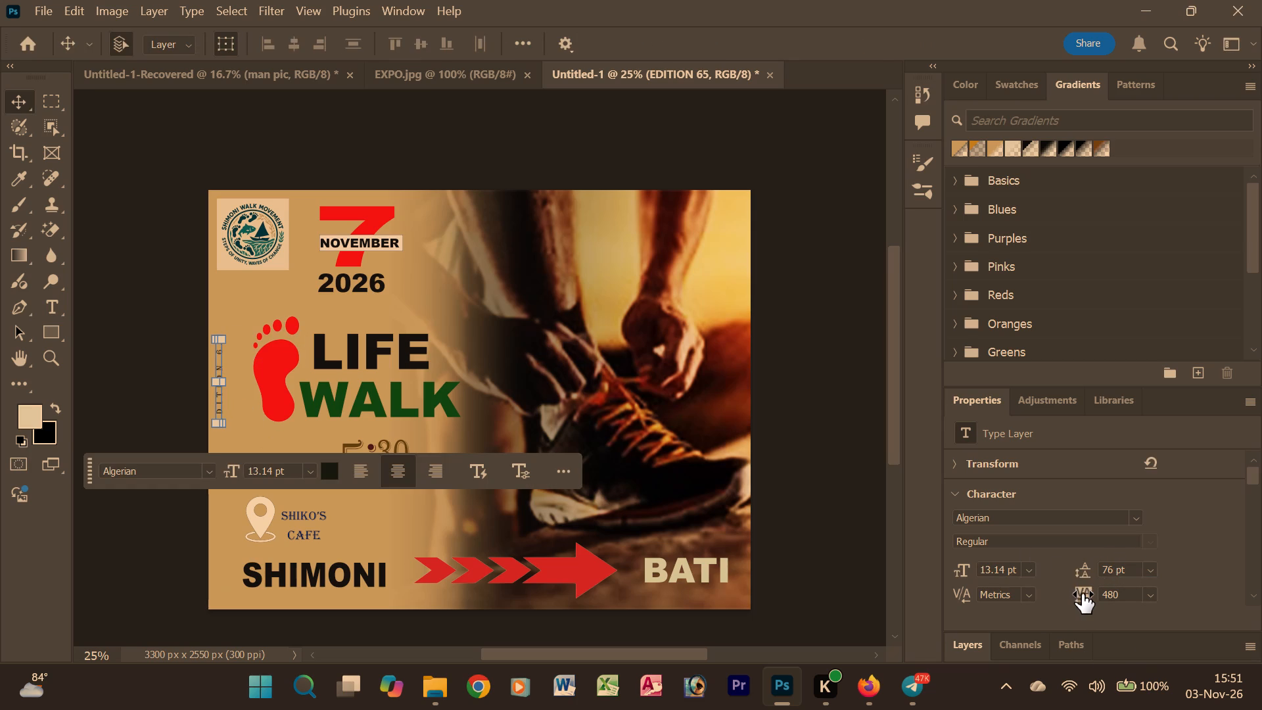
left_click_drag(1082, 594, 1110, 594)
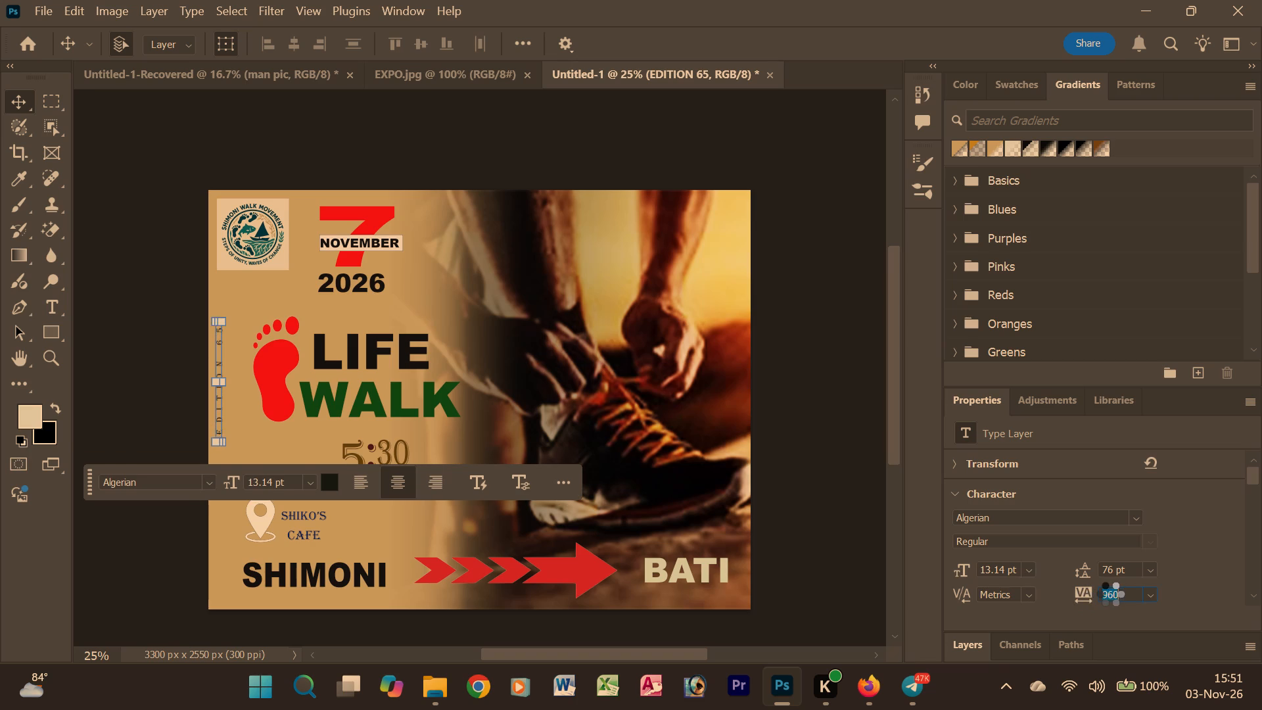
left_click_drag(1110, 594, 1127, 596)
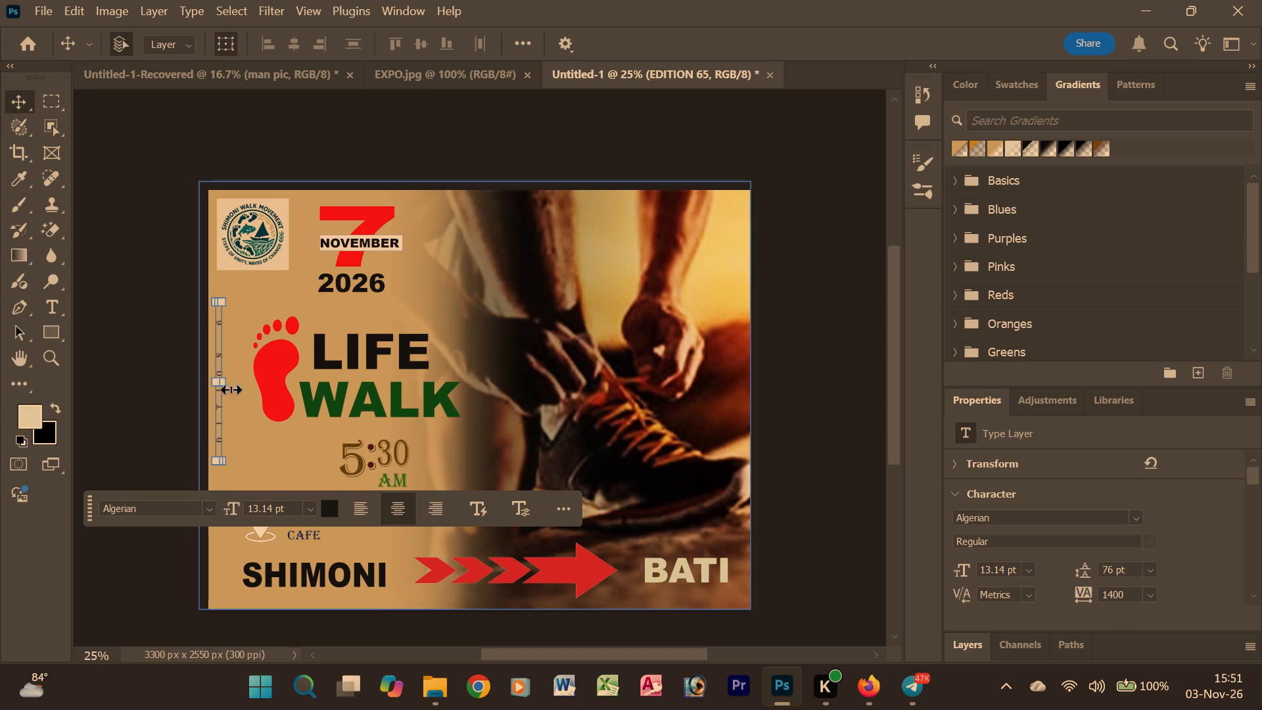
left_click(668, 156)
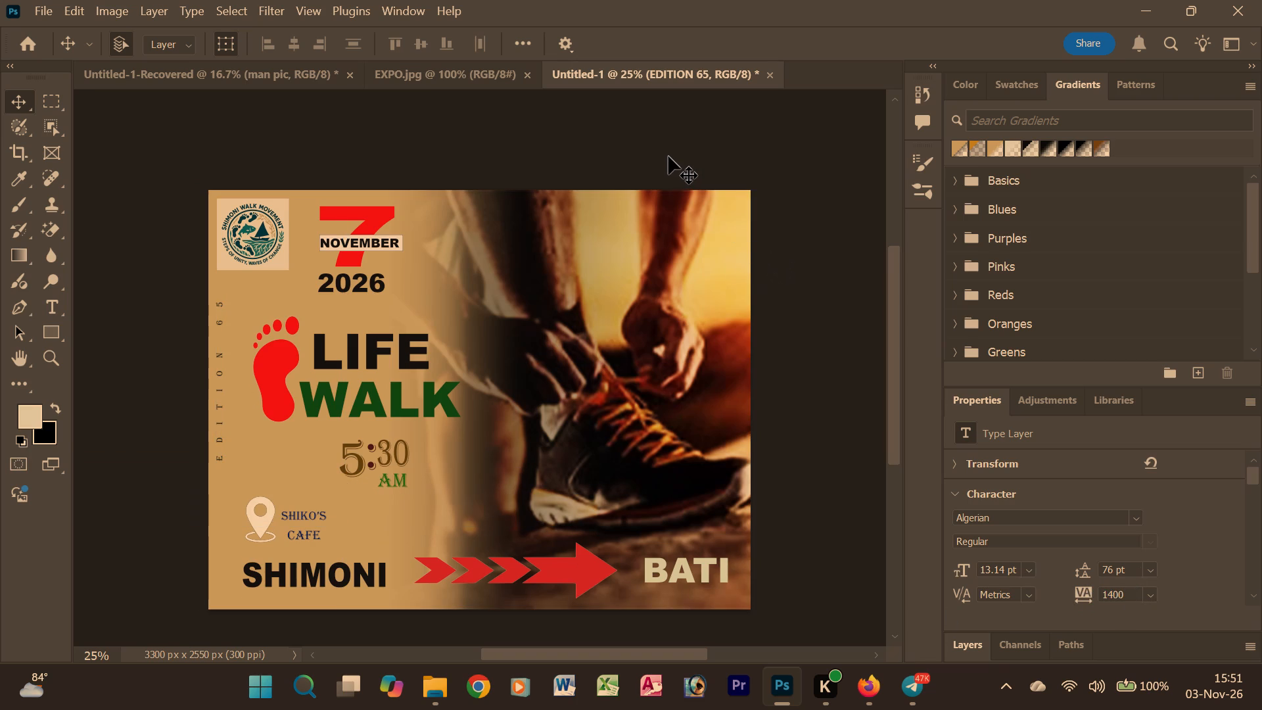